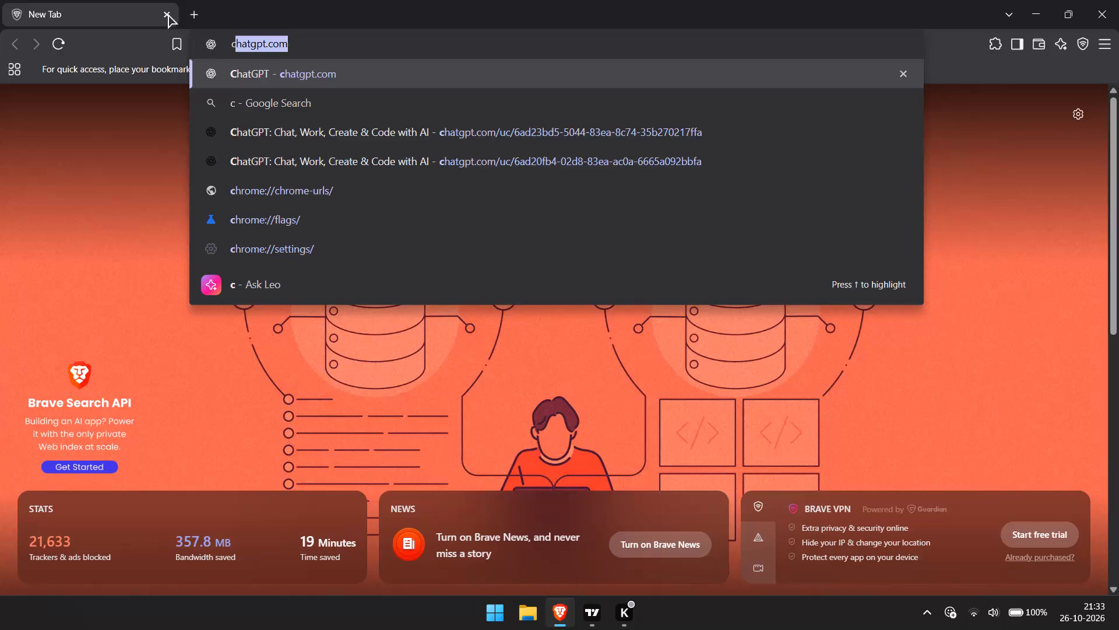
# Search the web for "capcut free".
pyautogui.write('cut free')
pyautogui.press('space')
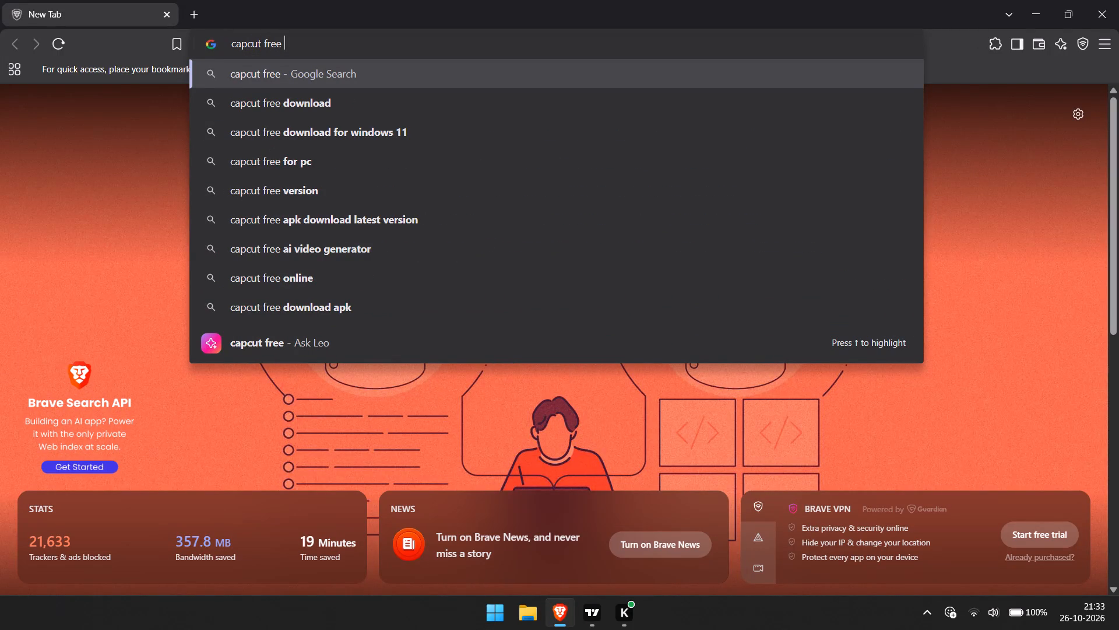
pyautogui.press('Return')
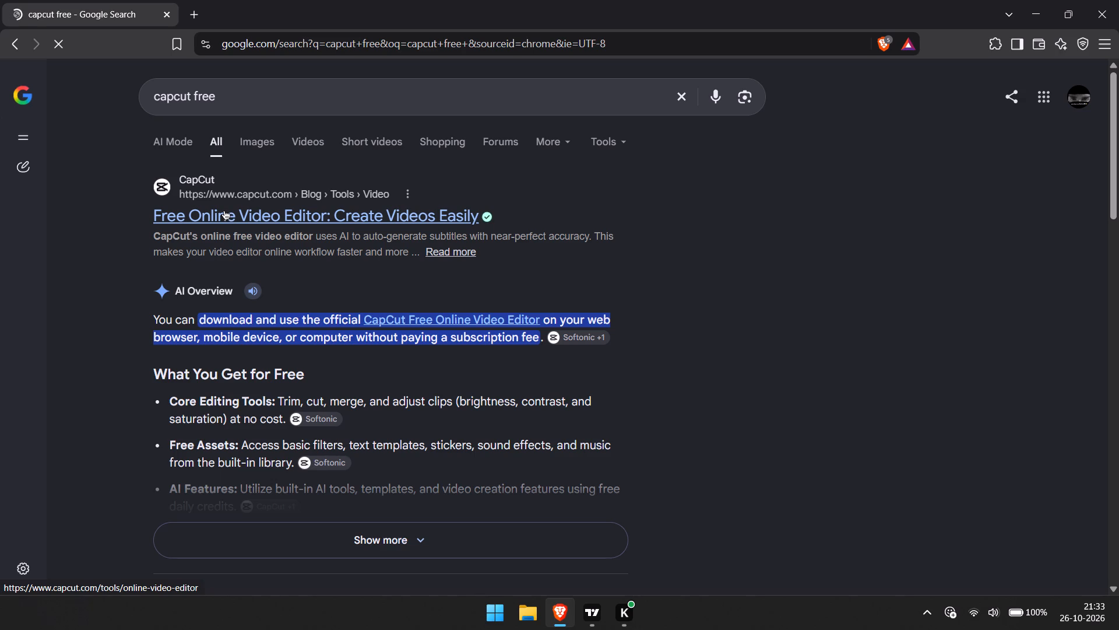
# Examine the search results for a suitable CapCut source.
pyautogui.scroll(-4, 224, 211)
pyautogui.scroll(-1, 210, 276)
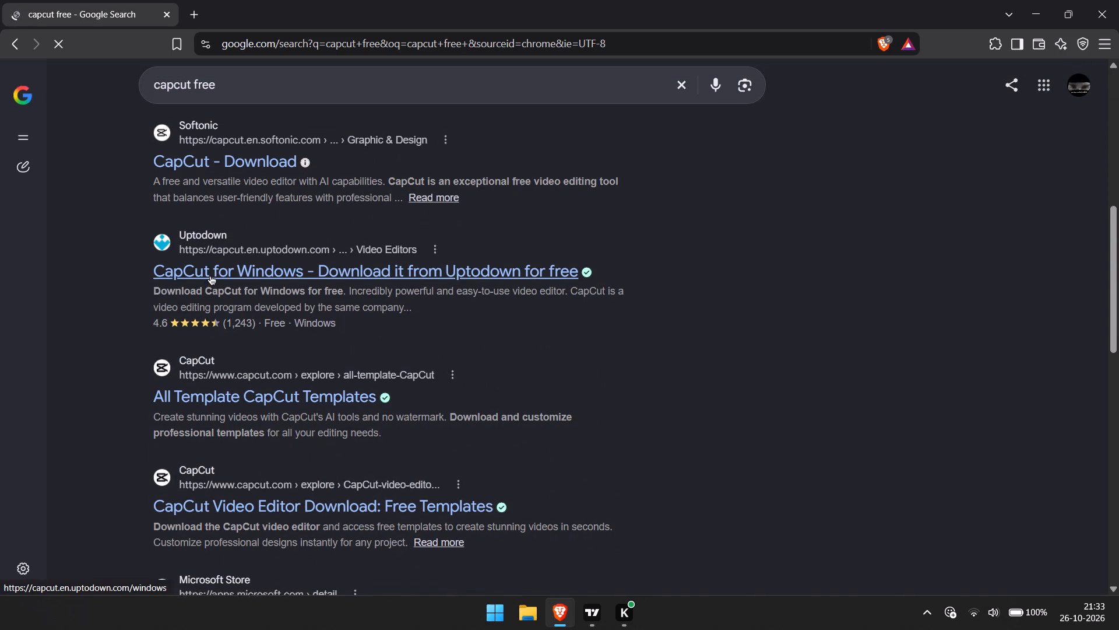
pyautogui.scroll(-2, 210, 276)
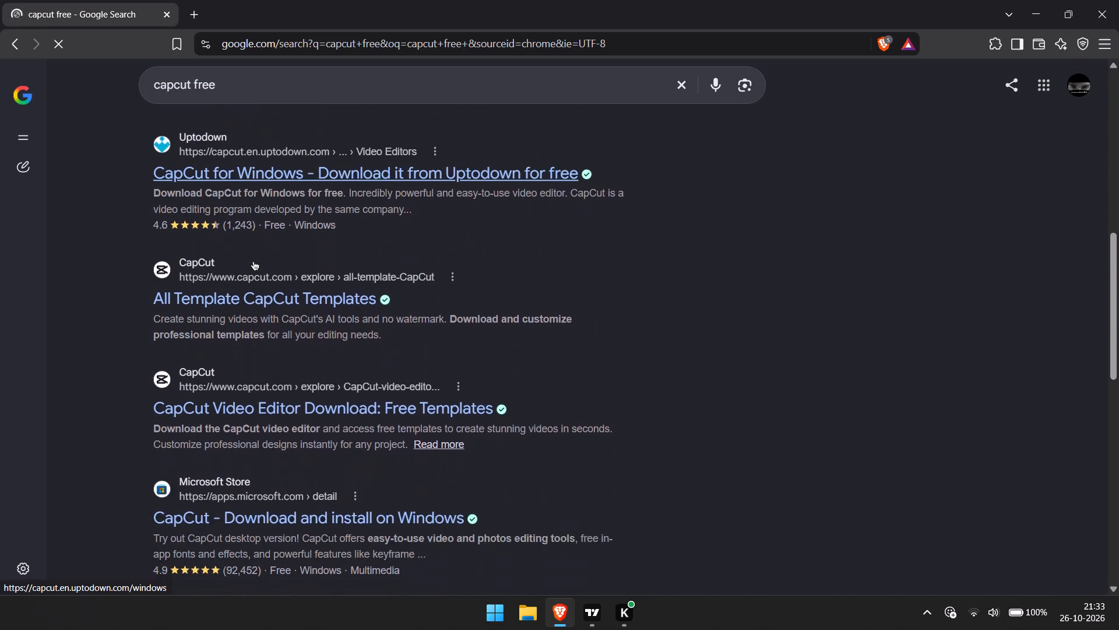
pyautogui.scroll(-3, 253, 262)
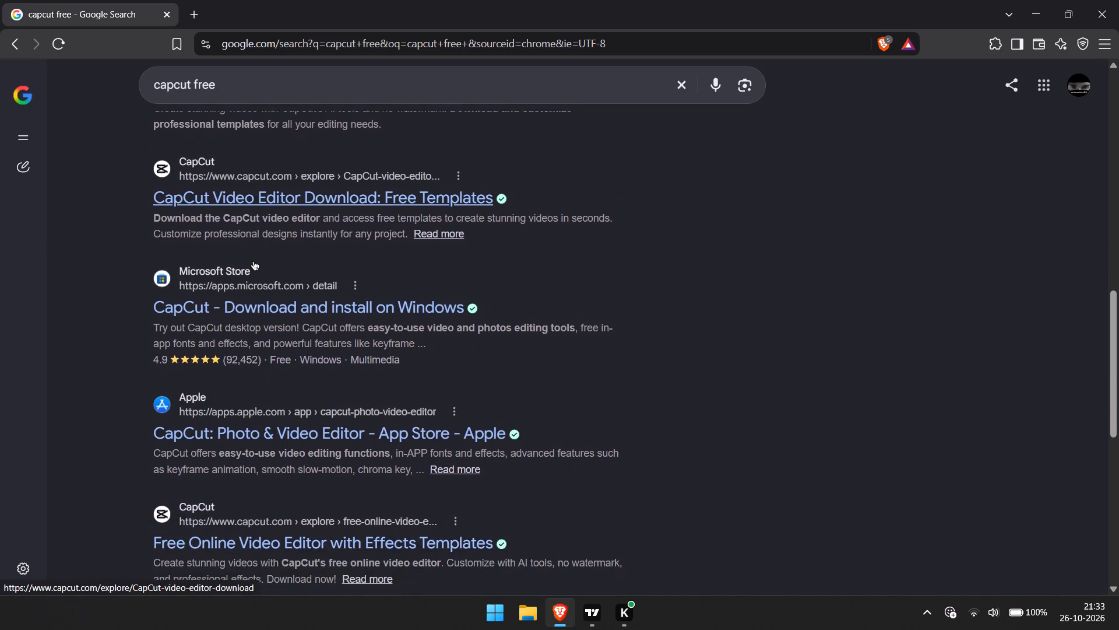
pyautogui.scroll(-3, 253, 262)
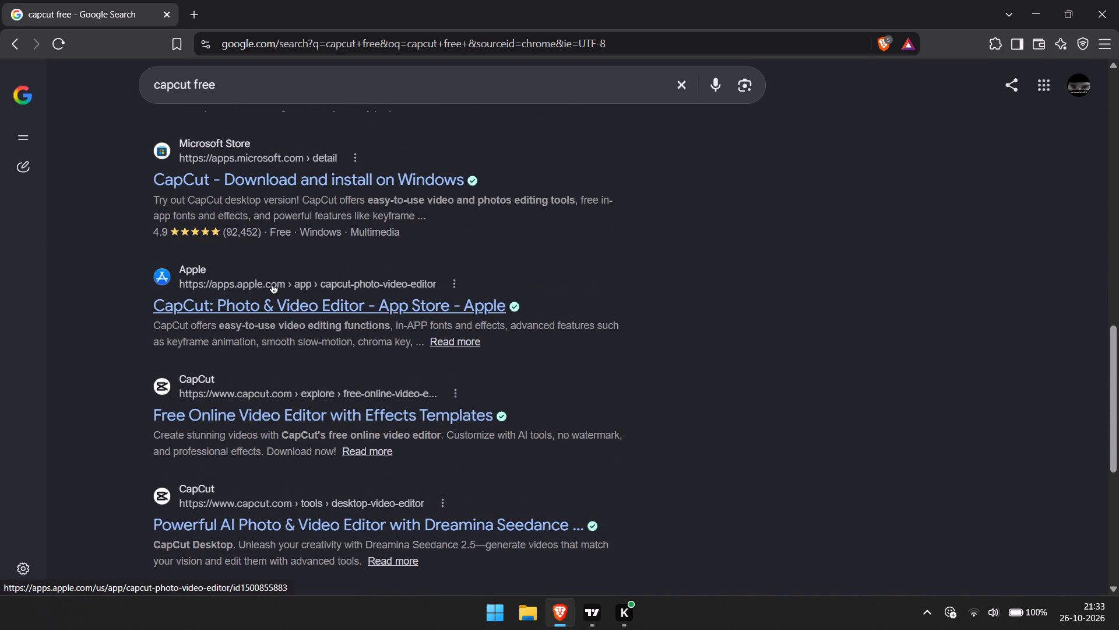
pyautogui.scroll(-3, 263, 296)
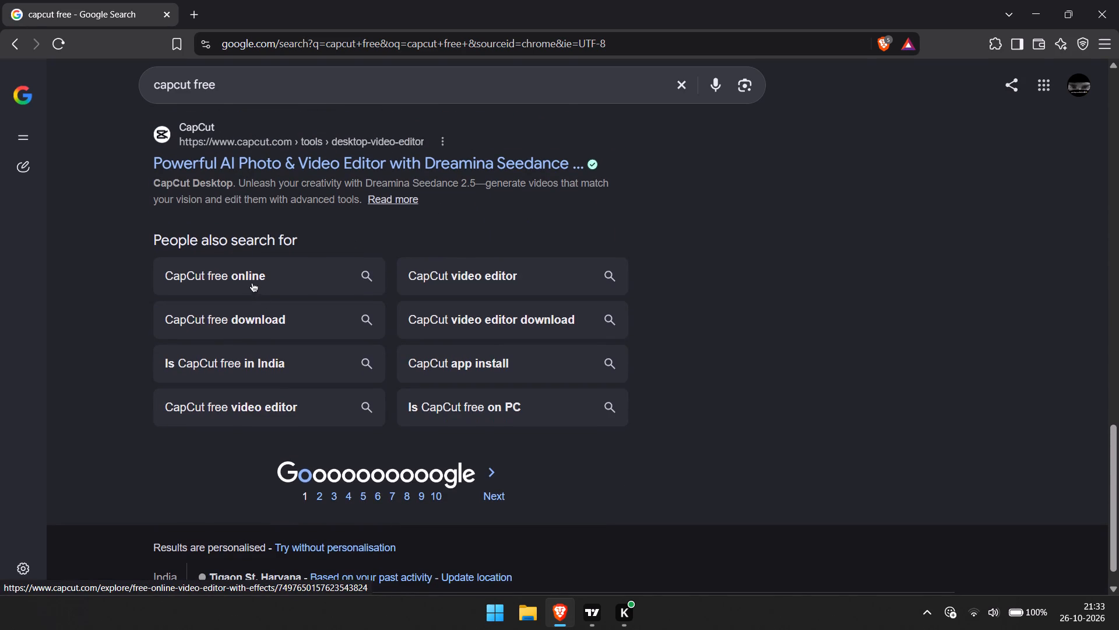
pyautogui.scroll(1, 390, 174)
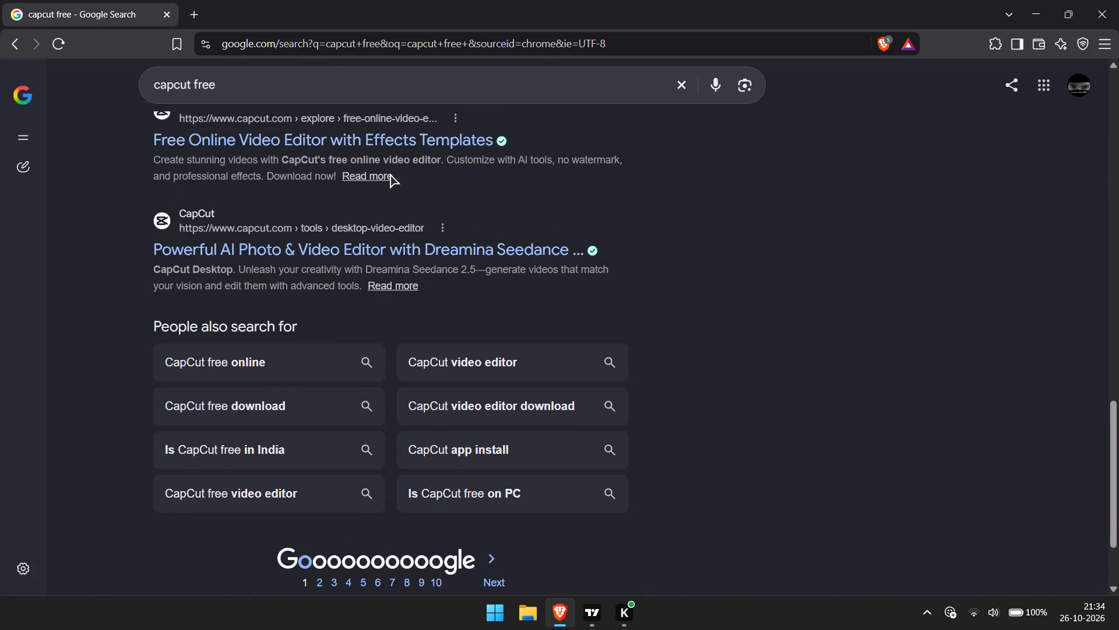
pyautogui.scroll(1, 390, 174)
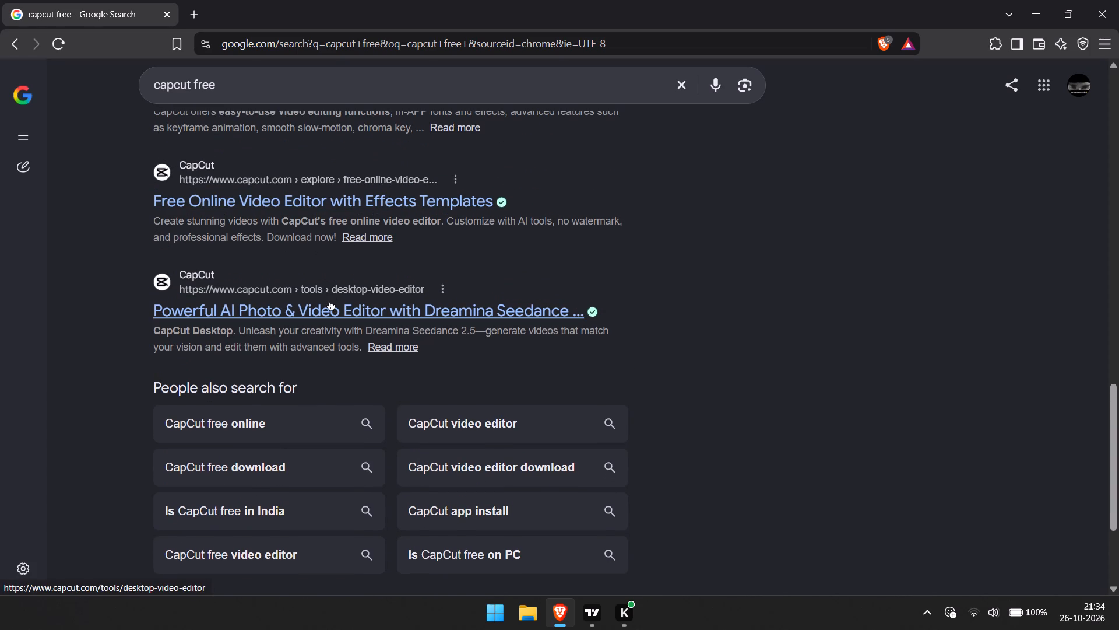
pyautogui.scroll(9, 329, 302)
pyautogui.scroll(-1, 322, 334)
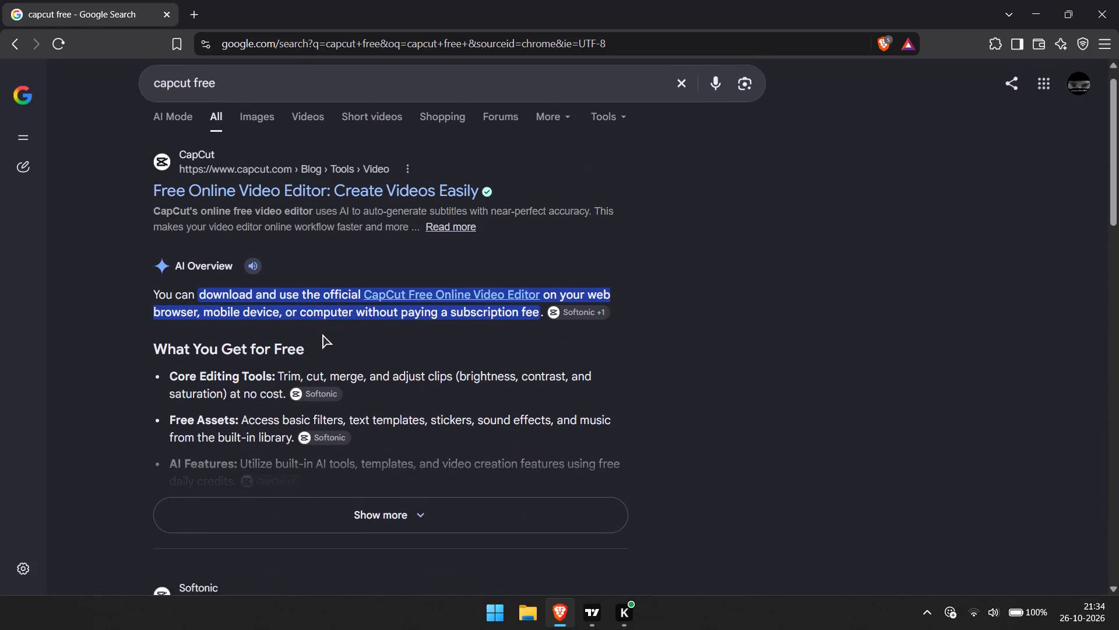
pyautogui.scroll(-5, 322, 334)
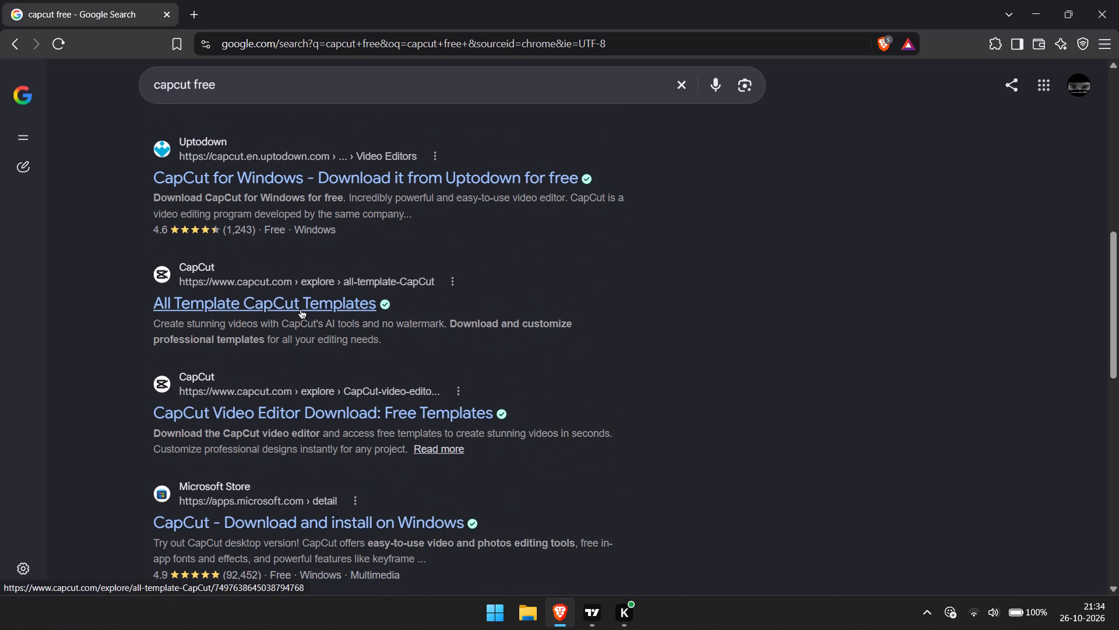
pyautogui.scroll(6, 350, 169)
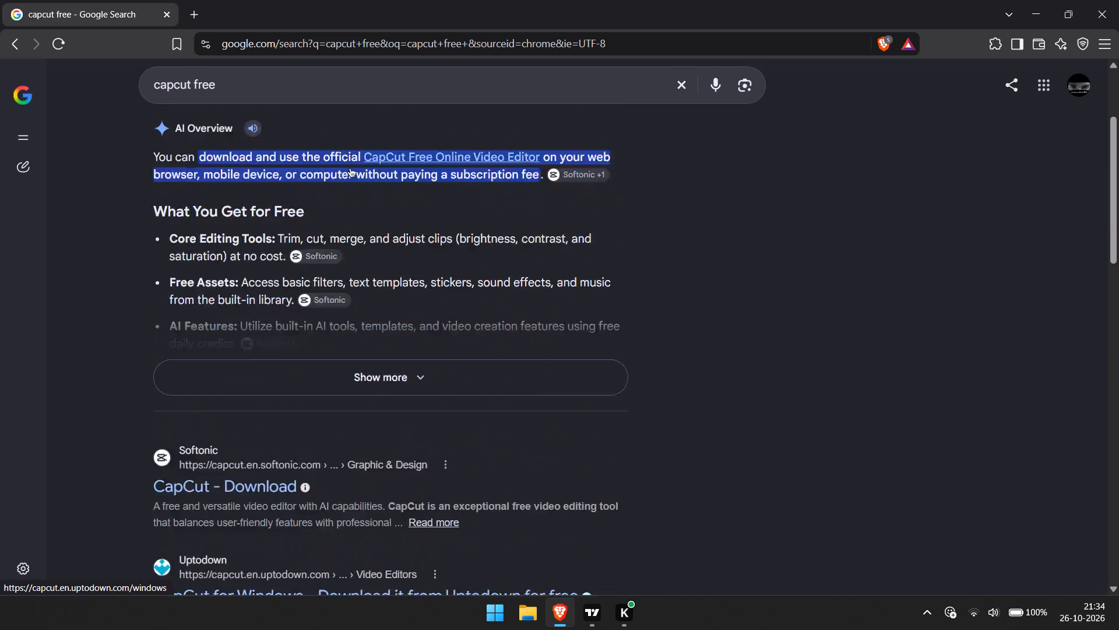
# From CapCut's official Free Online Video Editor page, download the desktop installer and save it to New Volume (F:).
pyautogui.click(272, 213)
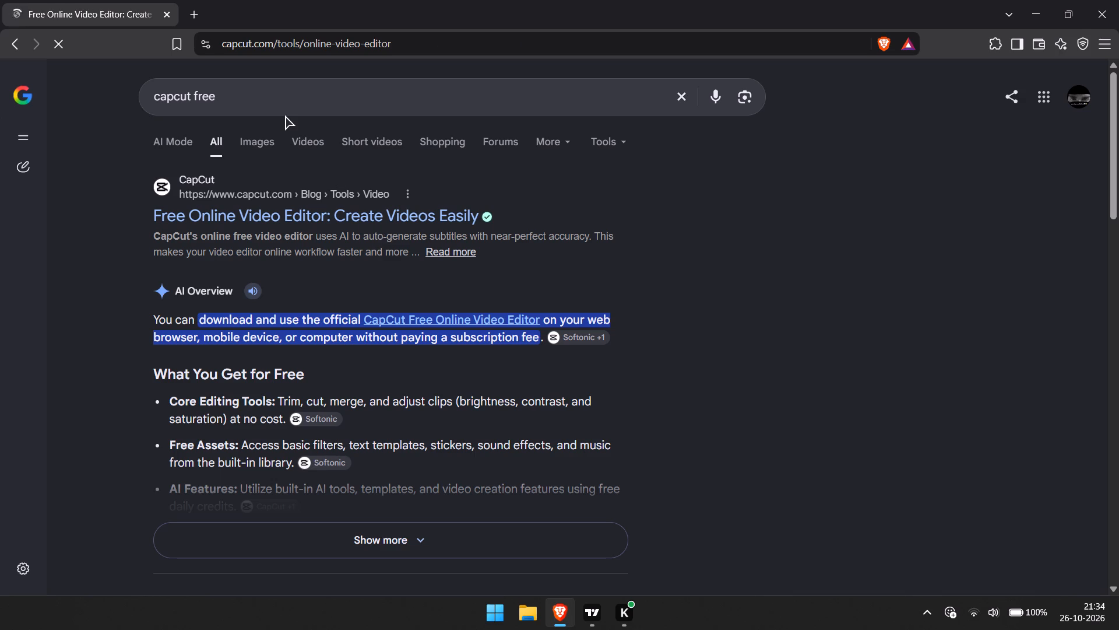
pyautogui.scroll(-1, 675, 395)
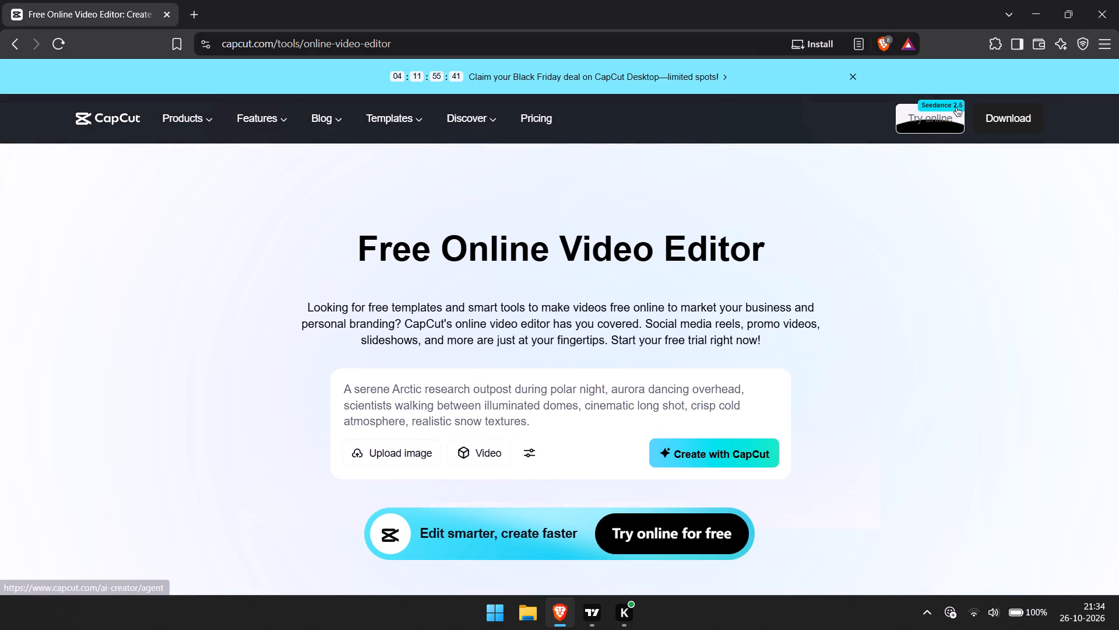
pyautogui.click(1005, 113)
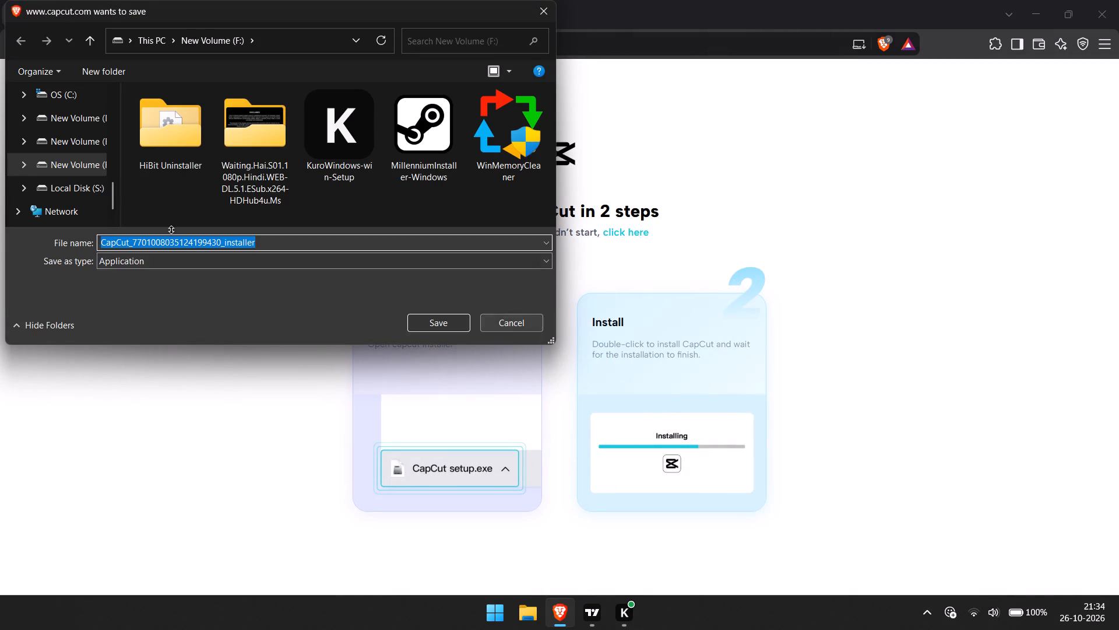
pyautogui.click(427, 316)
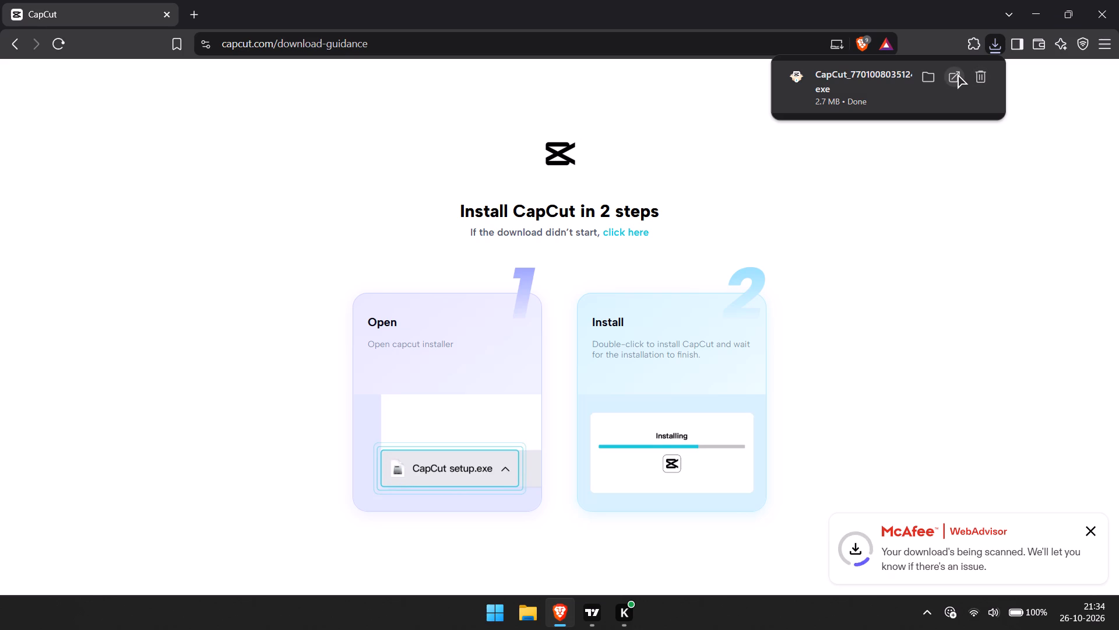
# Run the downloaded CapCut installer and reposition its window.
pyautogui.click(958, 74)
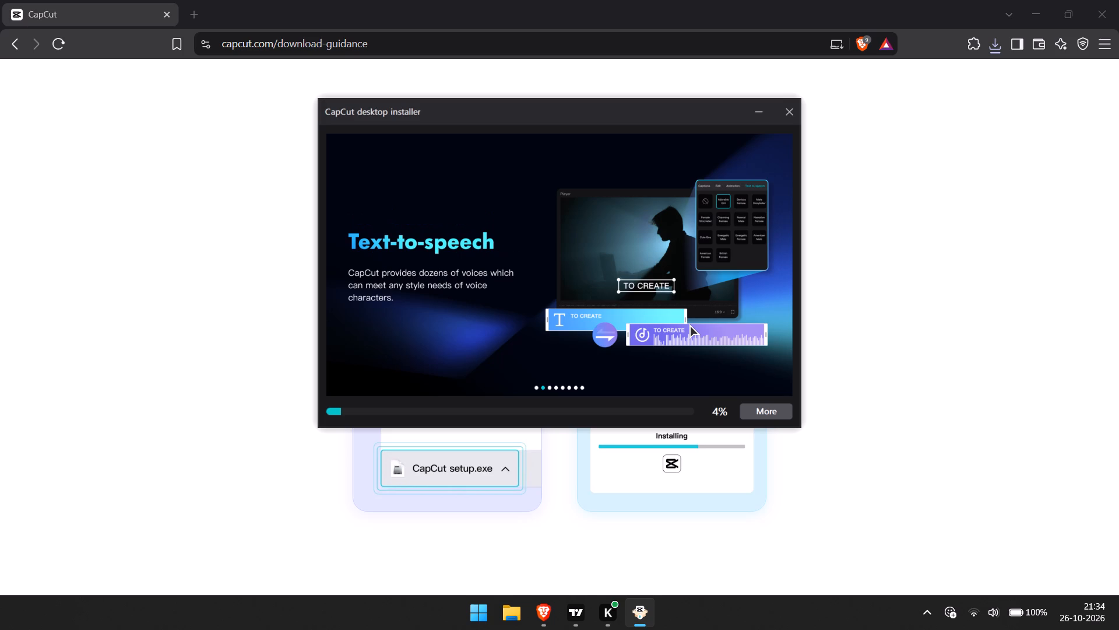
pyautogui.moveTo(688, 107); pyautogui.dragTo(690, 107)
pyautogui.moveTo(690, 107); pyautogui.dragTo(796, 113)
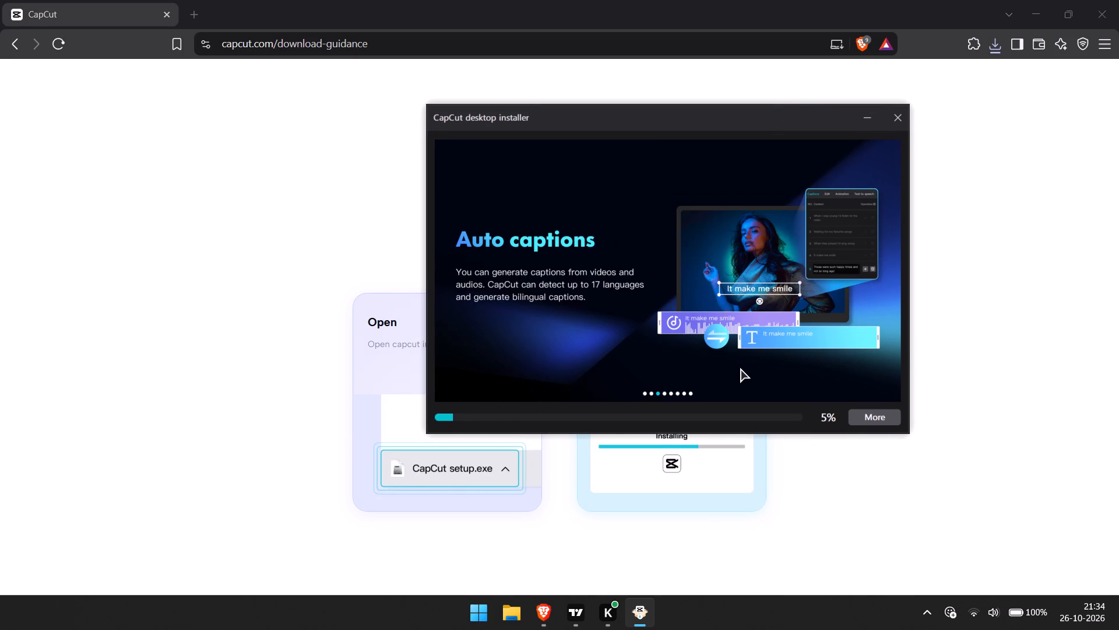
# Change the CapCut installation path to the New Volume (D:) drive under This PC.
pyautogui.click(875, 414)
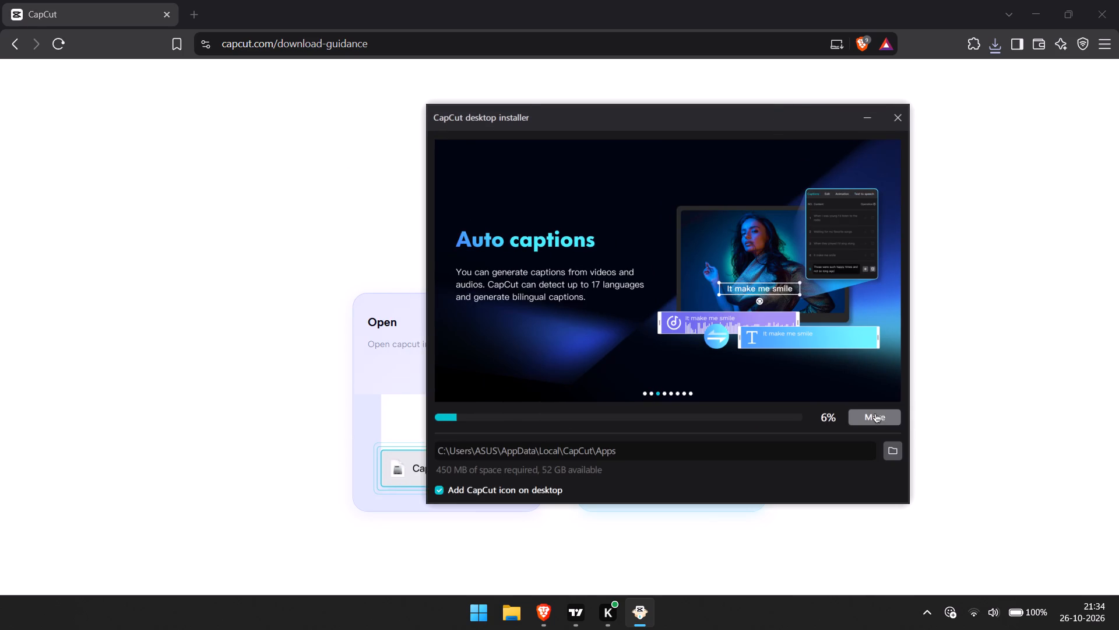
pyautogui.click(895, 453)
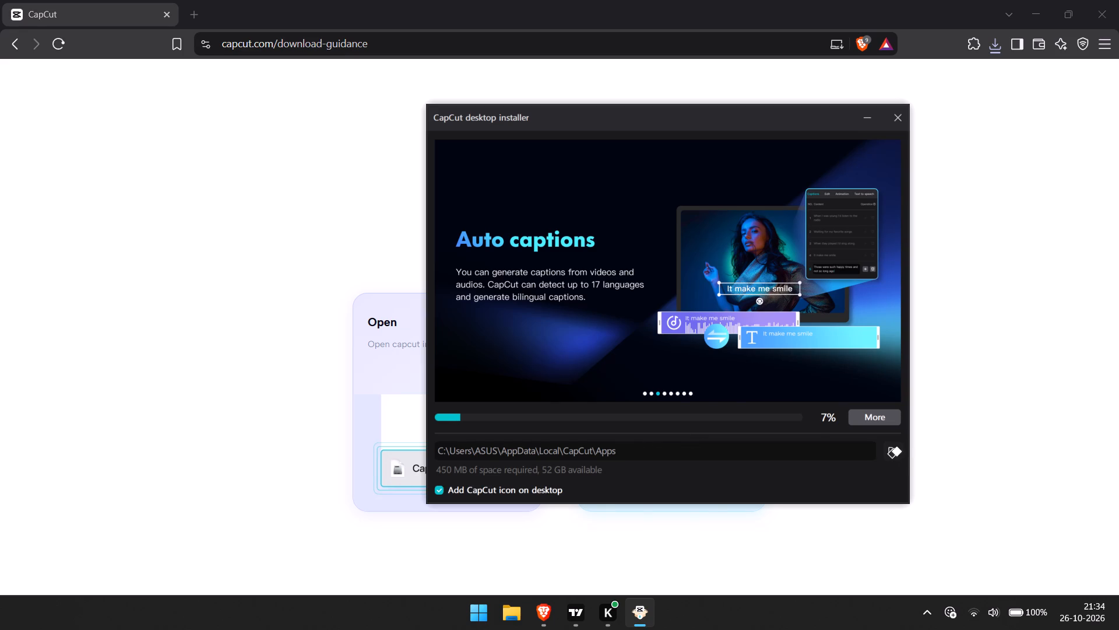
pyautogui.scroll(-1, 527, 332)
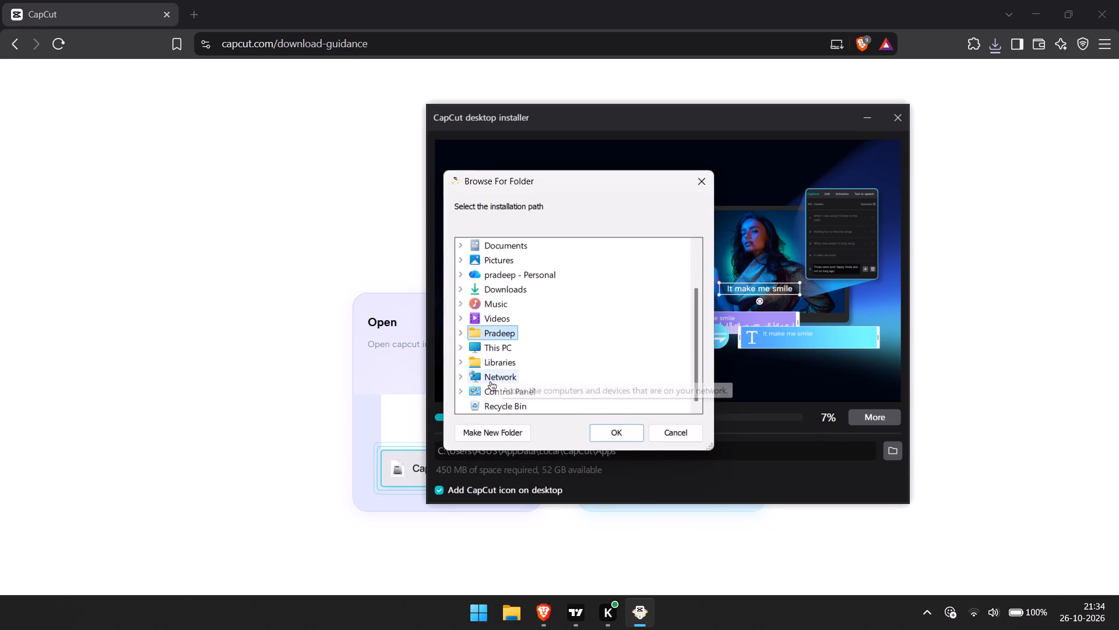
pyautogui.click(460, 349)
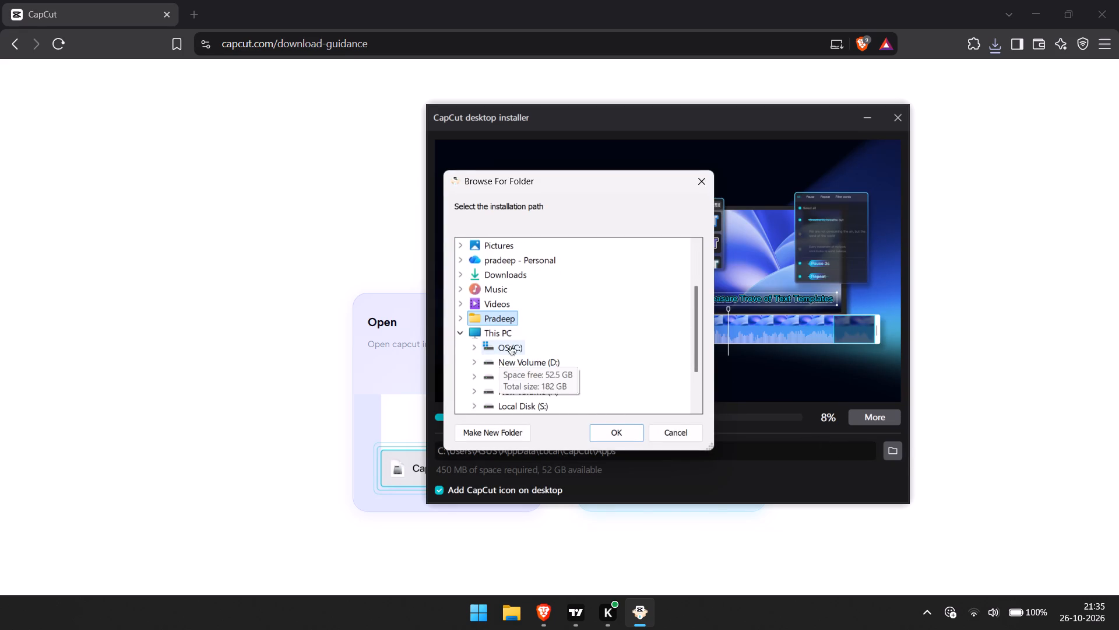
pyautogui.scroll(-1, 533, 358)
pyautogui.click(552, 300)
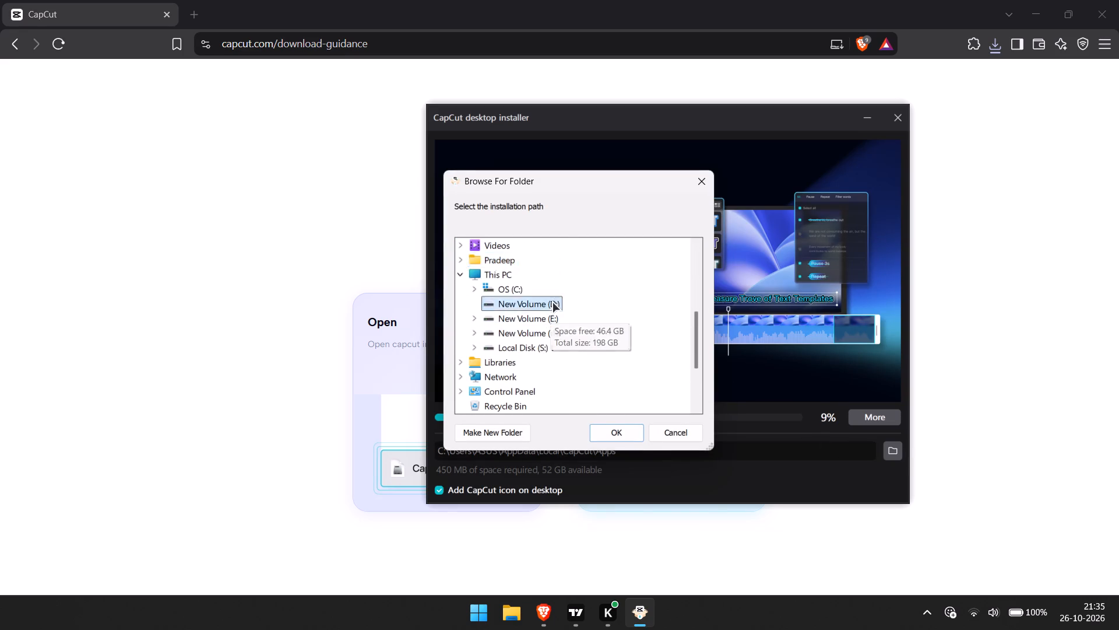
pyautogui.click(627, 430)
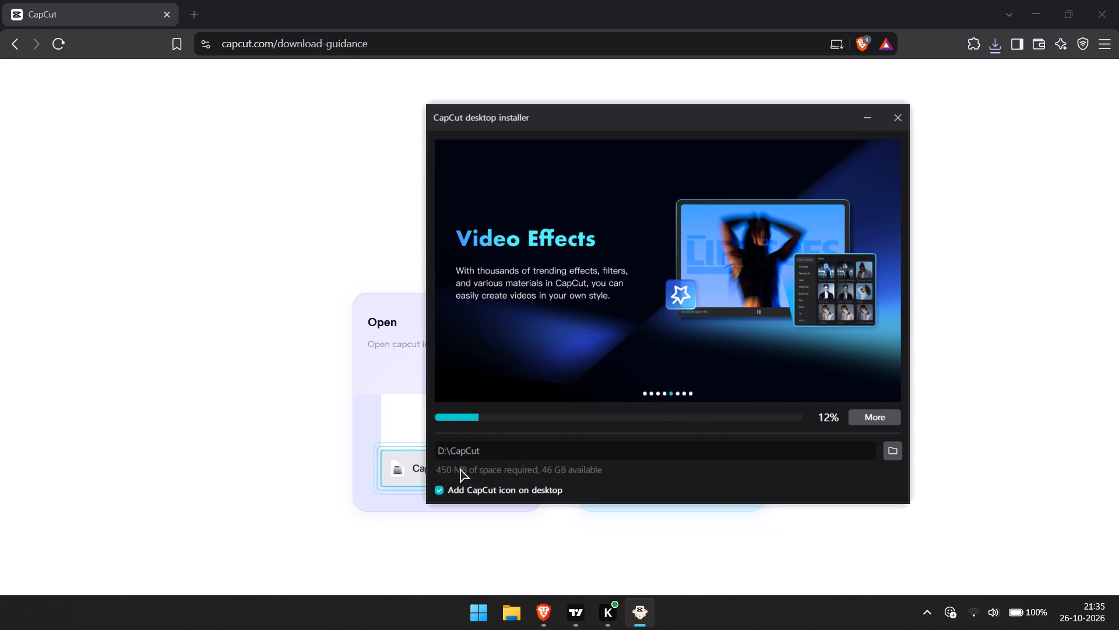
pyautogui.moveTo(460, 467); pyautogui.dragTo(504, 473)
# Minimize the browser window and bring up the desktop's options.
pyautogui.click(1035, 1)
pyautogui.rightClick(705, 10)
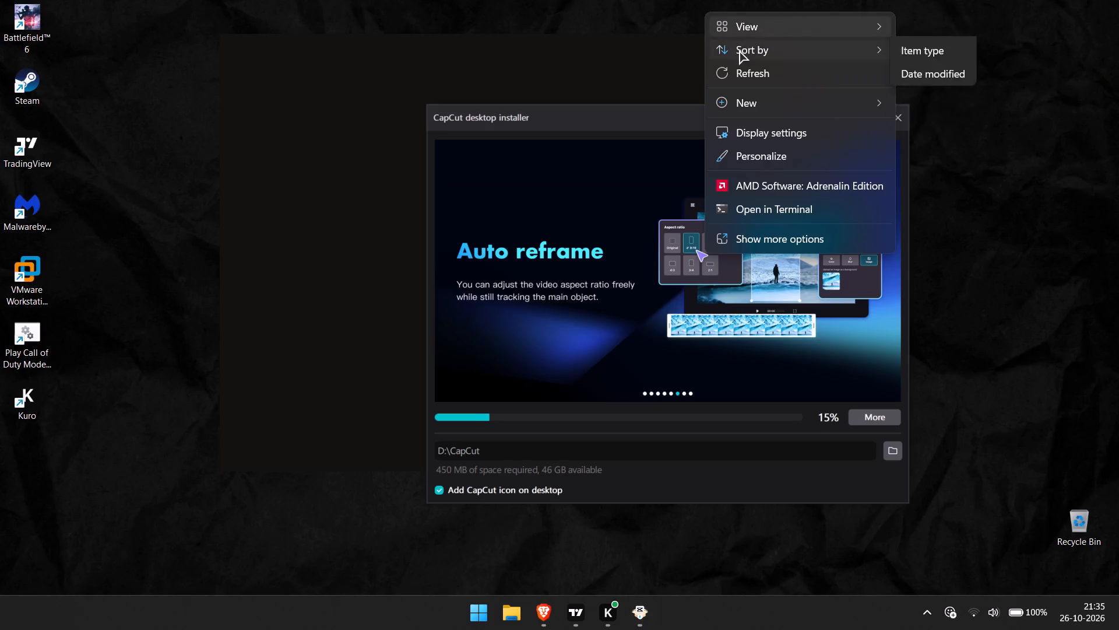
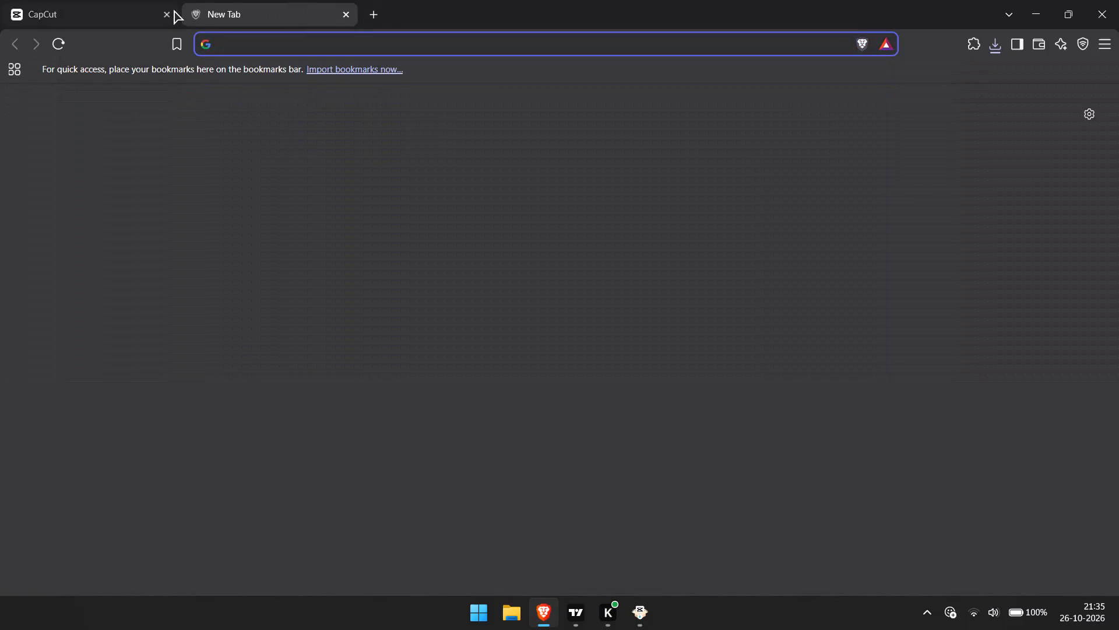
# Close the CapCut browser tab.
pyautogui.click(167, 9)
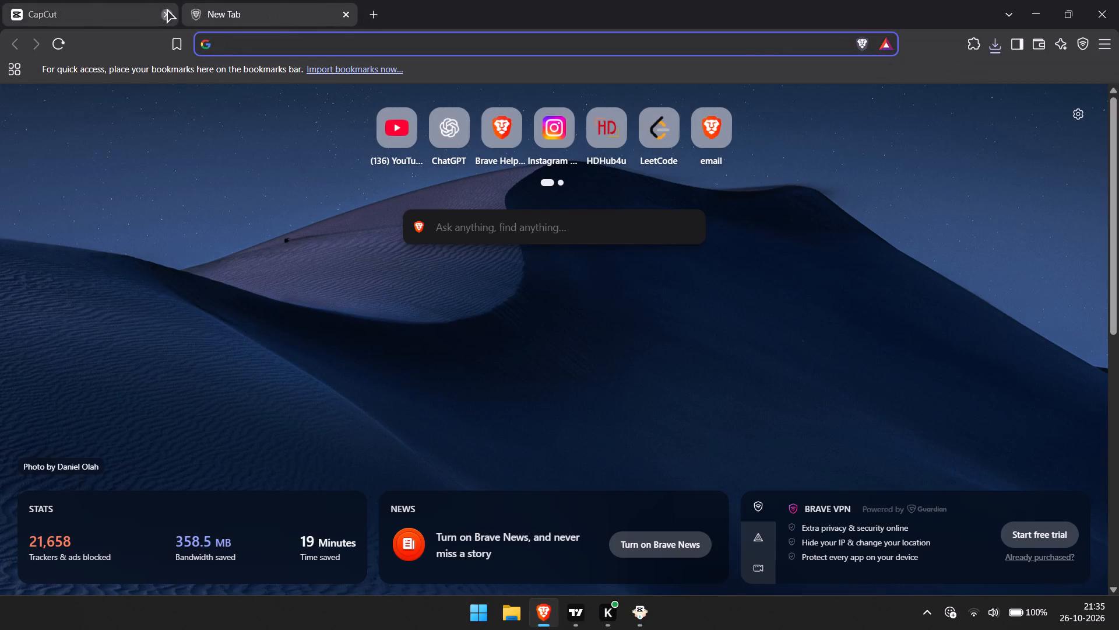
pyautogui.click(301, 45)
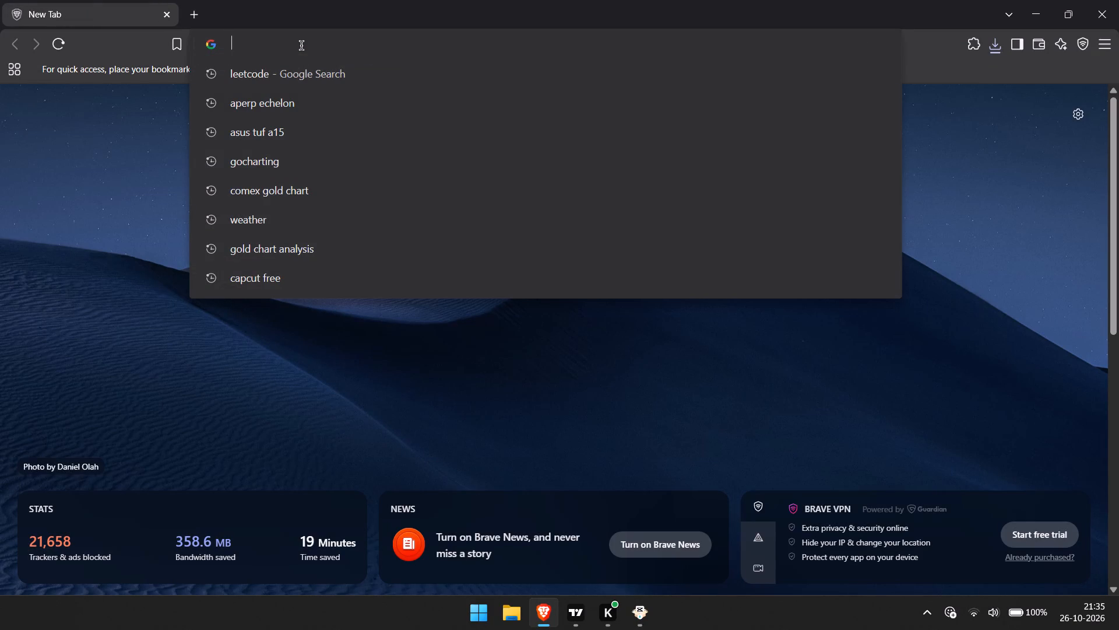
# Switch to TradingView and delete the 4,018.613 and 4,025.394 price labels from the XAUUSD 5-minute chart.
pyautogui.click(587, 621)
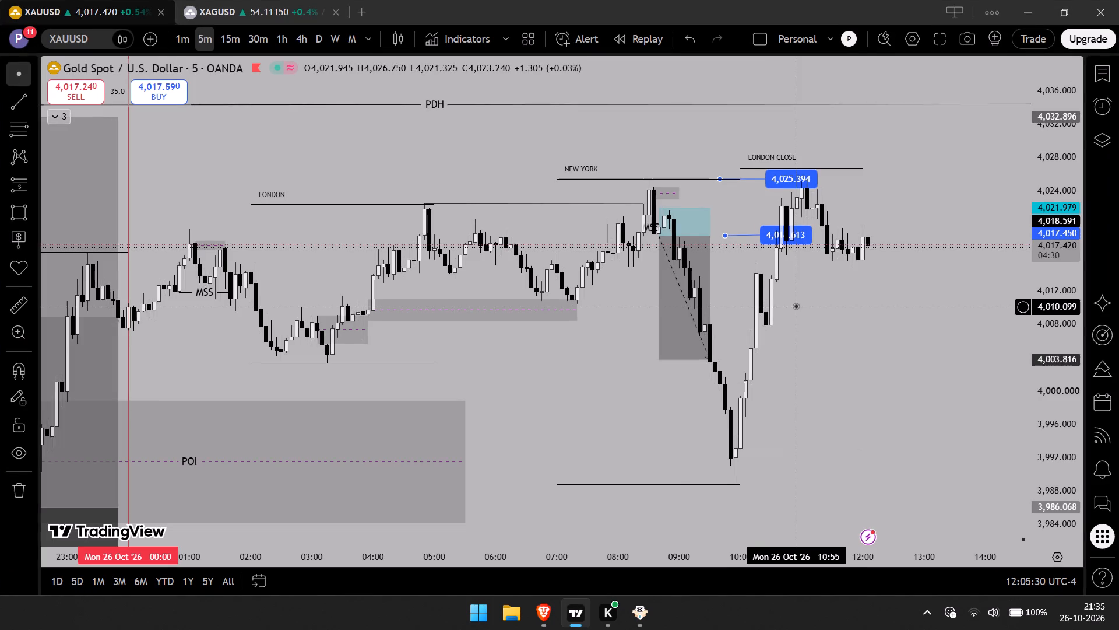
pyautogui.scroll(3, 796, 306)
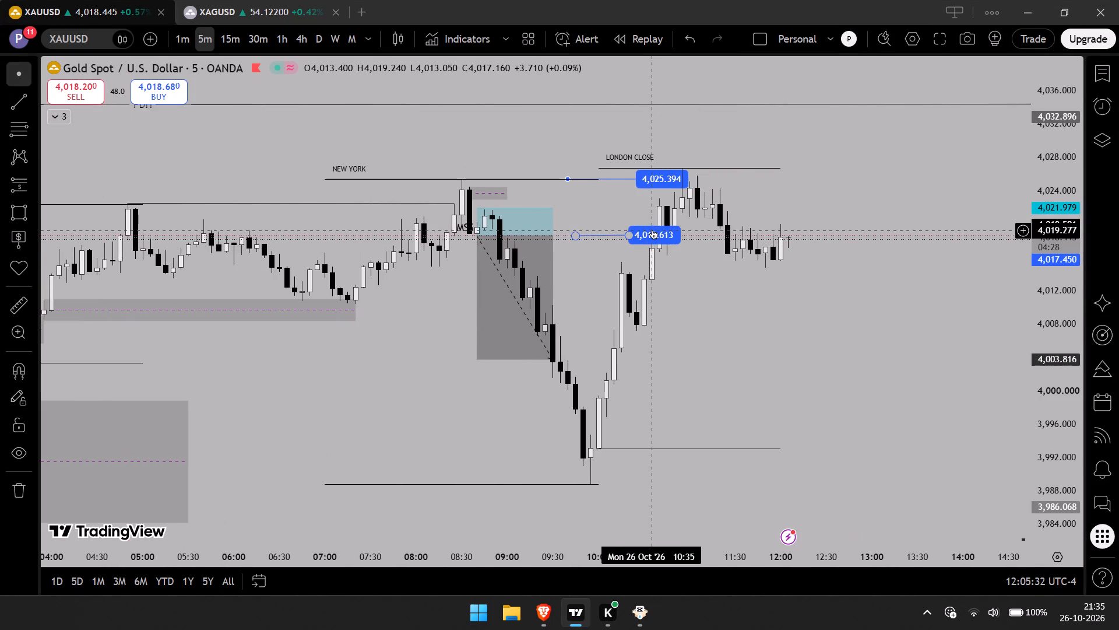
pyautogui.scroll(1, 592, 296)
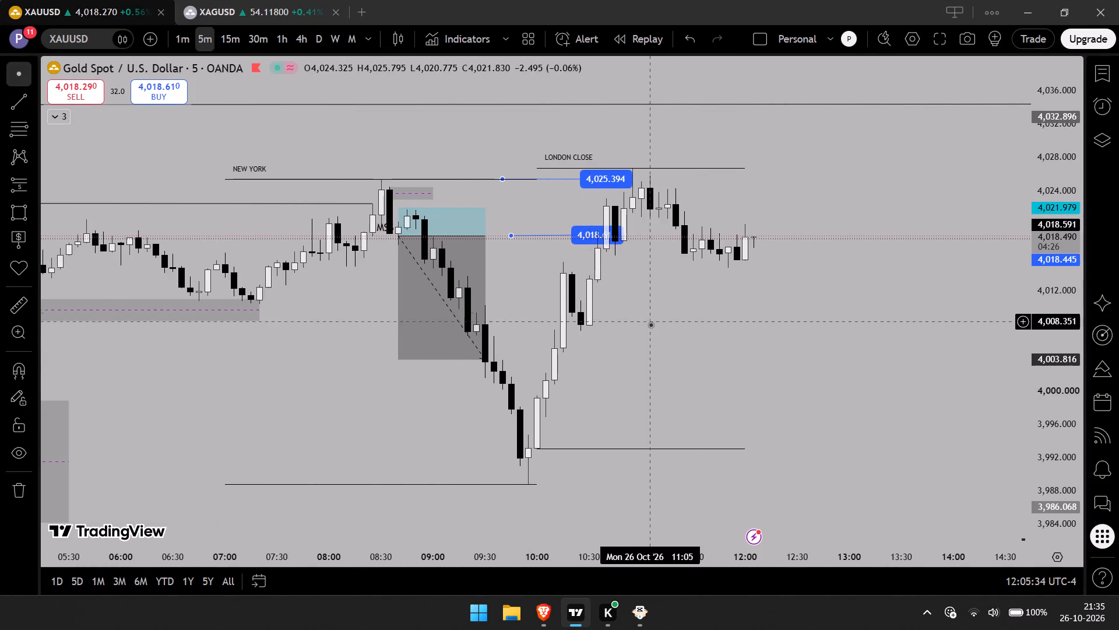
pyautogui.moveTo(647, 325); pyautogui.dragTo(780, 316)
pyautogui.scroll(-6, 780, 316)
pyautogui.moveTo(779, 363); pyautogui.dragTo(775, 363)
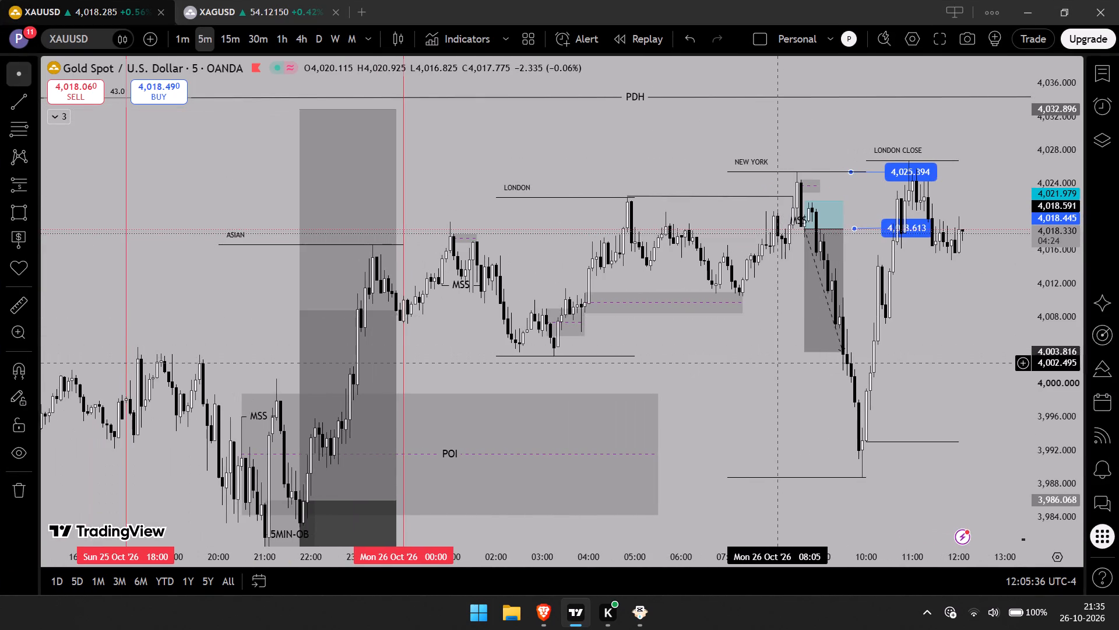
pyautogui.moveTo(775, 363); pyautogui.dragTo(696, 322)
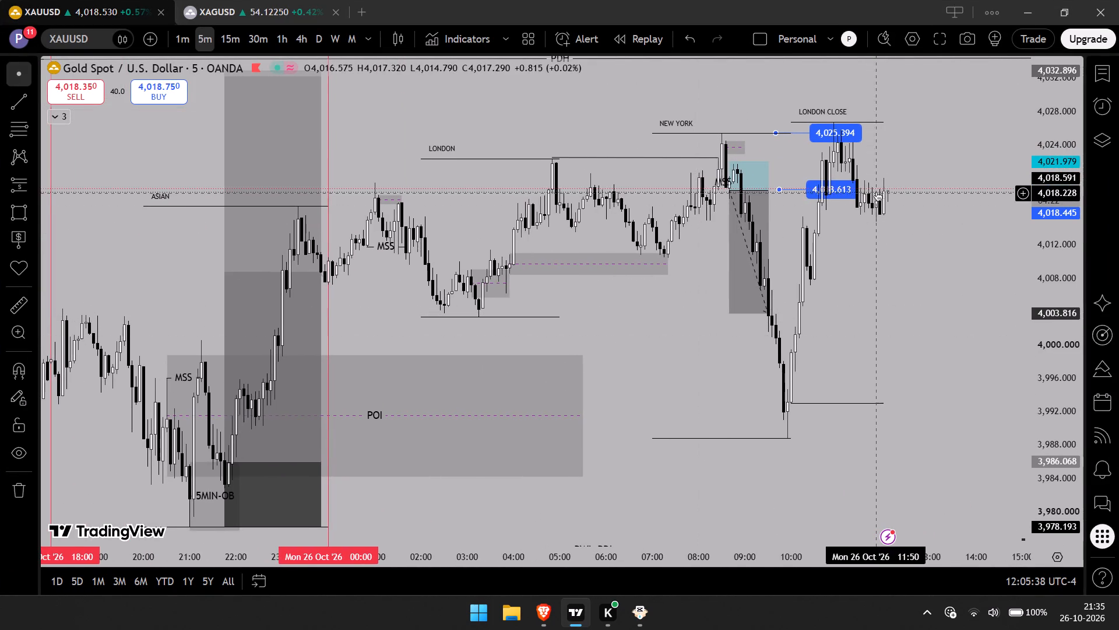
pyautogui.click(839, 188)
pyautogui.press('BackSpace')
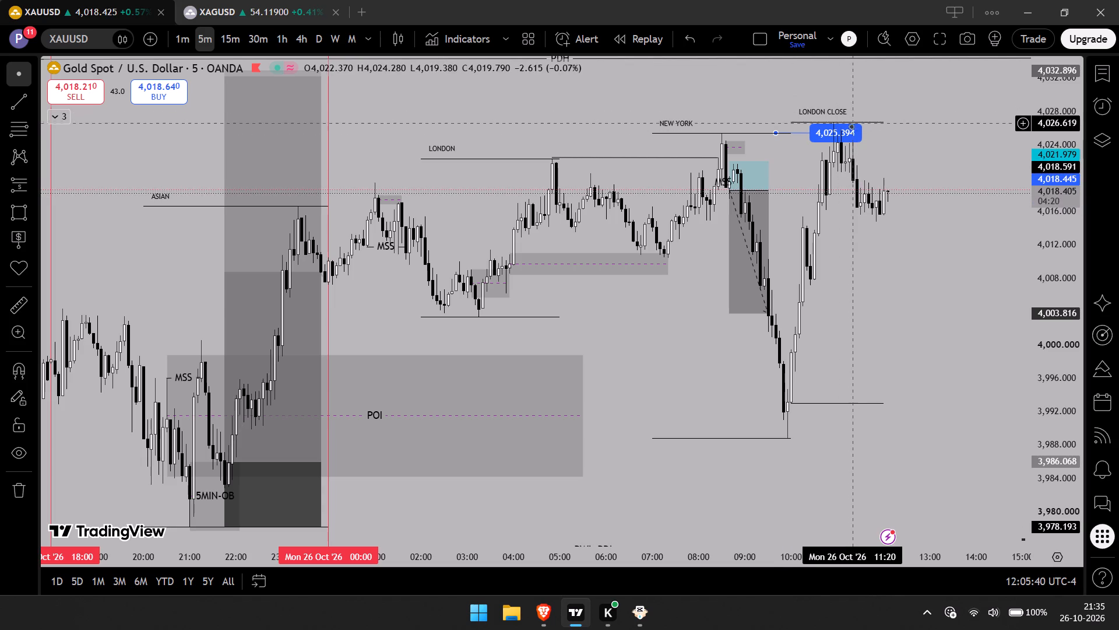
pyautogui.click(848, 128)
pyautogui.press('BackSpace')
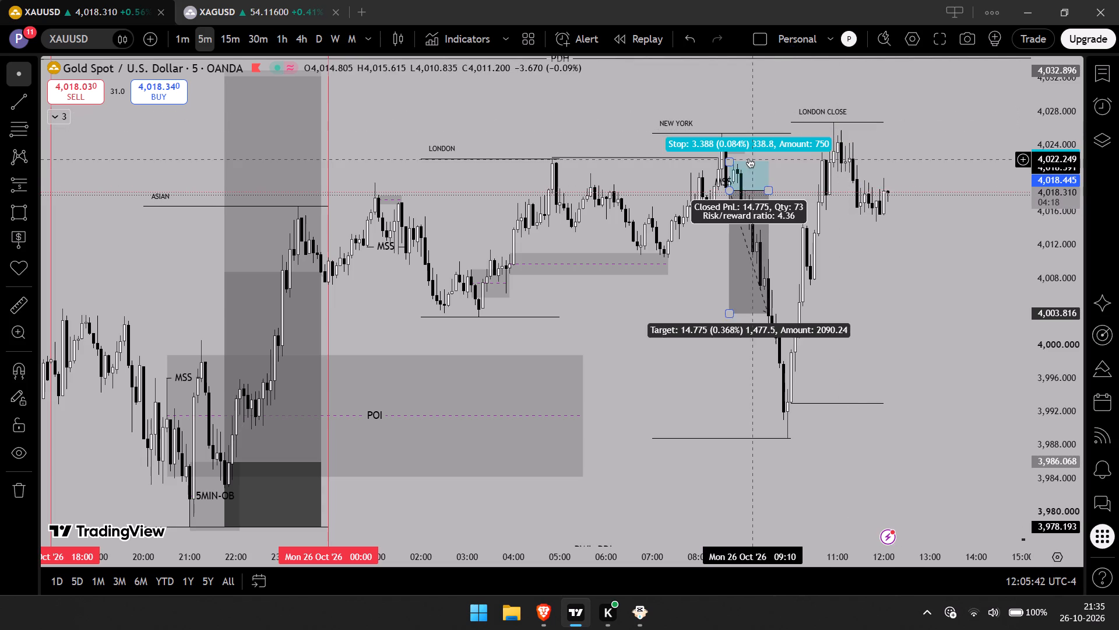
# Extend the end of the POI zone rectangle to about 10:25 on Mon 26 Oct.
pyautogui.scroll(1, 748, 159)
pyautogui.moveTo(772, 166); pyautogui.dragTo(787, 220)
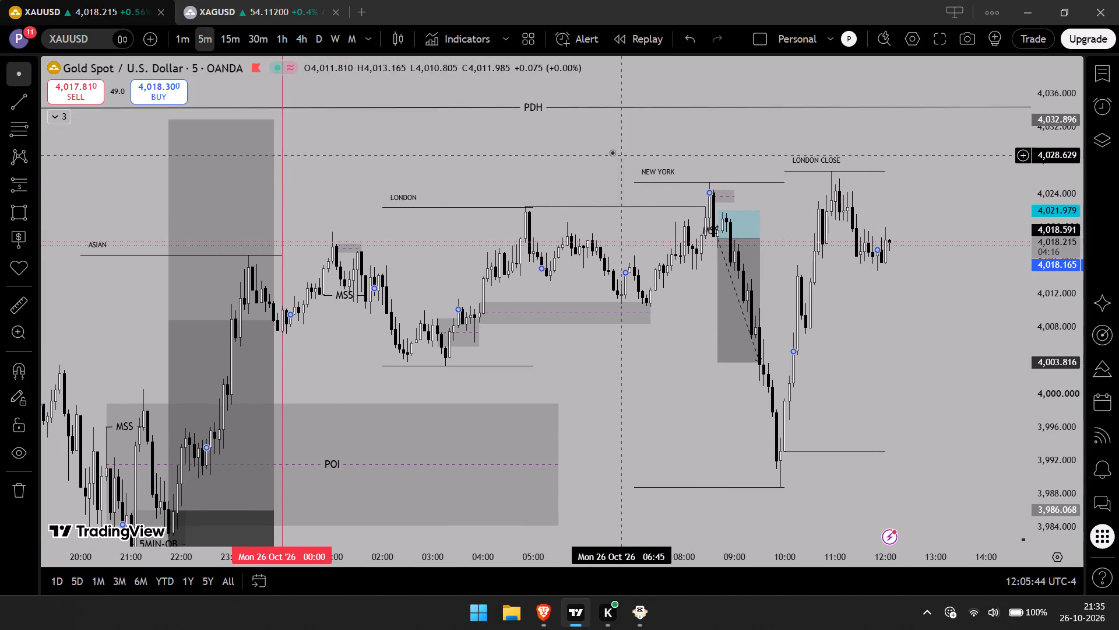
pyautogui.click(609, 152)
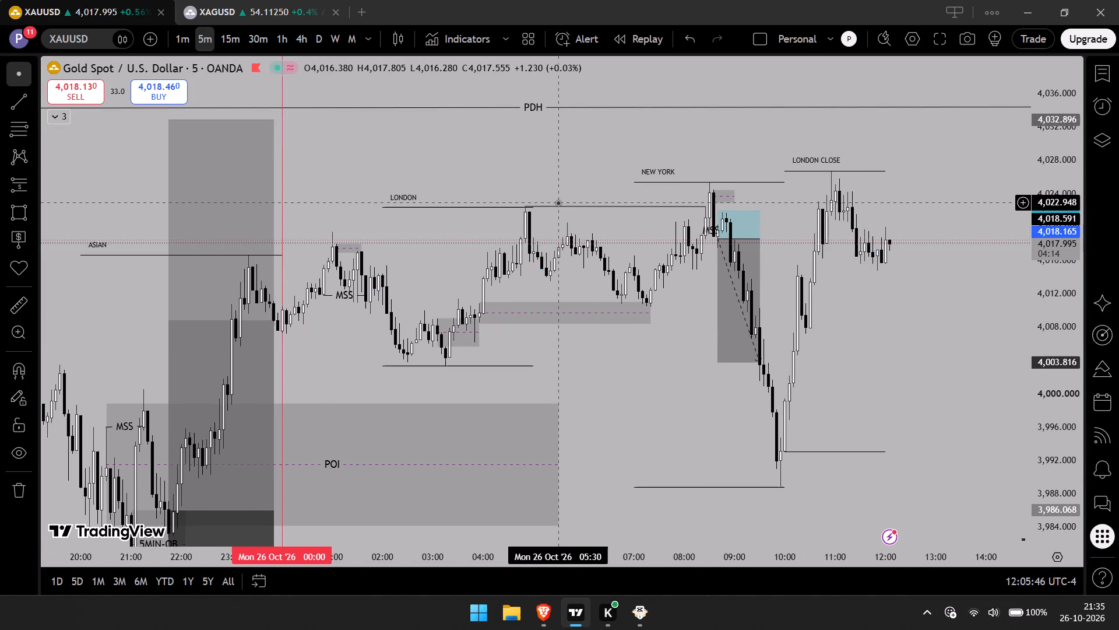
pyautogui.moveTo(485, 187); pyautogui.dragTo(506, 189)
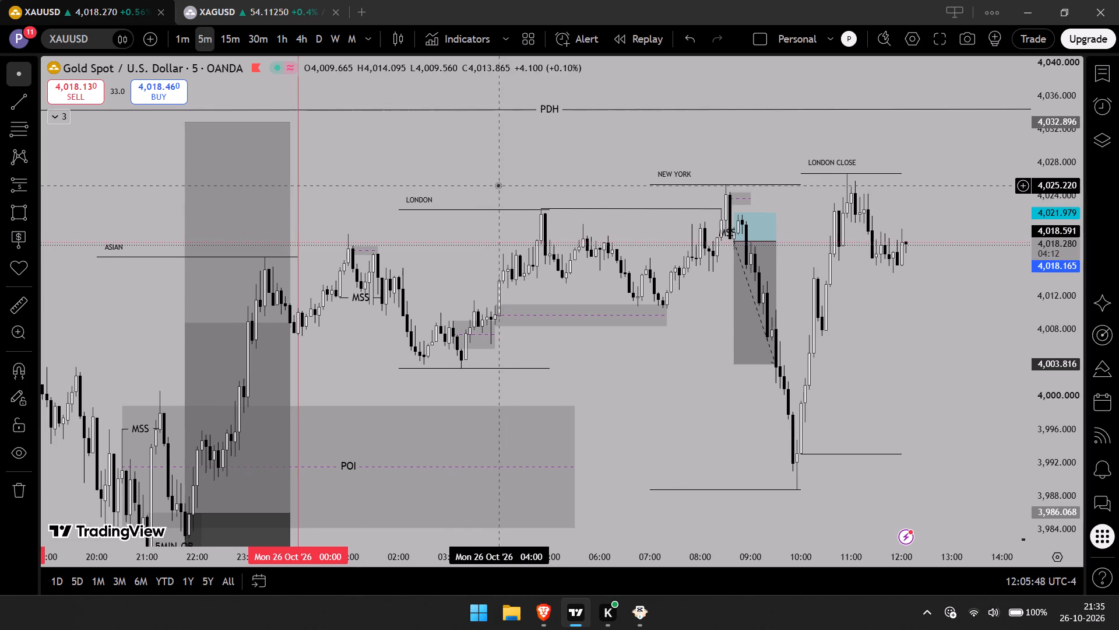
pyautogui.scroll(-1, 461, 163)
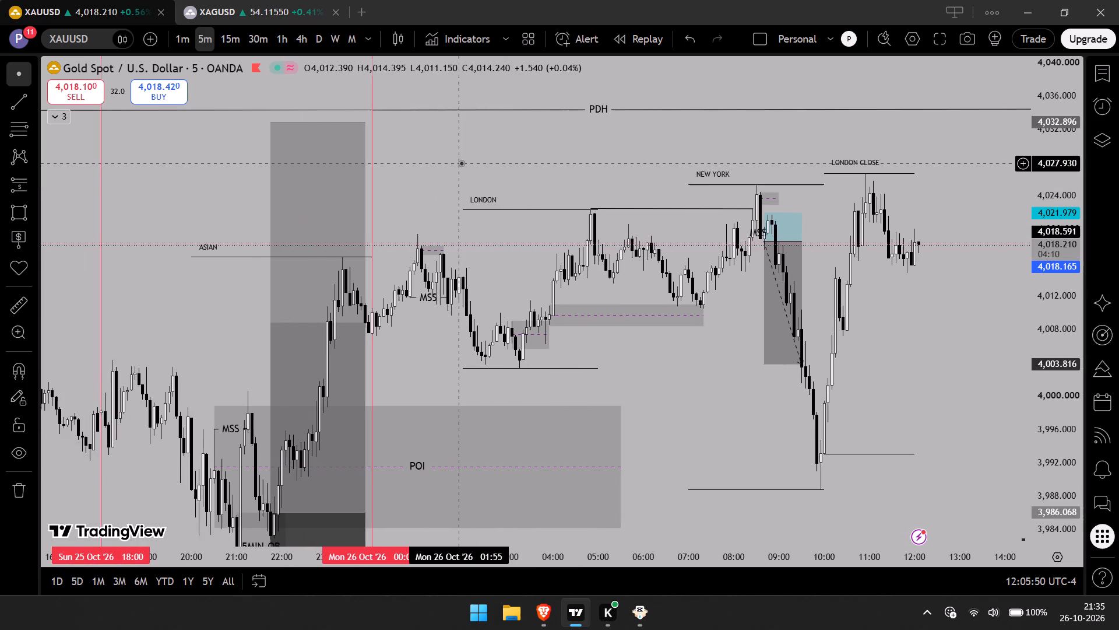
pyautogui.moveTo(515, 185); pyautogui.dragTo(511, 150)
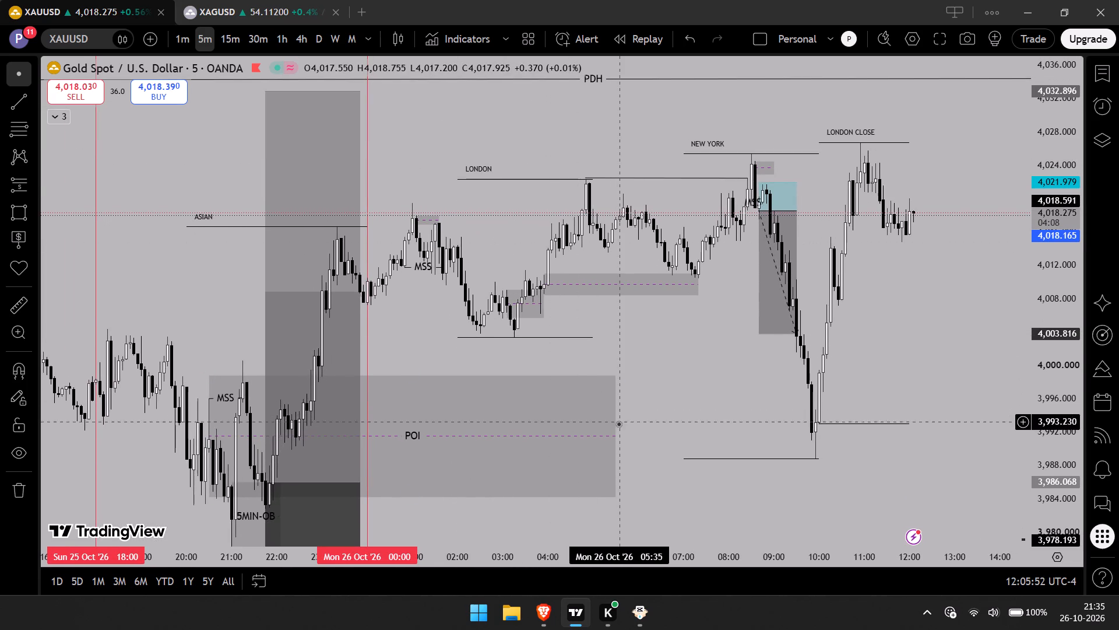
pyautogui.moveTo(613, 435); pyautogui.dragTo(837, 469)
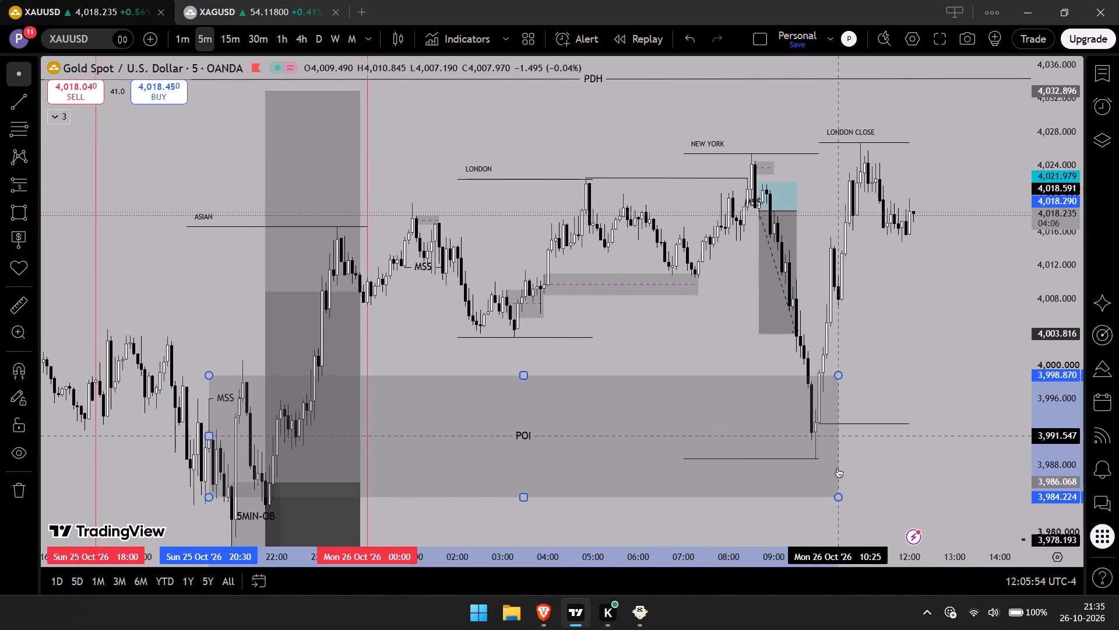
pyautogui.click(910, 393)
# Capture a screenshot of the XAUUSD chart from the PDH line to the PWL-PDL line, covering the Asian through London Close sessions.
pyautogui.moveTo(648, 330); pyautogui.dragTo(719, 333)
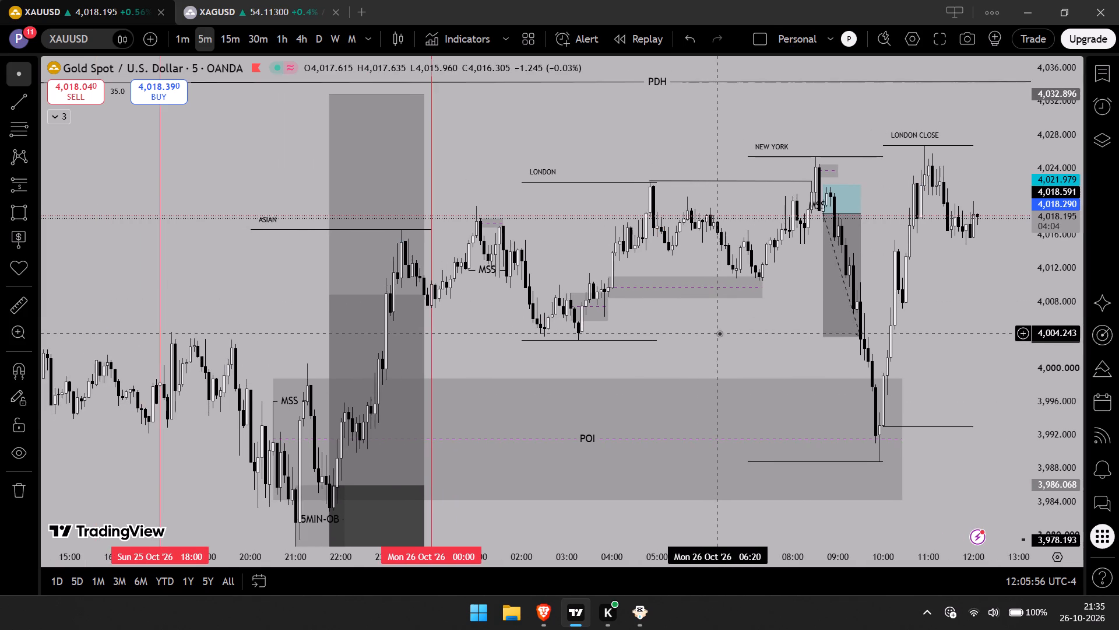
pyautogui.scroll(1, 719, 333)
pyautogui.moveTo(694, 333); pyautogui.dragTo(709, 336)
pyautogui.moveTo(708, 333); pyautogui.dragTo(694, 328)
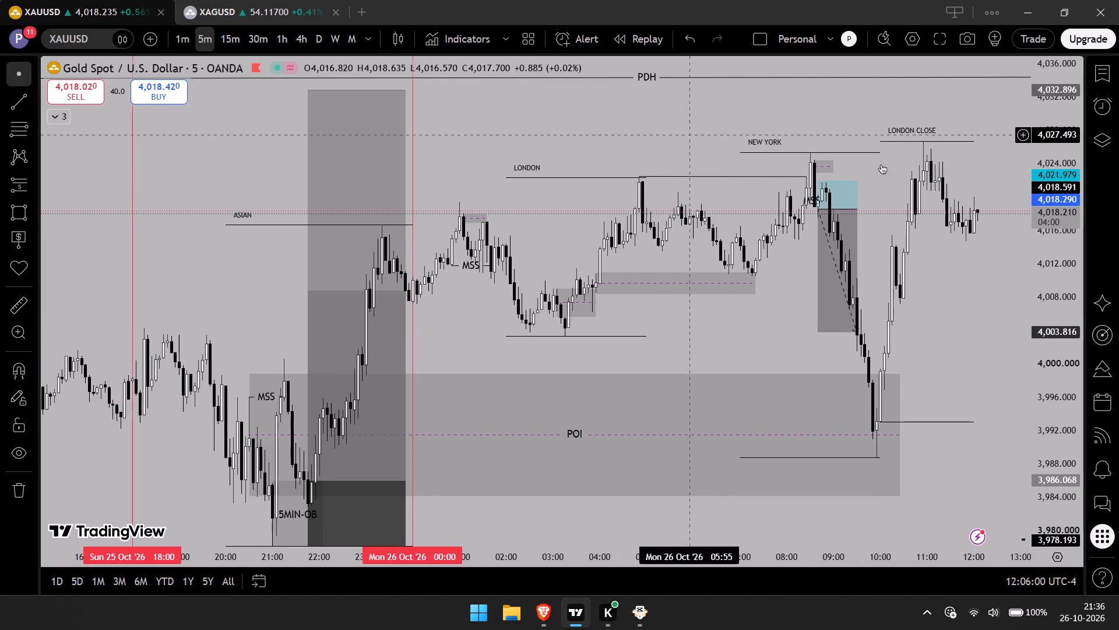
pyautogui.moveTo(1062, 192); pyautogui.dragTo(1068, 288)
pyautogui.moveTo(782, 314); pyautogui.dragTo(744, 320)
pyautogui.scroll(-1, 548, 188)
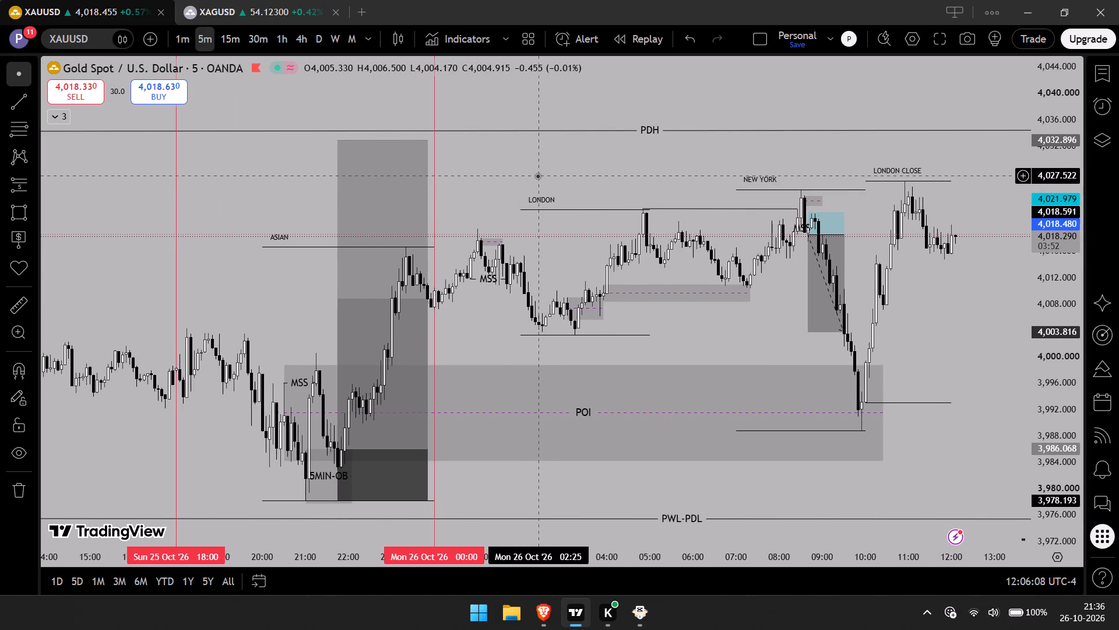
pyautogui.press('shift+super+s')
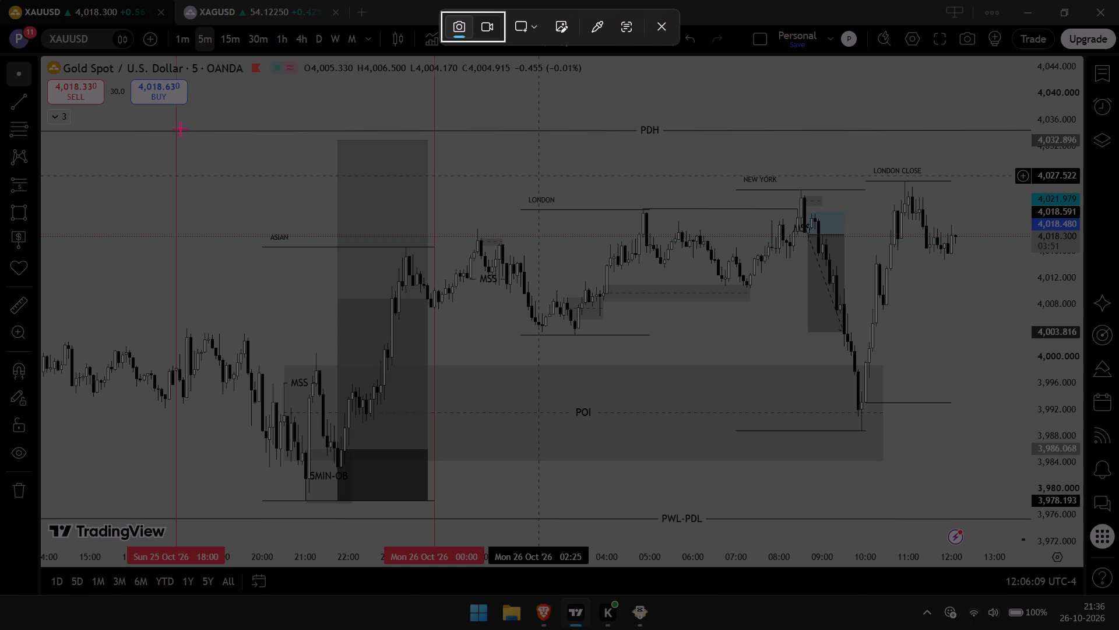
pyautogui.moveTo(181, 129); pyautogui.dragTo(937, 504)
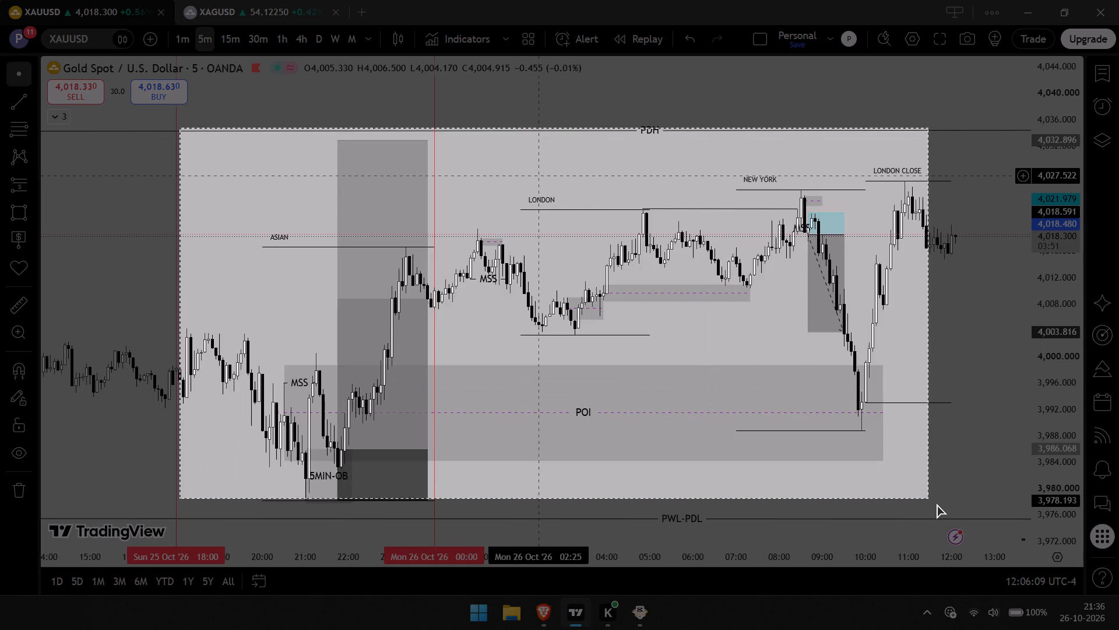
pyautogui.moveTo(937, 504); pyautogui.dragTo(978, 530)
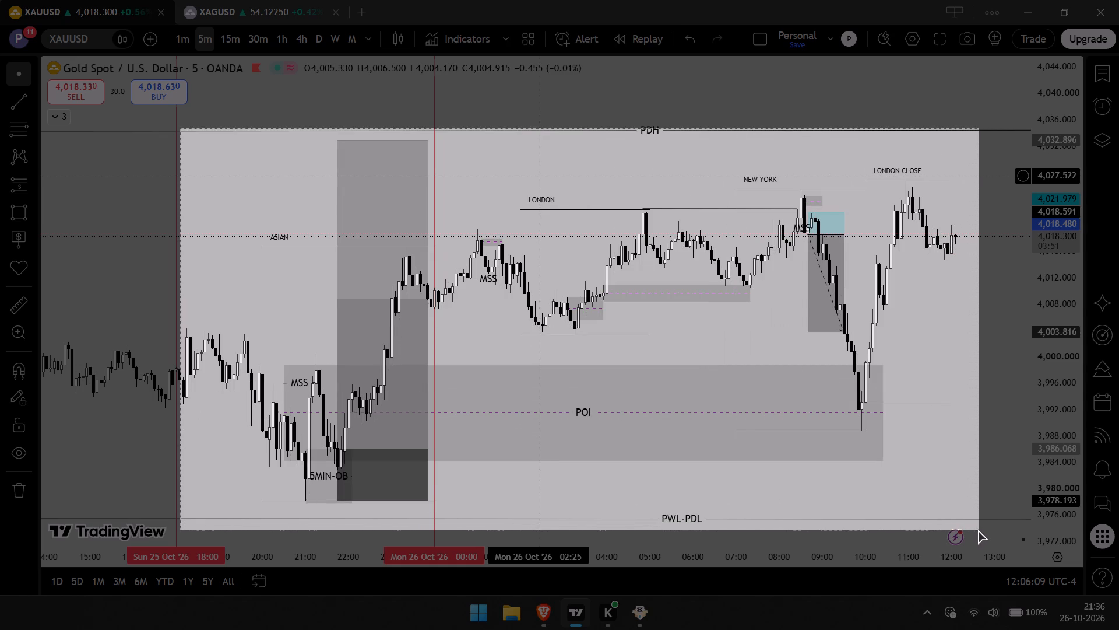
pyautogui.moveTo(978, 530); pyautogui.dragTo(977, 529)
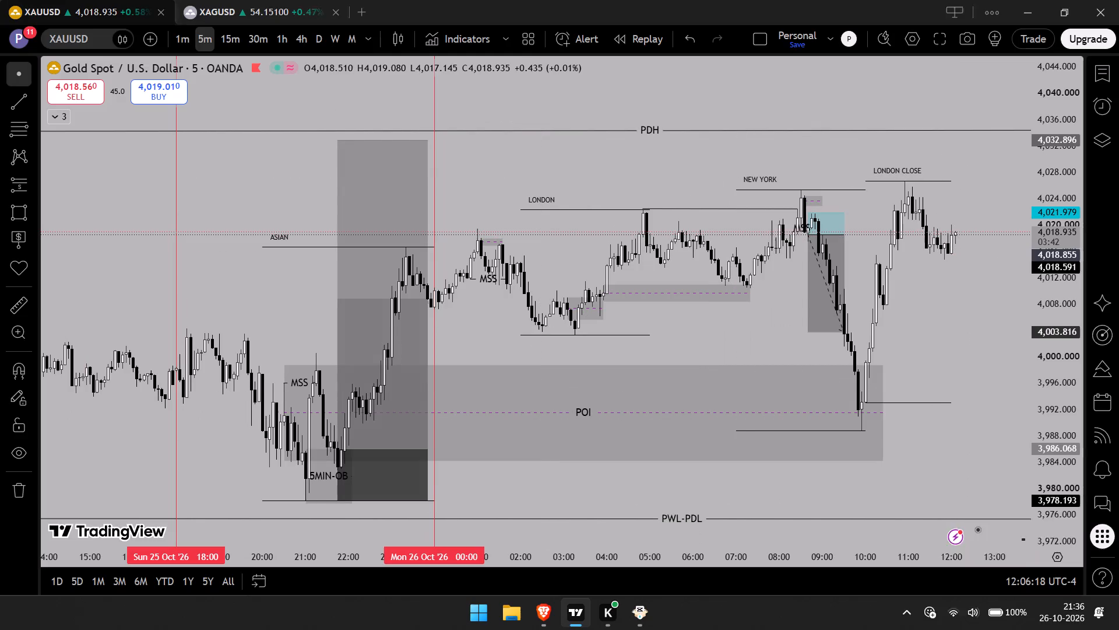
pyautogui.scroll(4, 949, 390)
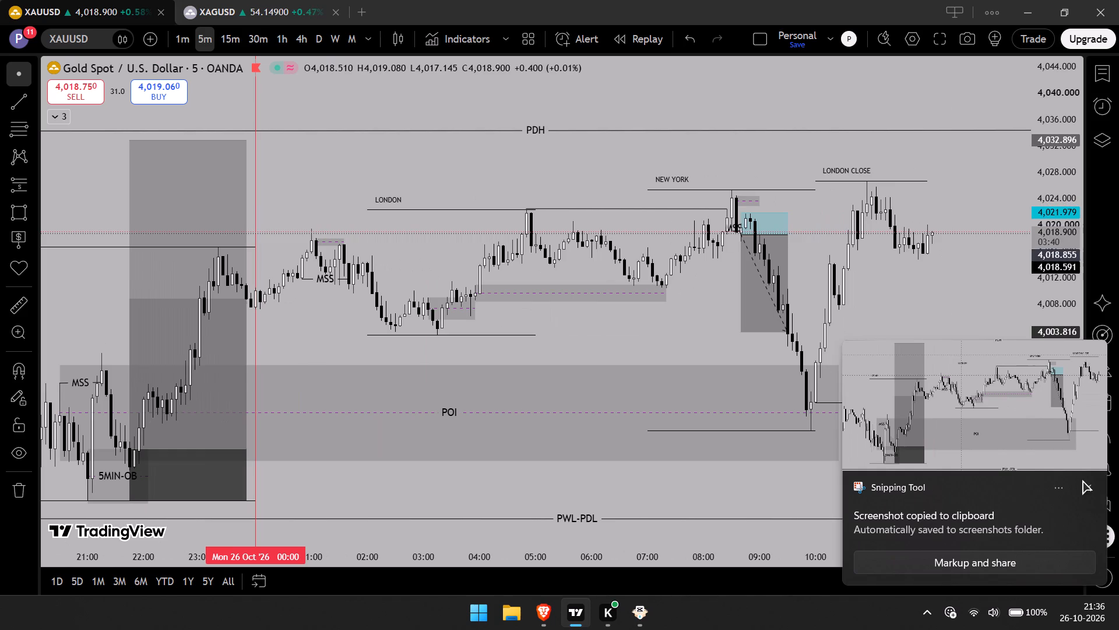
pyautogui.click(1086, 487)
# Try to measure a price and time range starting just above the New York session high on the chart.
pyautogui.scroll(2, 867, 271)
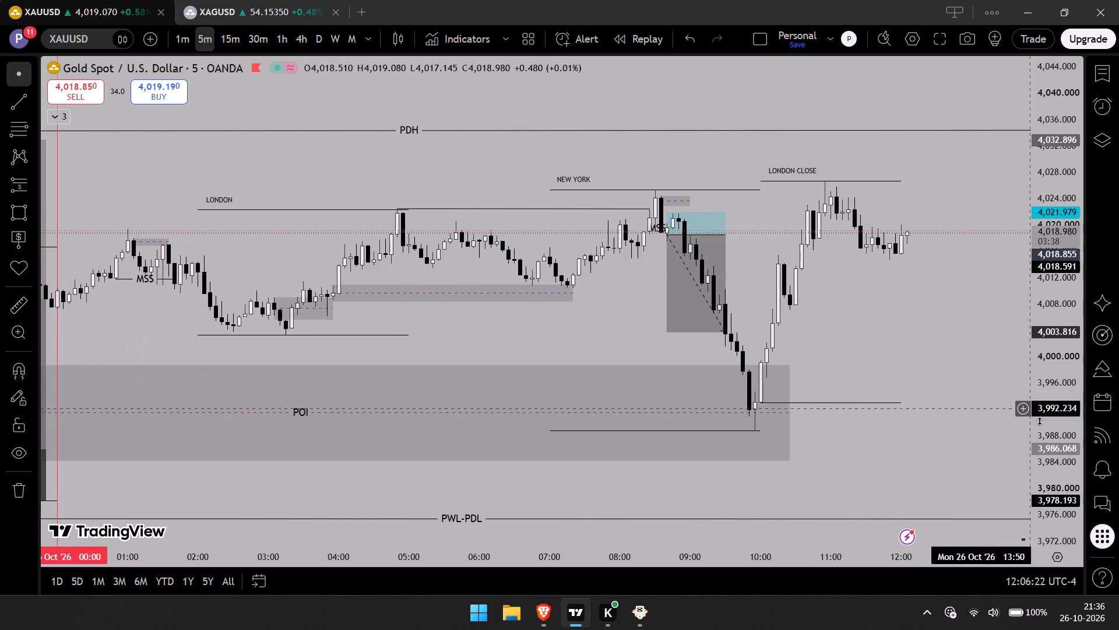
pyautogui.moveTo(1053, 438); pyautogui.dragTo(1041, 349)
pyautogui.moveTo(864, 236); pyautogui.dragTo(875, 310)
pyautogui.scroll(-1, 875, 310)
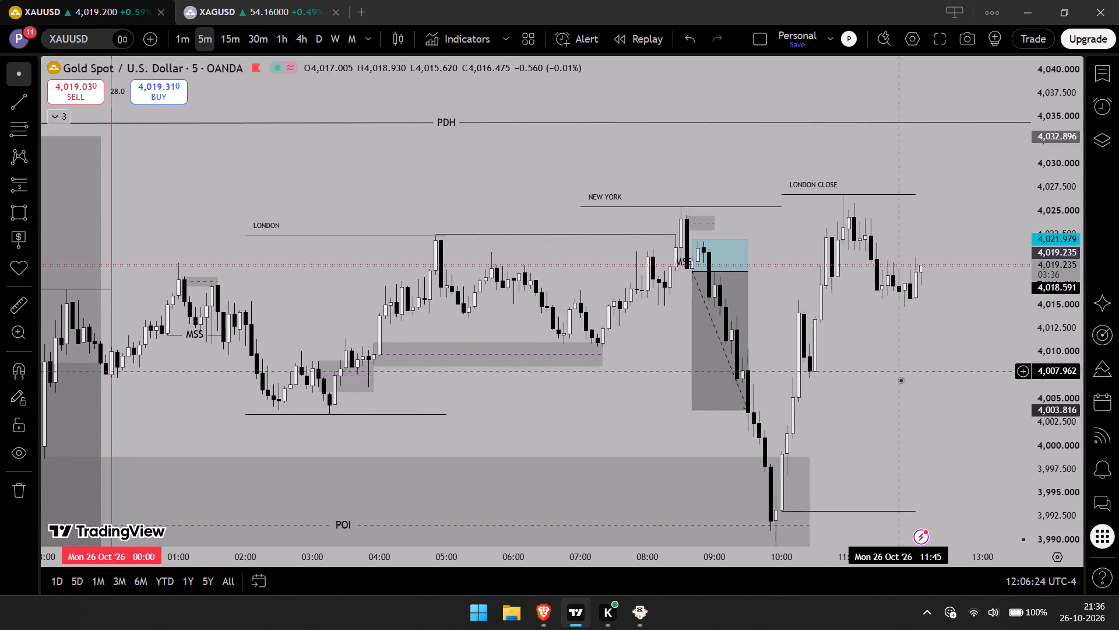
pyautogui.moveTo(901, 380); pyautogui.dragTo(884, 300)
pyautogui.scroll(1, 884, 300)
pyautogui.moveTo(884, 300); pyautogui.dragTo(870, 328)
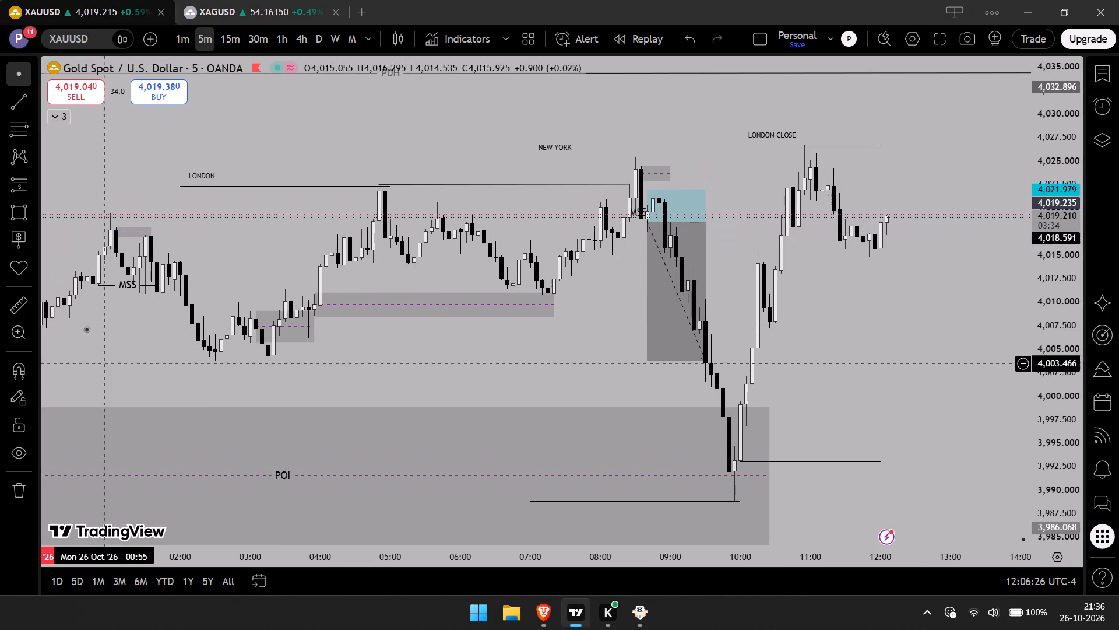
pyautogui.click(11, 306)
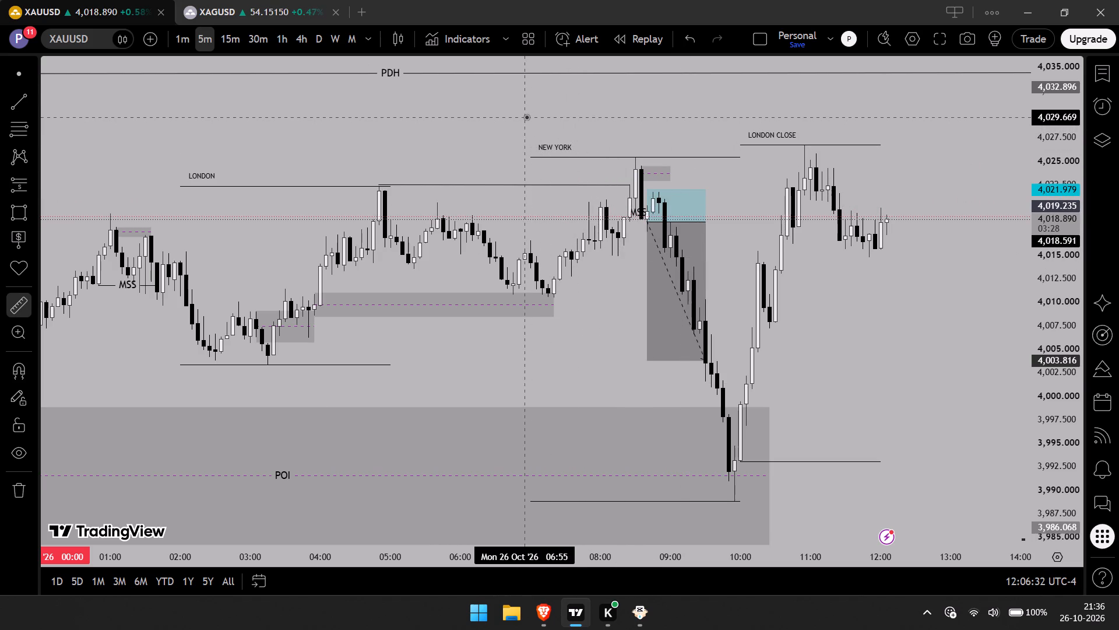
pyautogui.moveTo(526, 117); pyautogui.dragTo(775, 304)
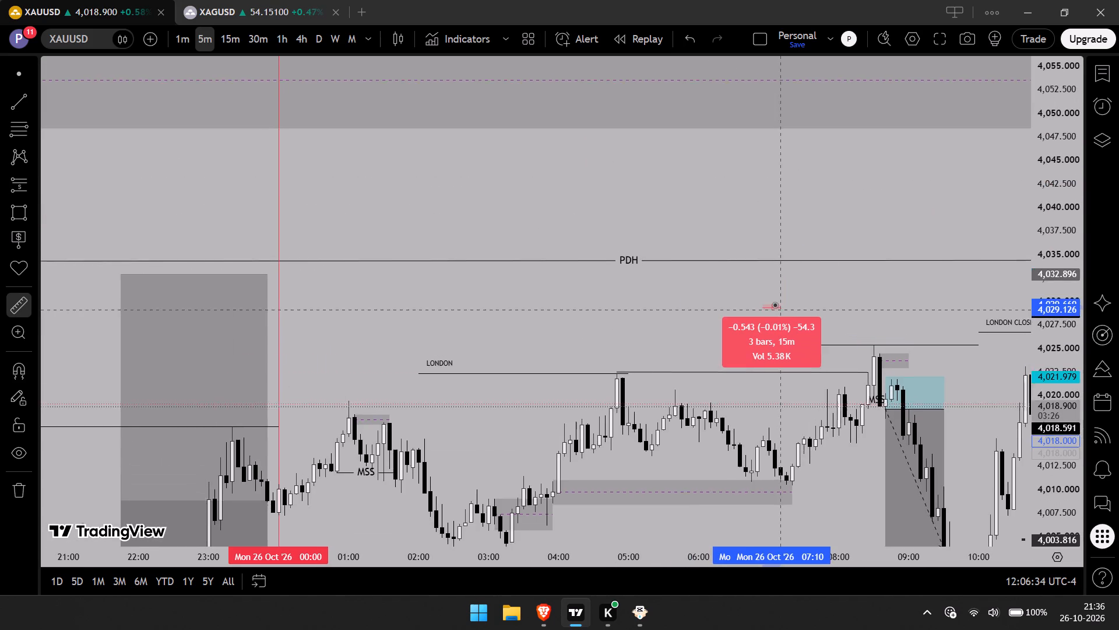
pyautogui.moveTo(775, 304); pyautogui.dragTo(561, 171)
pyautogui.click(643, 195)
pyautogui.click(715, 177)
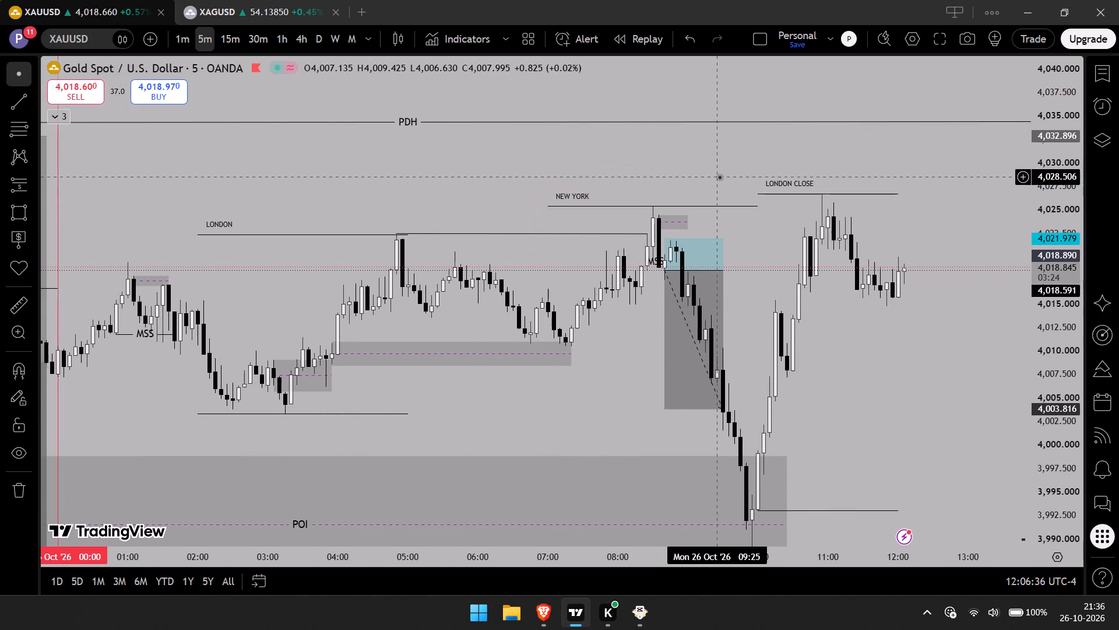
# Capture a screenshot of only the New York session, from above its label to below its low line.
pyautogui.moveTo(719, 177); pyautogui.dragTo(705, 120)
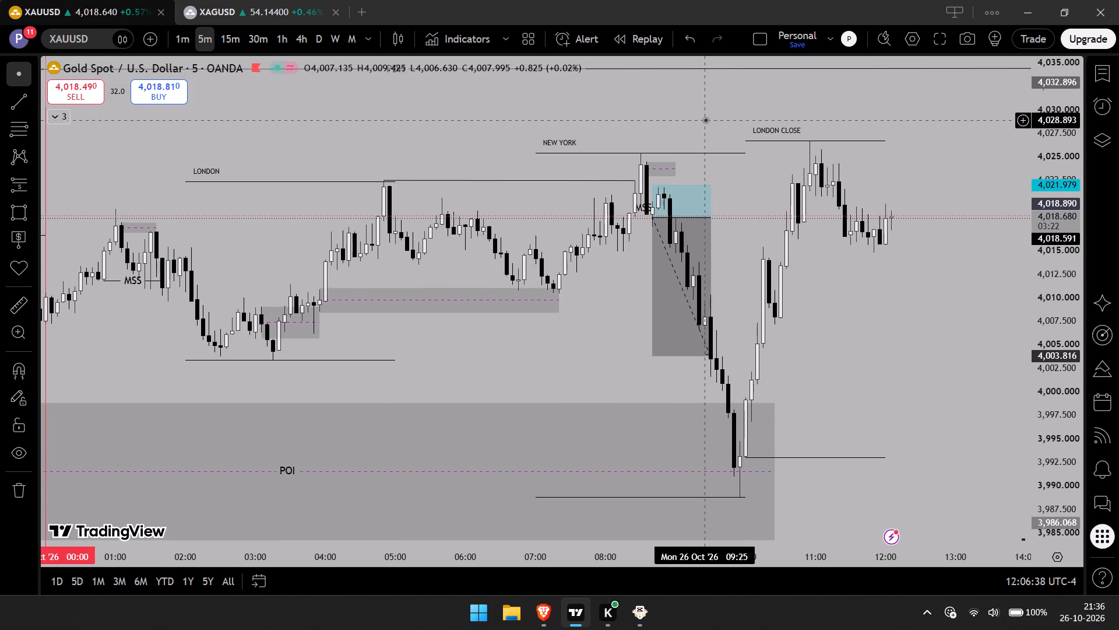
pyautogui.press('shift+super+s')
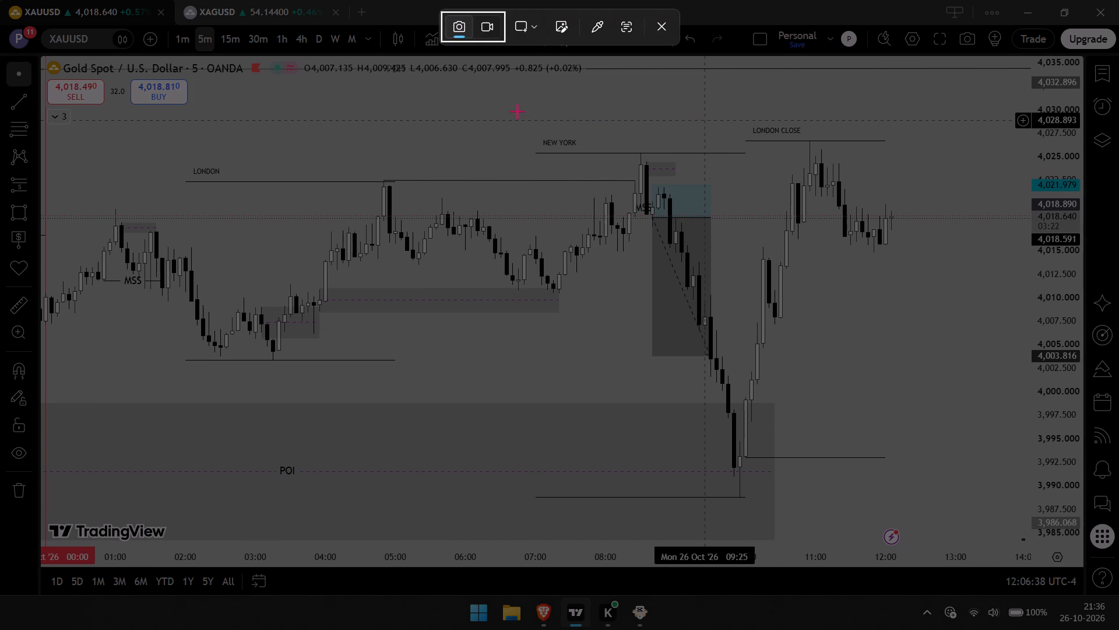
pyautogui.moveTo(518, 111); pyautogui.dragTo(666, 312)
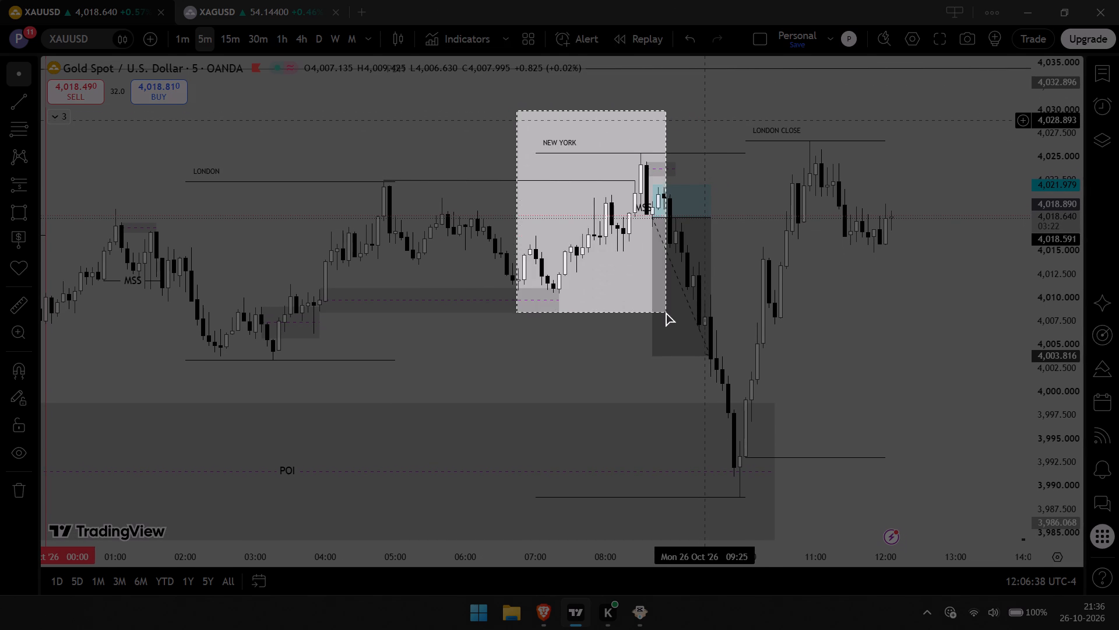
pyautogui.moveTo(666, 312); pyautogui.dragTo(763, 514)
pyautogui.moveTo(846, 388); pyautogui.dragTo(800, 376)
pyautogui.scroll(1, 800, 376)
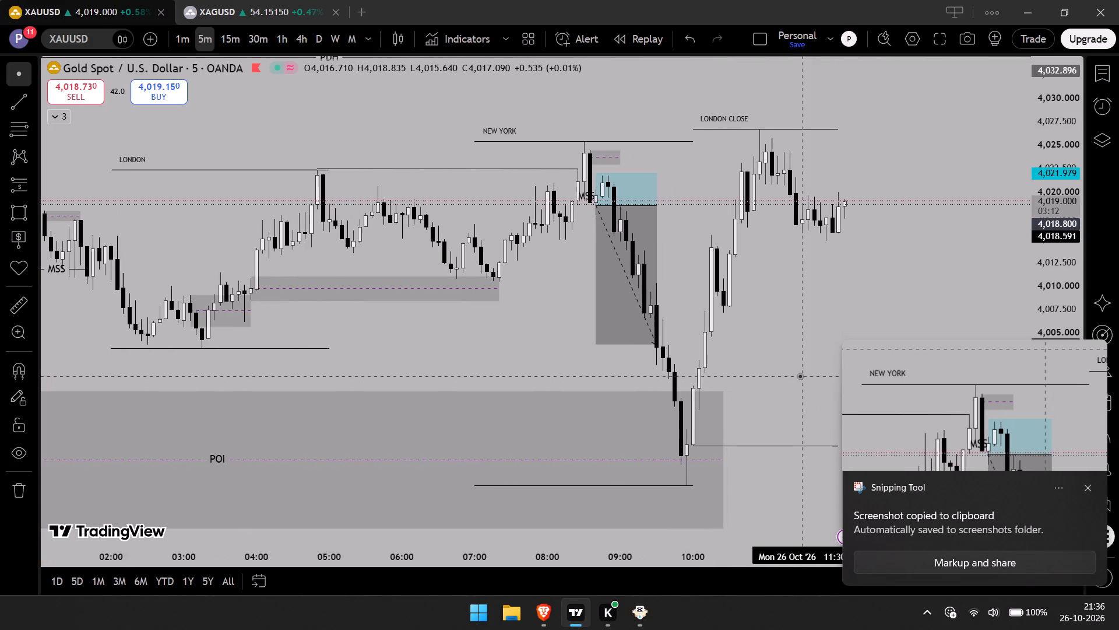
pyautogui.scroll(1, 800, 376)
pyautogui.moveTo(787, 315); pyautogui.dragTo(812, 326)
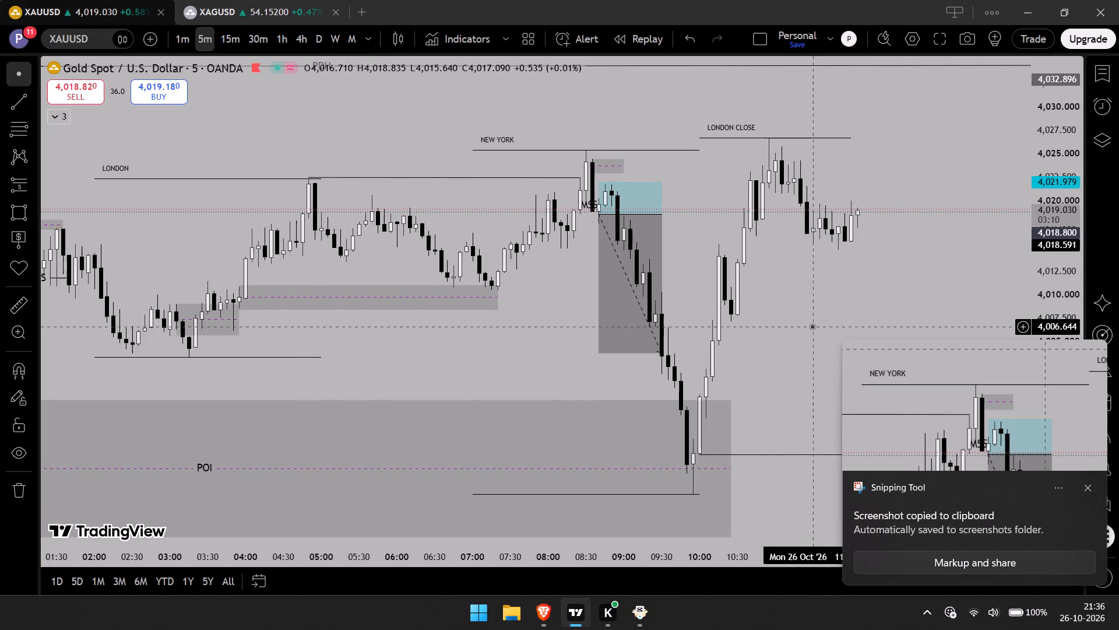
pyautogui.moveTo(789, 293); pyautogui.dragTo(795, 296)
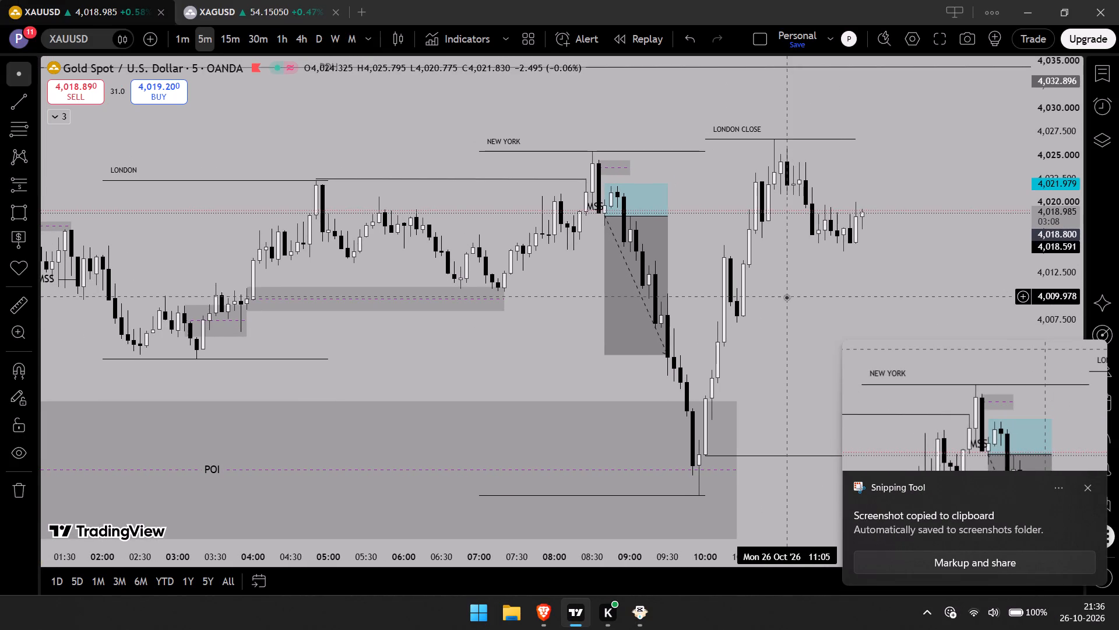
# Dismiss the screenshot notification and switch the XAUUSD chart to the 1-minute timeframe.
pyautogui.moveTo(784, 299); pyautogui.dragTo(773, 293)
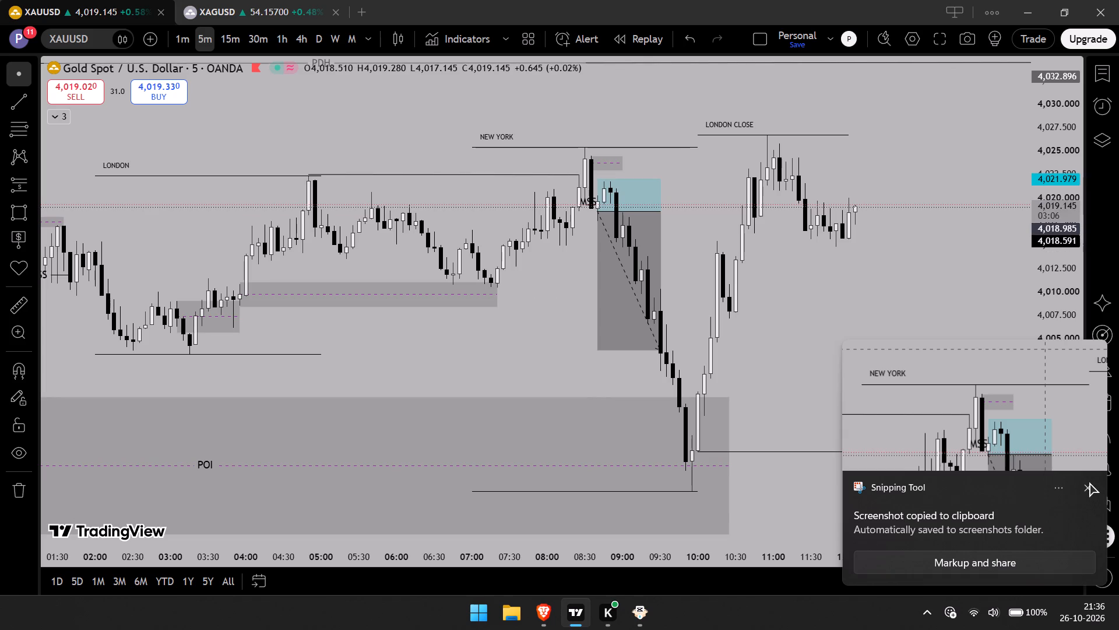
pyautogui.click(1089, 484)
pyautogui.moveTo(759, 309); pyautogui.dragTo(831, 353)
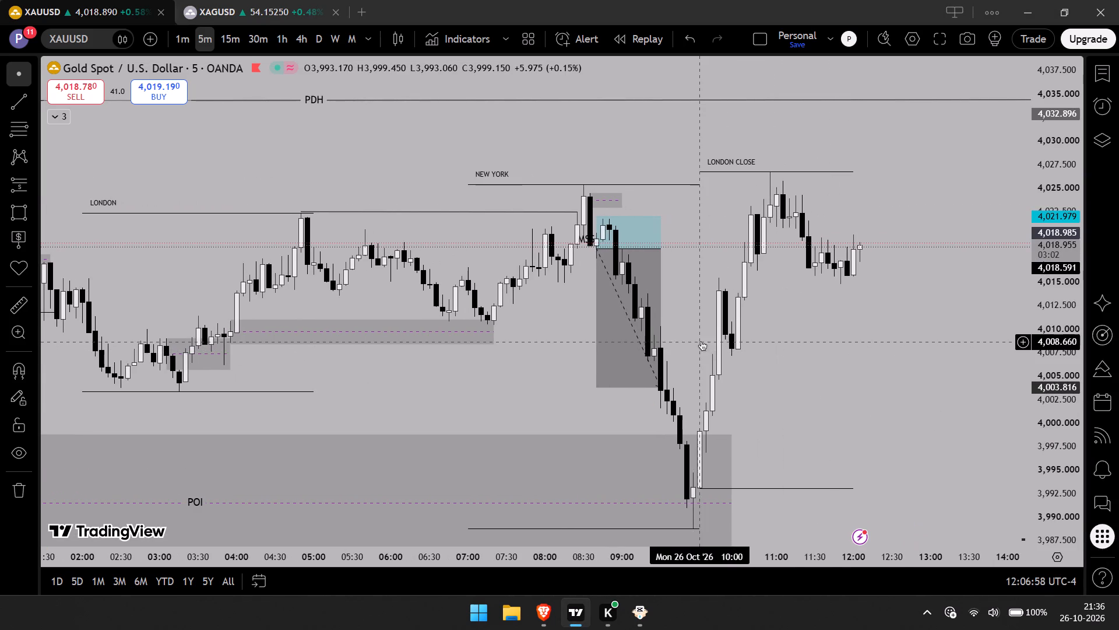
pyautogui.moveTo(702, 341); pyautogui.dragTo(873, 344)
pyautogui.moveTo(717, 326); pyautogui.dragTo(803, 324)
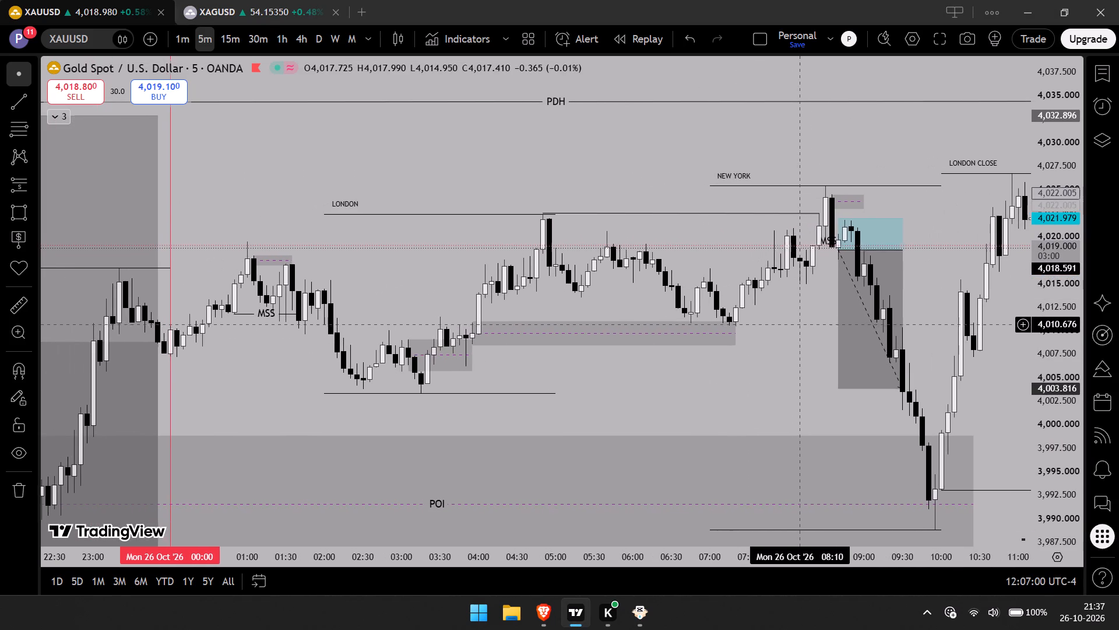
pyautogui.moveTo(803, 324); pyautogui.dragTo(804, 324)
pyautogui.click(185, 30)
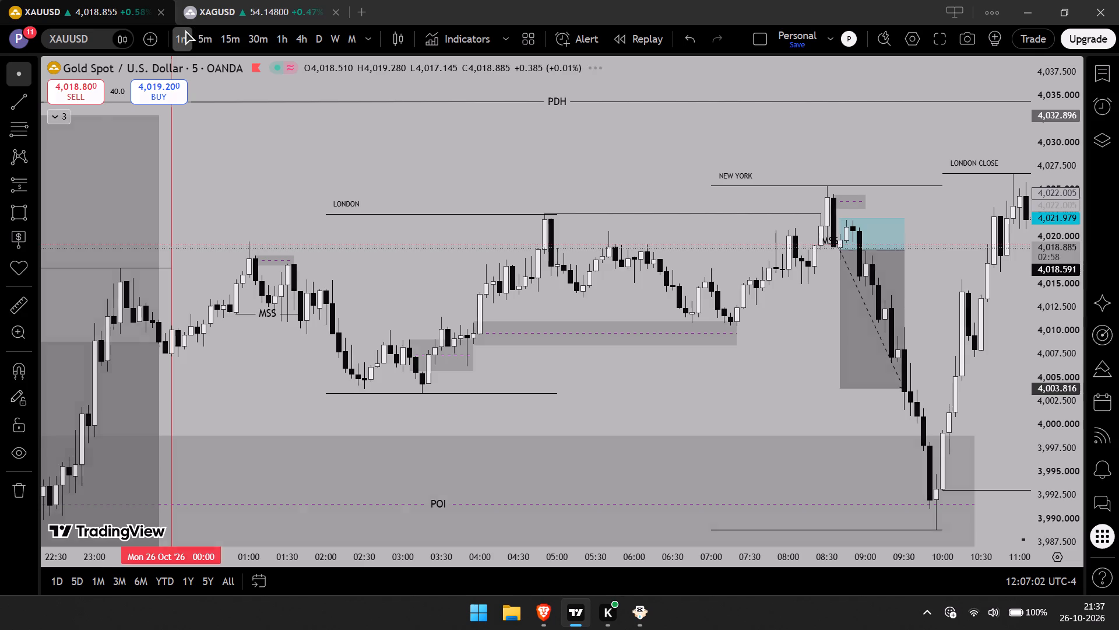
# Capture a screenshot of the New York short position on the 1-minute chart, from above the session high line to below the position's target.
pyautogui.scroll(-2, 560, 230)
pyautogui.moveTo(530, 284); pyautogui.dragTo(919, 293)
pyautogui.scroll(-2, 919, 293)
pyautogui.moveTo(1064, 414); pyautogui.dragTo(1043, 288)
pyautogui.moveTo(963, 332); pyautogui.dragTo(959, 316)
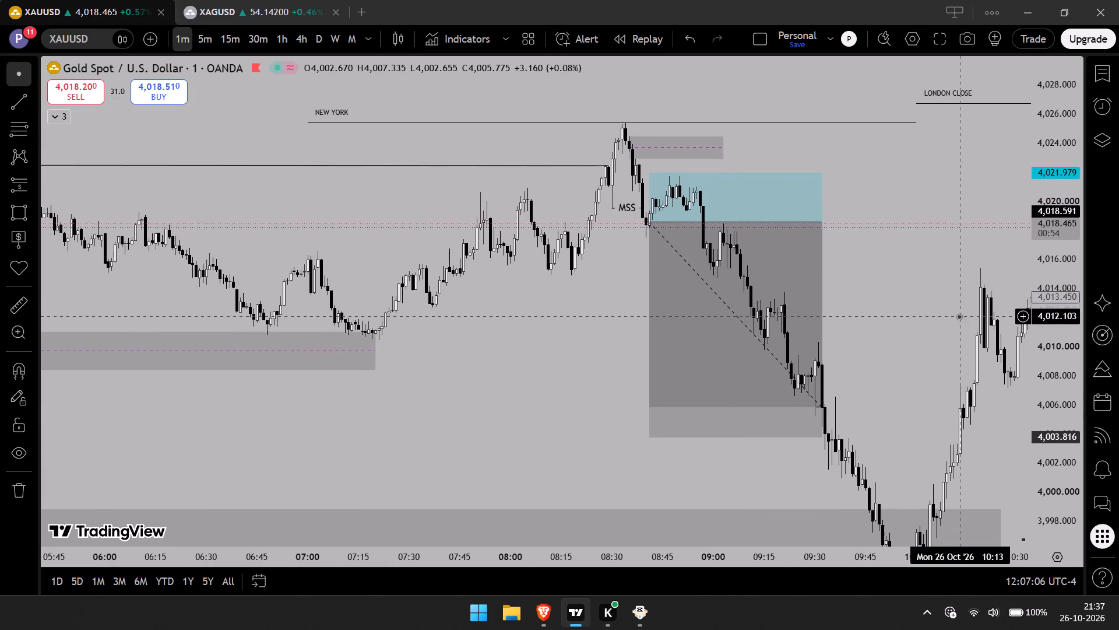
pyautogui.scroll(1, 959, 316)
pyautogui.moveTo(911, 291); pyautogui.dragTo(903, 334)
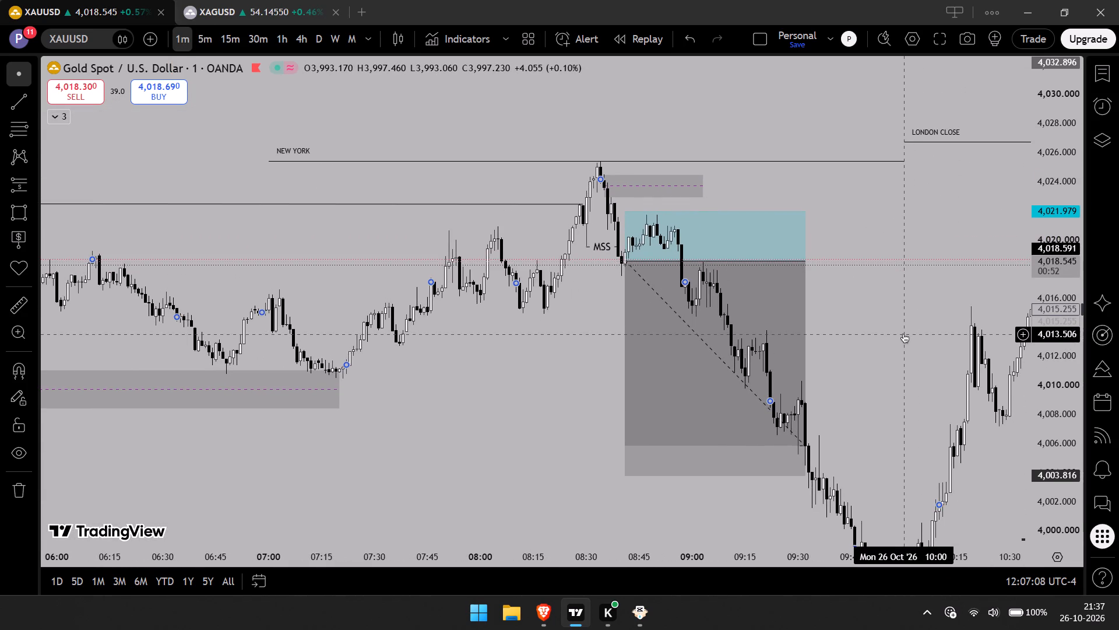
pyautogui.press('shift+super+s')
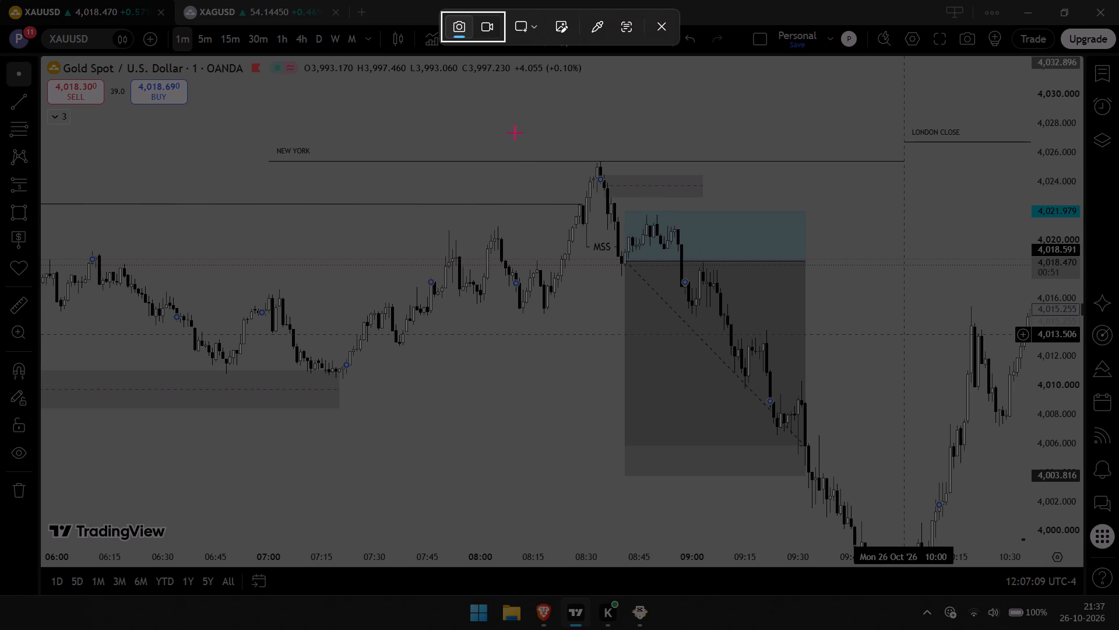
pyautogui.moveTo(515, 132); pyautogui.dragTo(845, 537)
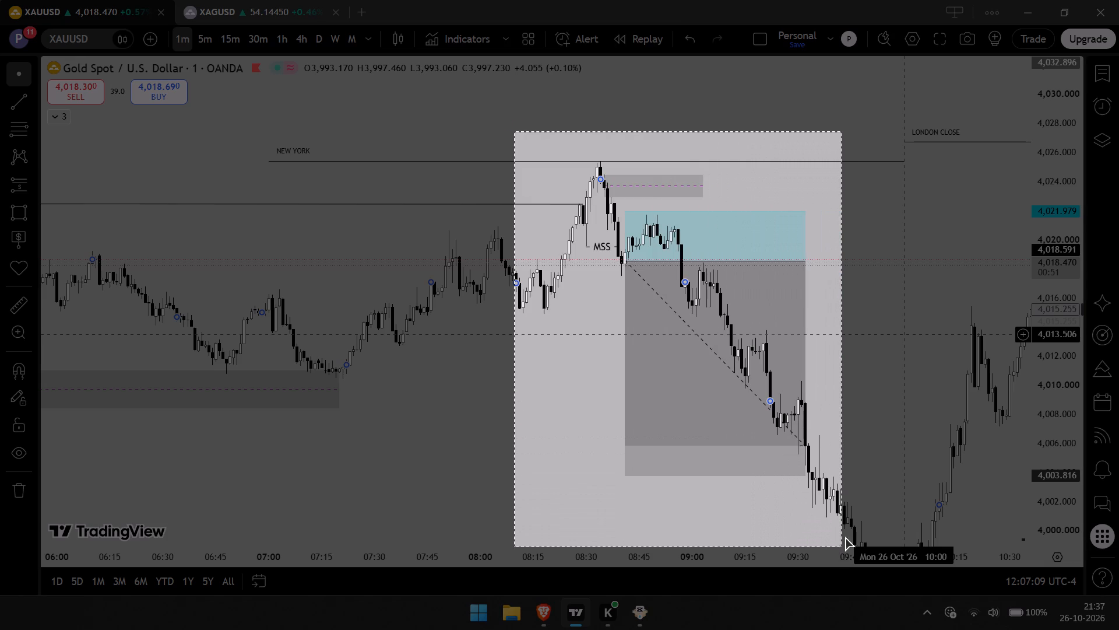
pyautogui.moveTo(845, 537); pyautogui.dragTo(849, 535)
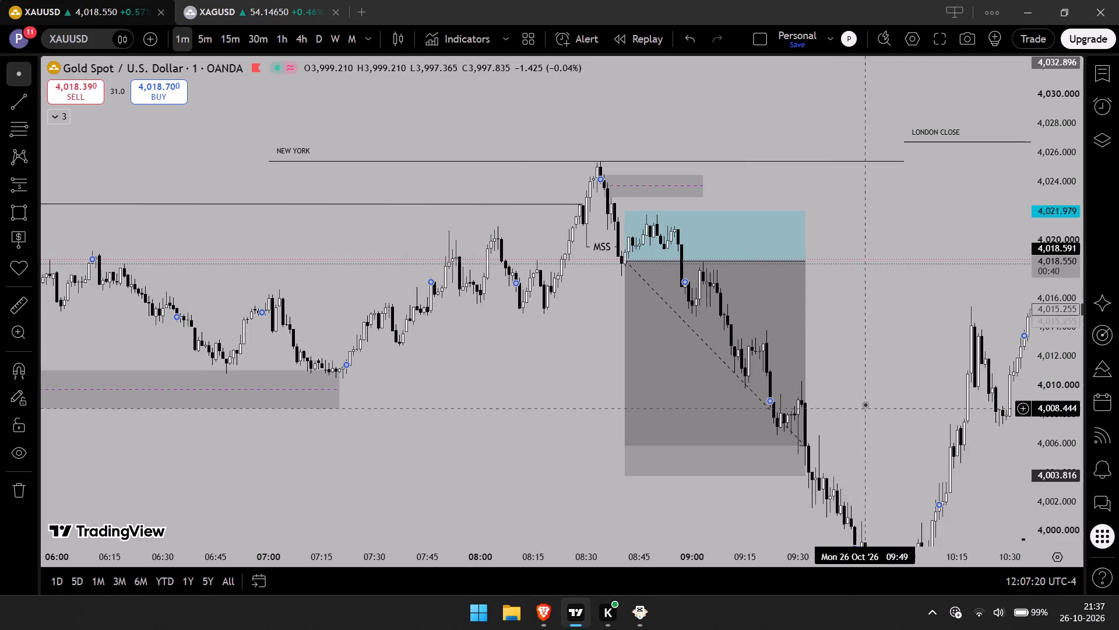
pyautogui.click(865, 401)
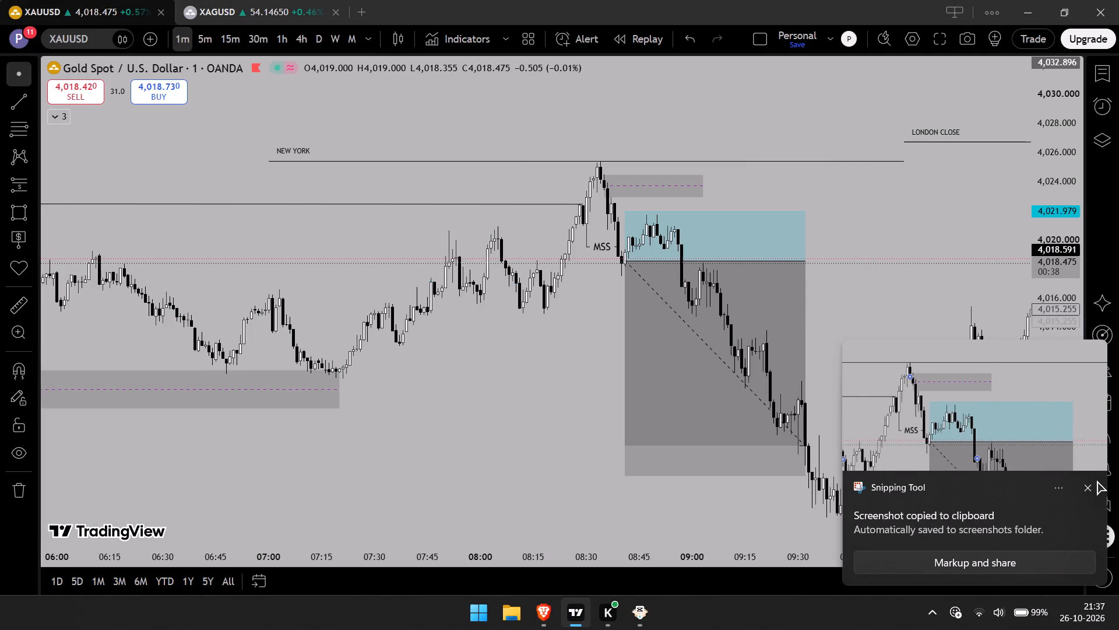
pyautogui.click(1083, 491)
# Extend the end of the New York short position to about 09:35 on Mon 26 Oct.
pyautogui.moveTo(818, 267); pyautogui.dragTo(805, 446)
pyautogui.moveTo(849, 460); pyautogui.dragTo(832, 285)
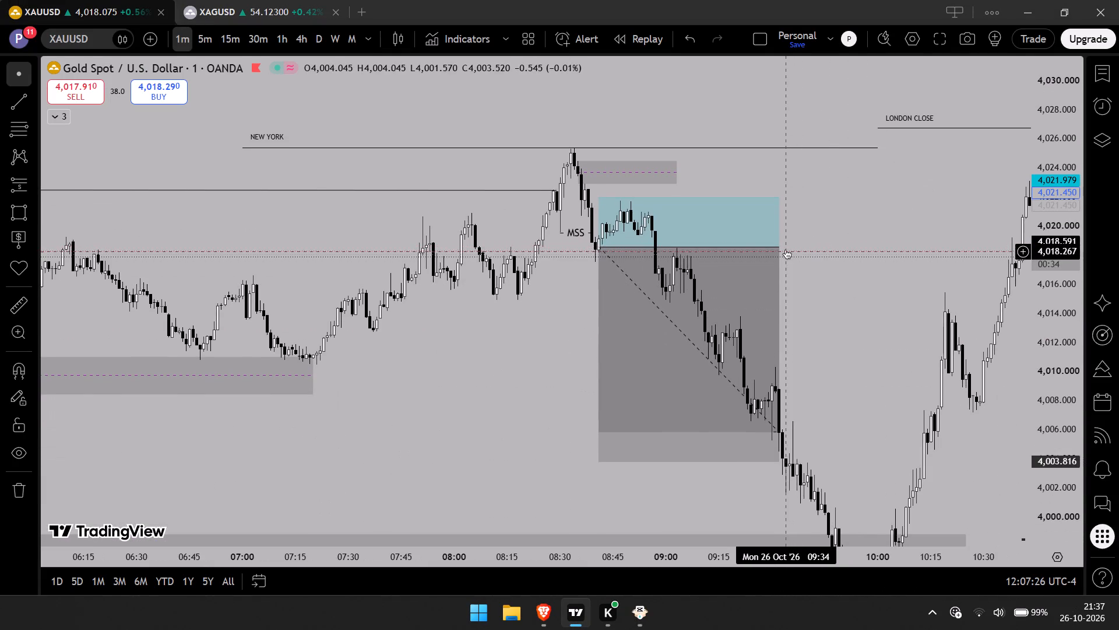
pyautogui.moveTo(780, 246); pyautogui.dragTo(790, 247)
pyautogui.click(811, 304)
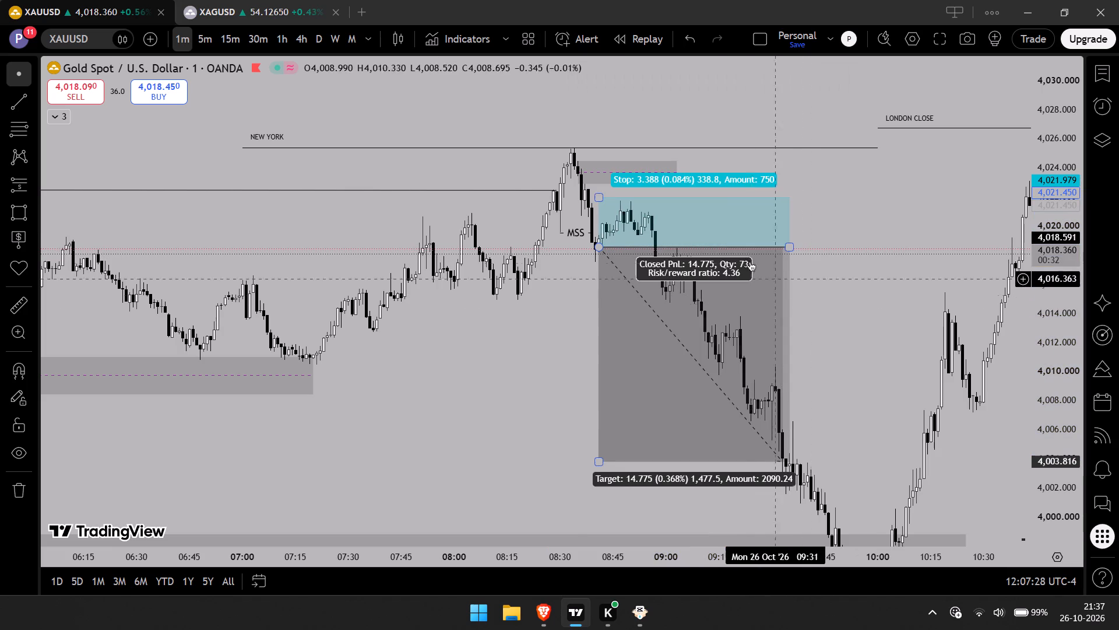
# Capture a screenshot of the New York short position with its stop, target and risk/reward labels shown, including the MSS label.
pyautogui.press('shift+super+s')
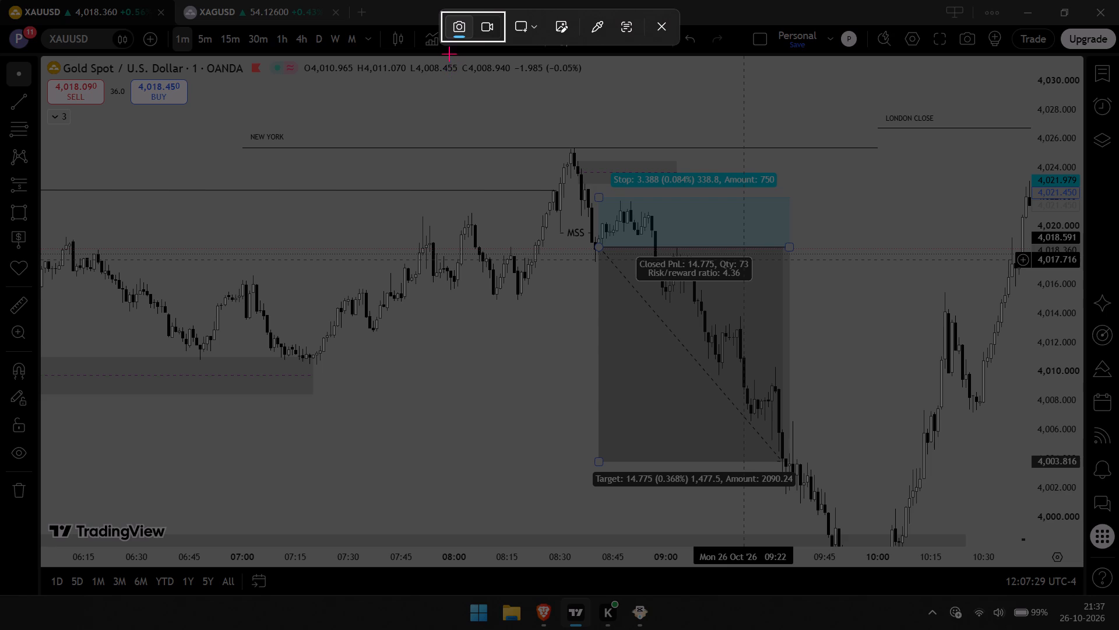
pyautogui.moveTo(449, 54); pyautogui.dragTo(751, 513)
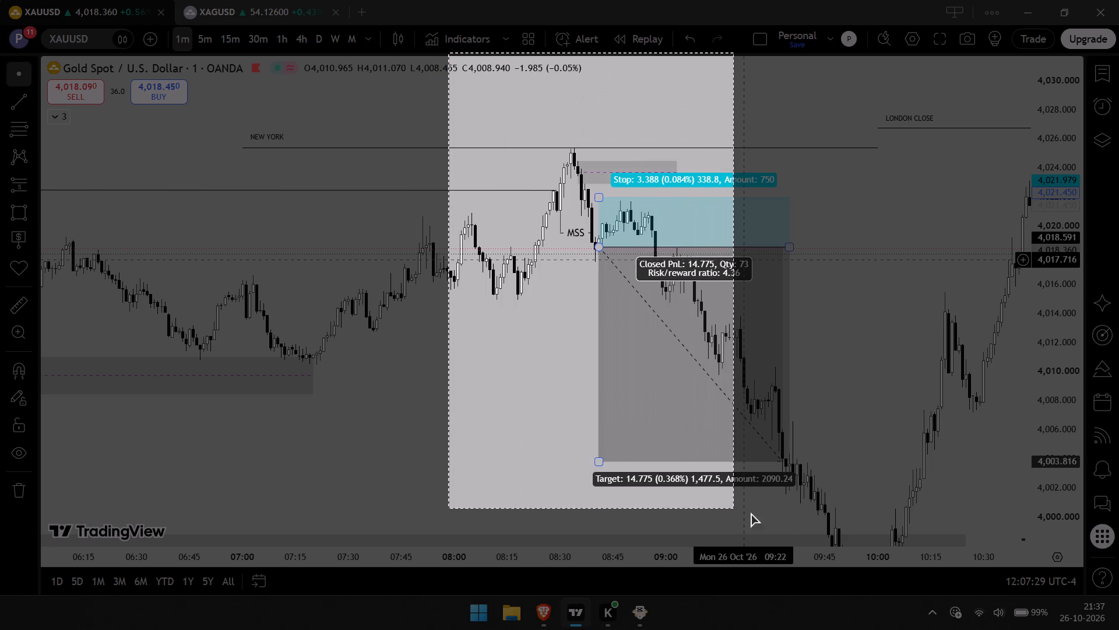
pyautogui.moveTo(751, 513); pyautogui.dragTo(846, 530)
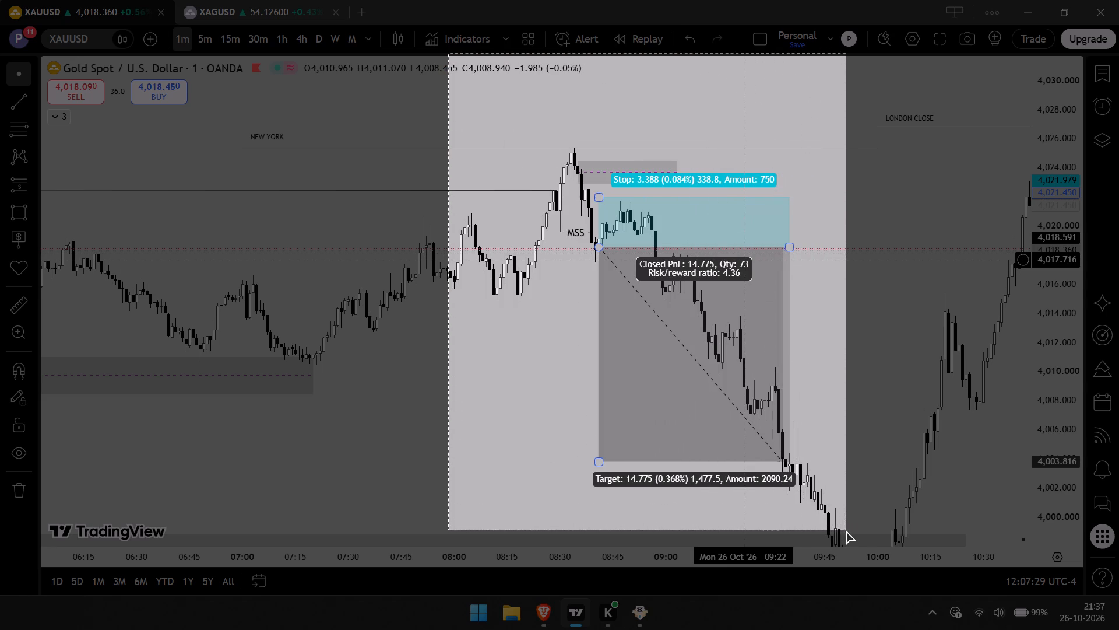
pyautogui.moveTo(846, 530); pyautogui.dragTo(851, 533)
pyautogui.moveTo(852, 295); pyautogui.dragTo(751, 275)
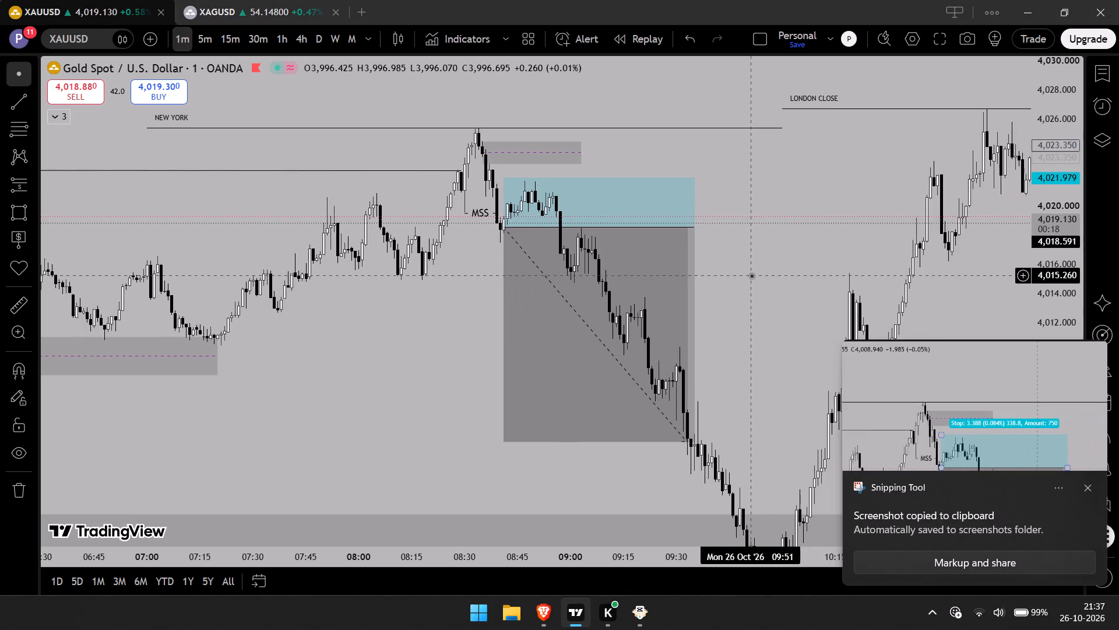
pyautogui.moveTo(753, 260); pyautogui.dragTo(747, 275)
pyautogui.moveTo(747, 275); pyautogui.dragTo(706, 287)
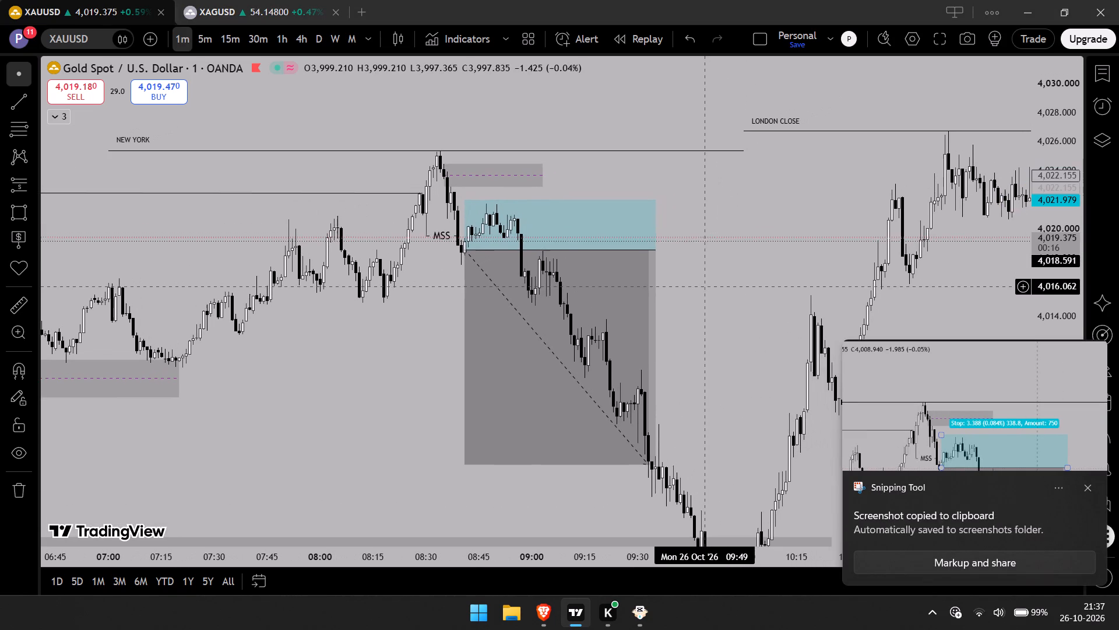
pyautogui.moveTo(706, 287); pyautogui.dragTo(706, 288)
pyautogui.scroll(-1, 706, 288)
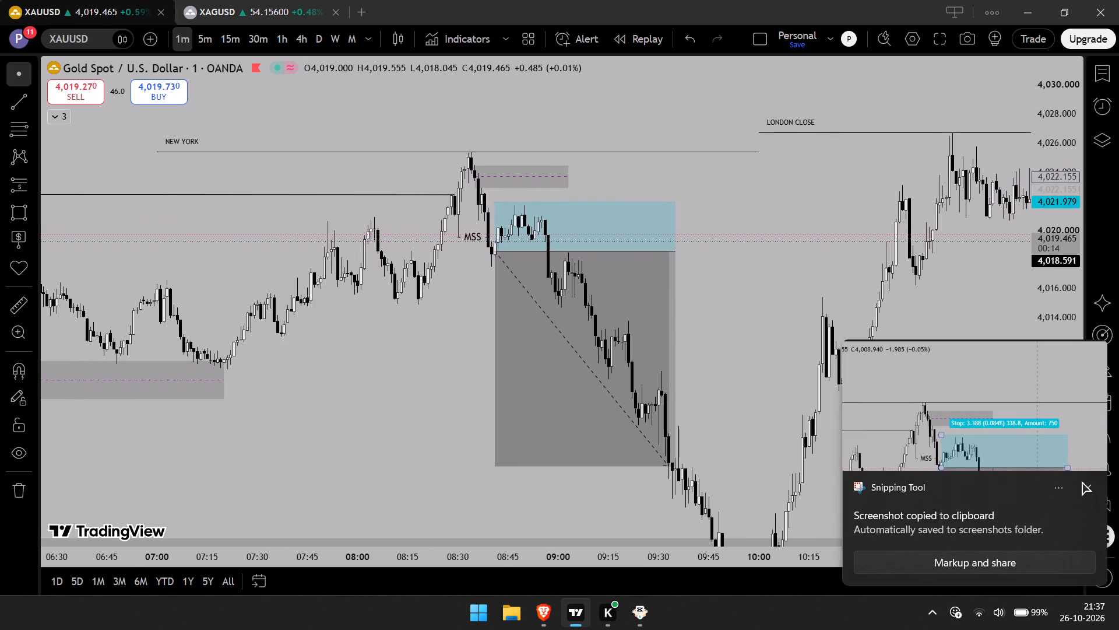
pyautogui.click(1086, 483)
# Check the progress of the CapCut desktop installer and return to the TradingView chart.
pyautogui.moveTo(810, 316); pyautogui.dragTo(839, 339)
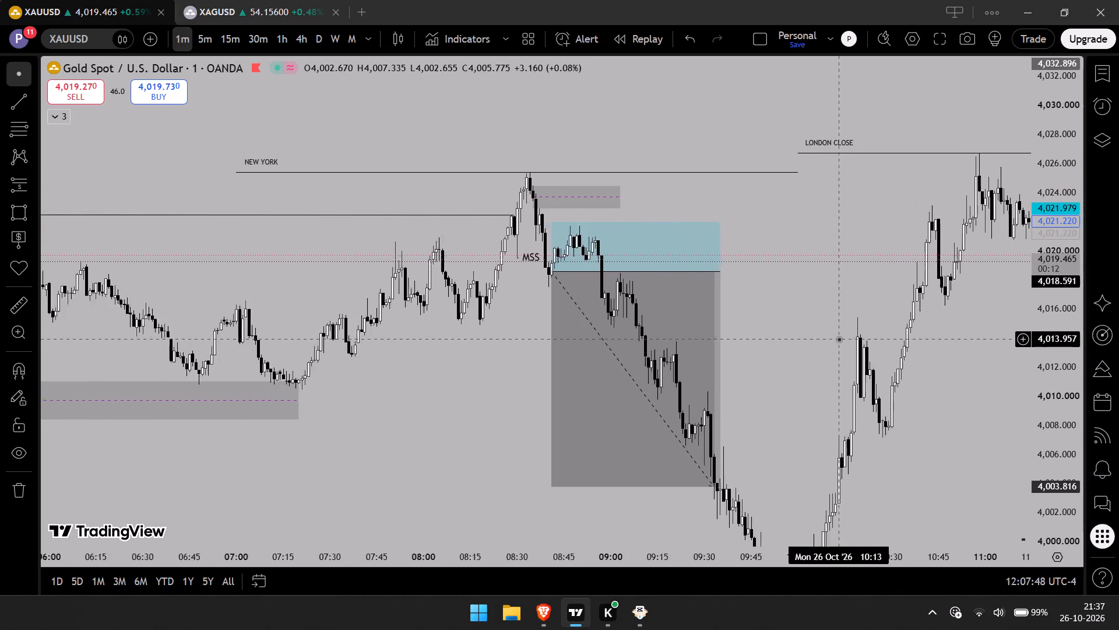
pyautogui.click(801, 320)
pyautogui.click(646, 629)
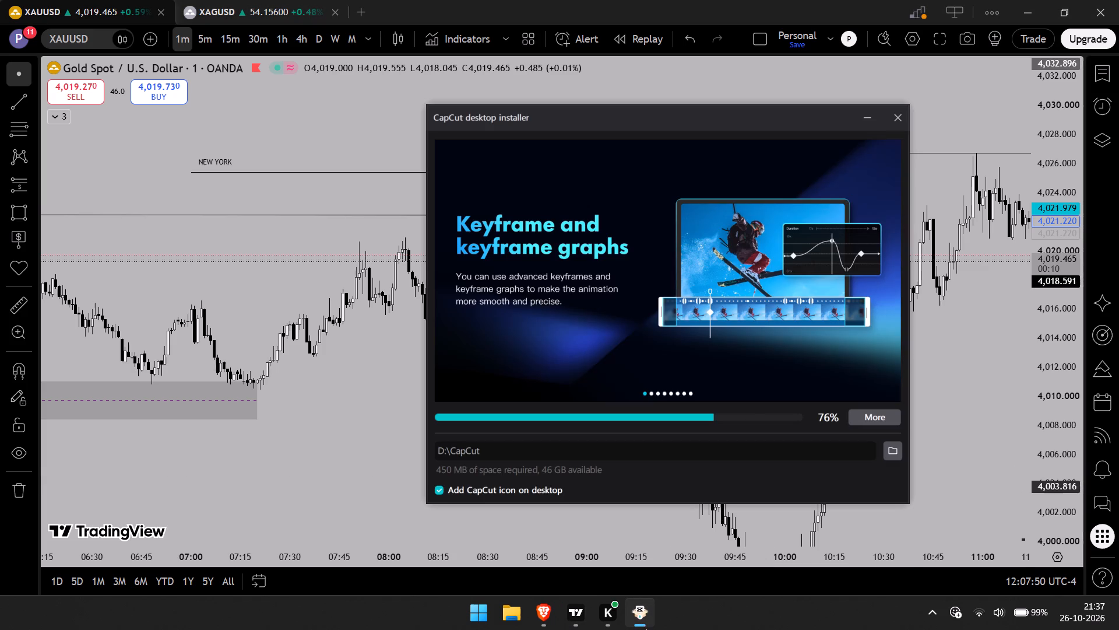
pyautogui.click(942, 206)
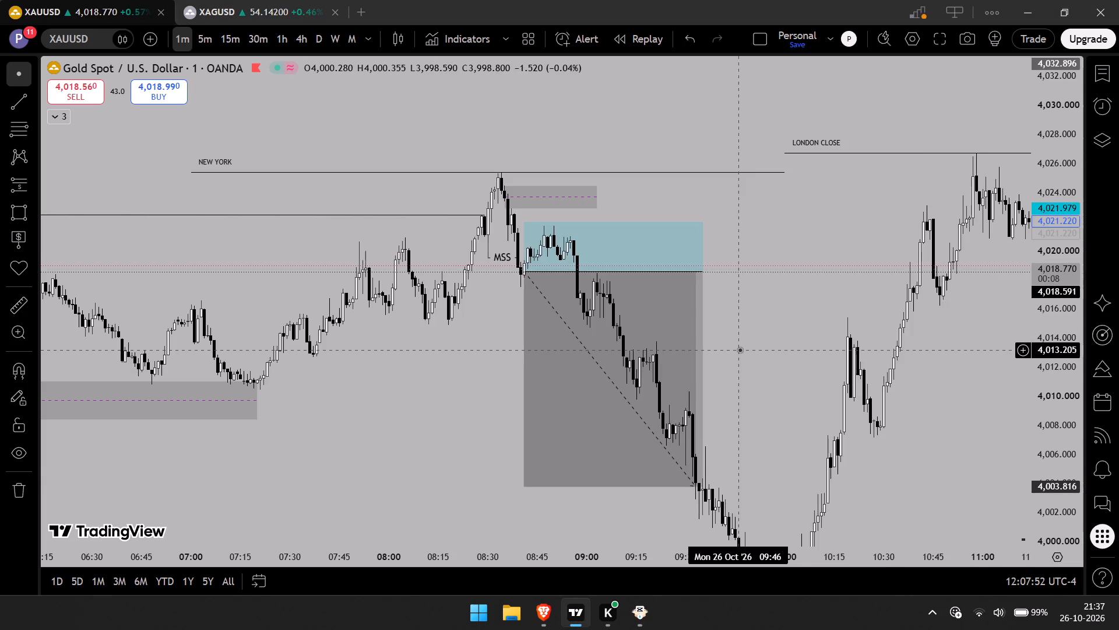
# Examine the 1-minute XAUUSD price action from the New York short position down through the POI zone and into the London Close session.
pyautogui.moveTo(744, 346); pyautogui.dragTo(770, 309)
pyautogui.click(772, 308)
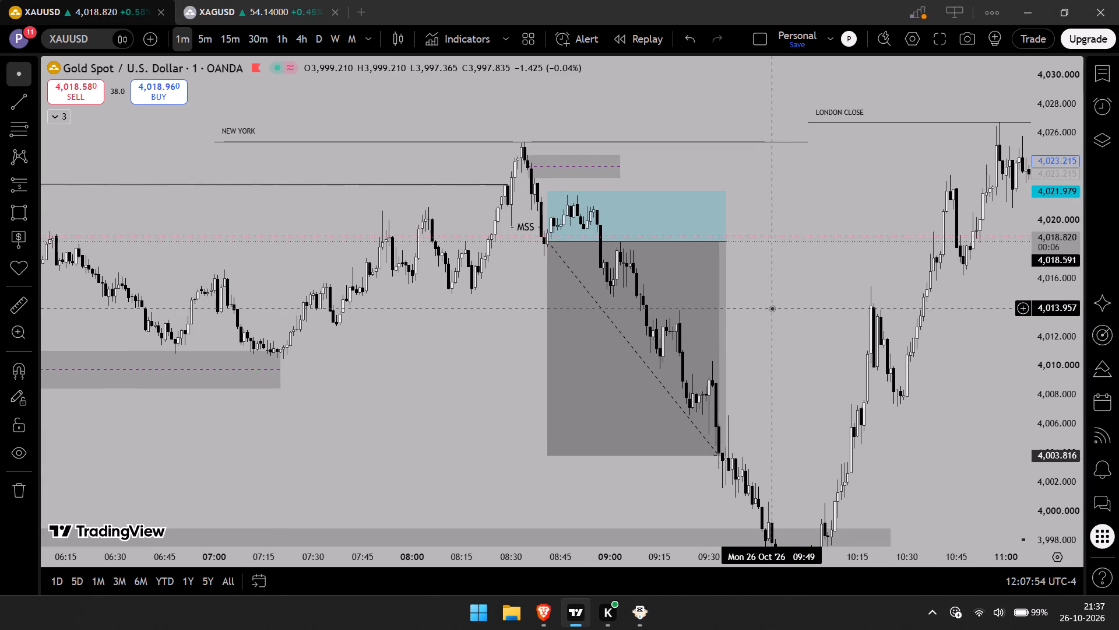
pyautogui.moveTo(772, 308); pyautogui.dragTo(772, 324)
pyautogui.scroll(-1, 787, 316)
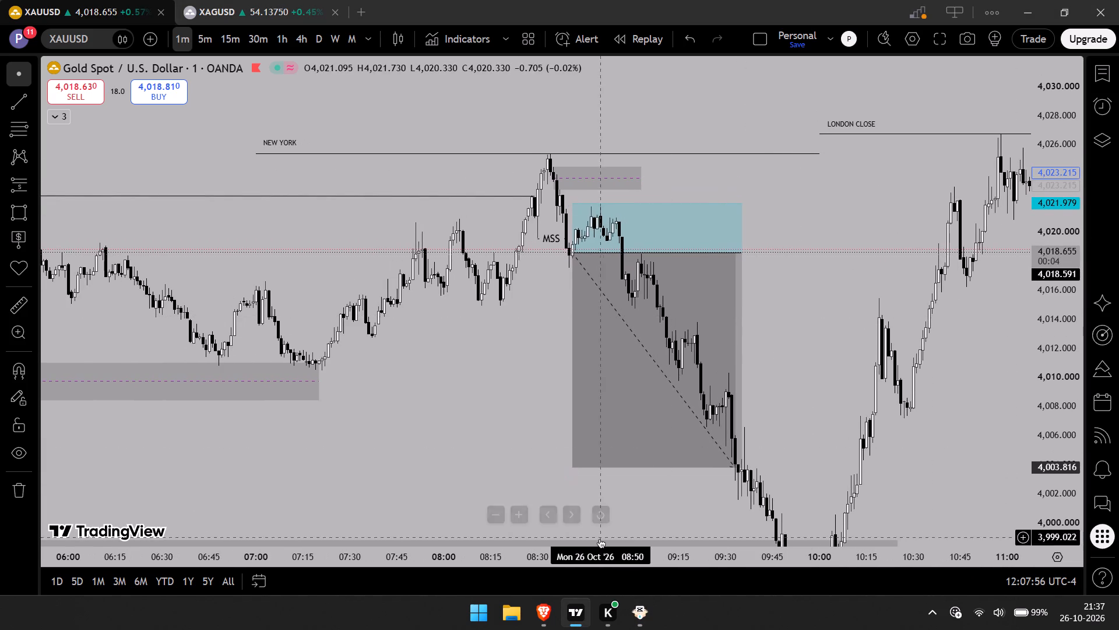
pyautogui.moveTo(834, 309); pyautogui.dragTo(833, 319)
pyautogui.click(833, 315)
pyautogui.scroll(1, 597, 391)
pyautogui.click(481, 363)
pyautogui.click(280, 0)
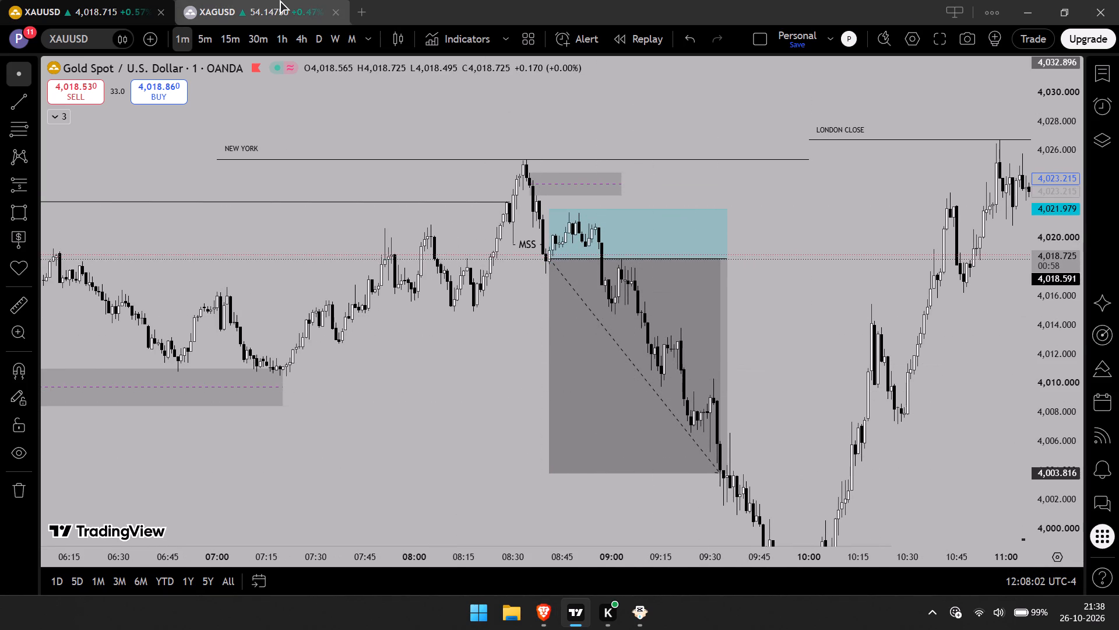
pyautogui.click(133, 0)
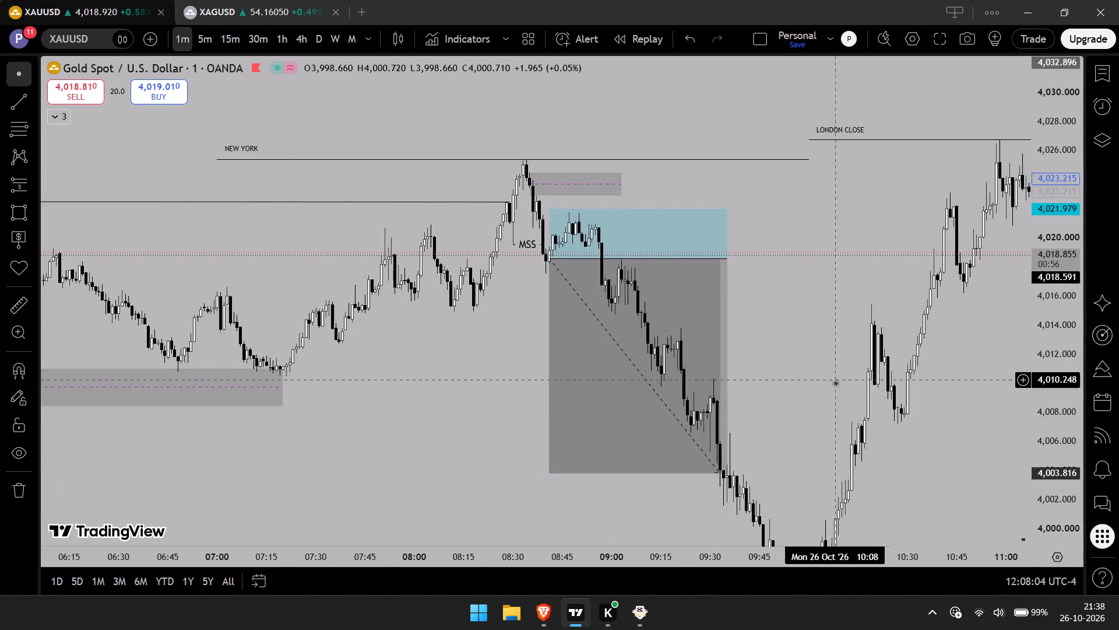
pyautogui.moveTo(826, 374); pyautogui.dragTo(820, 279)
pyautogui.scroll(-1, 820, 279)
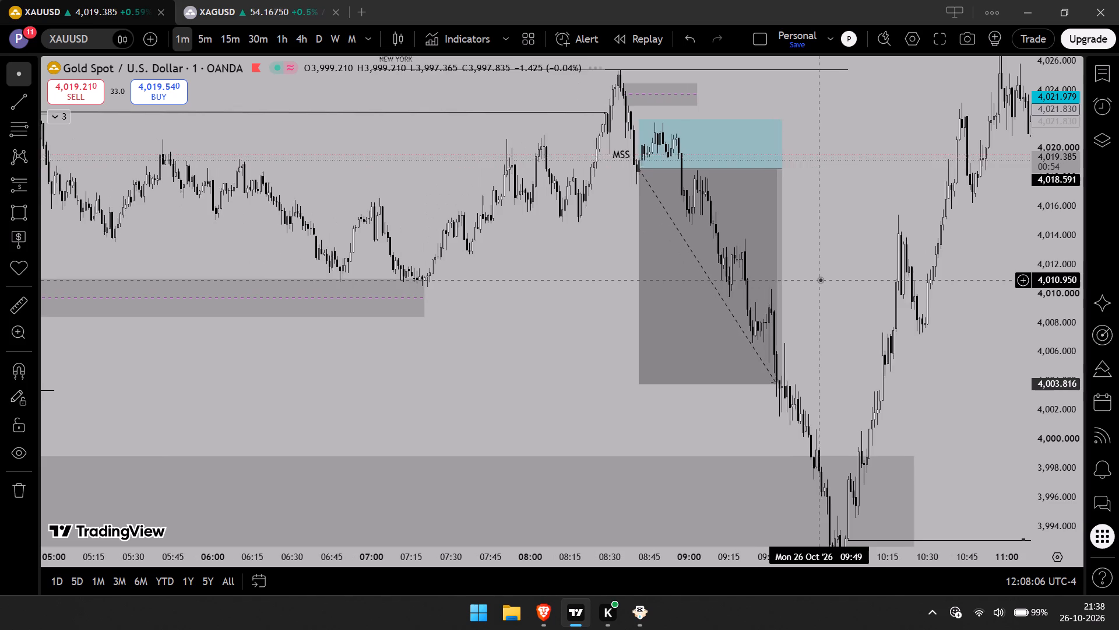
pyautogui.scroll(1, 820, 279)
pyautogui.moveTo(790, 235); pyautogui.dragTo(801, 259)
pyautogui.click(801, 259)
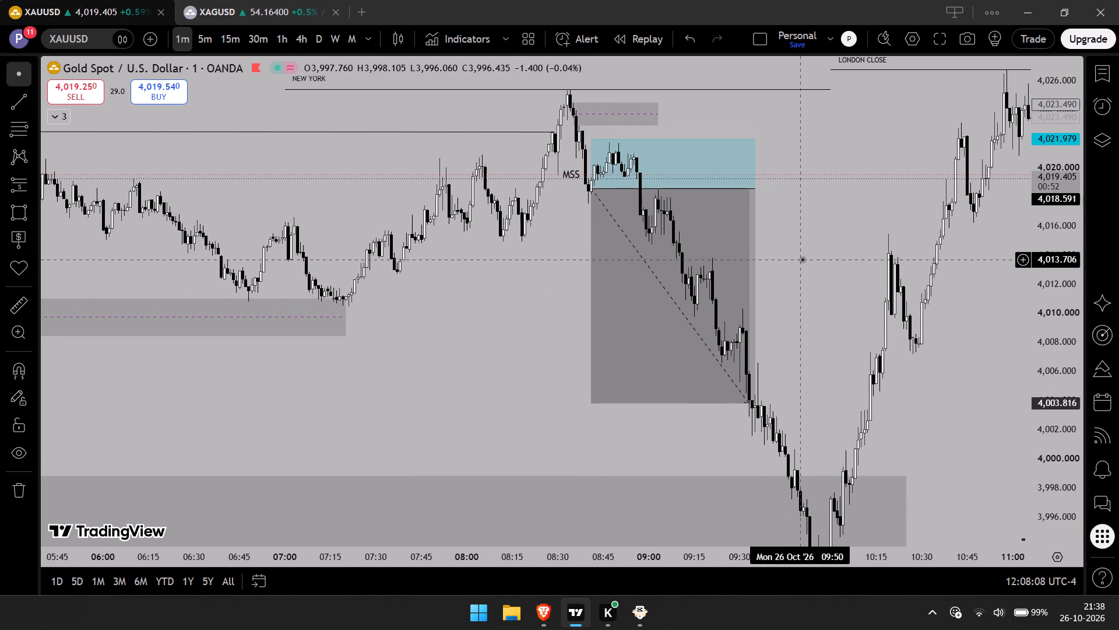
pyautogui.moveTo(812, 267); pyautogui.dragTo(825, 247)
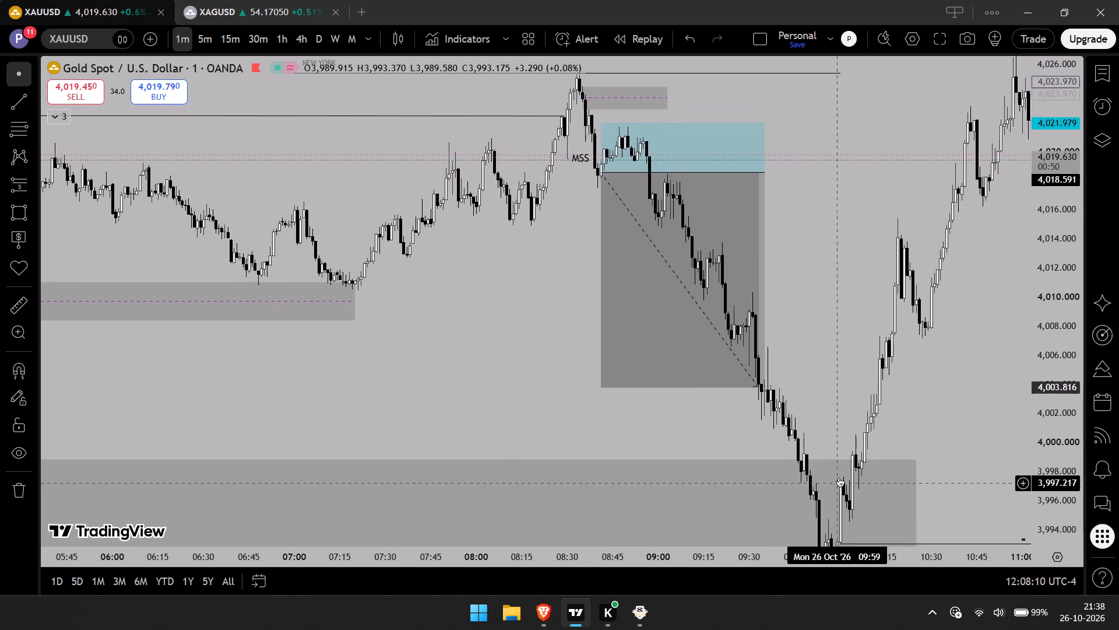
pyautogui.moveTo(840, 341); pyautogui.dragTo(856, 322)
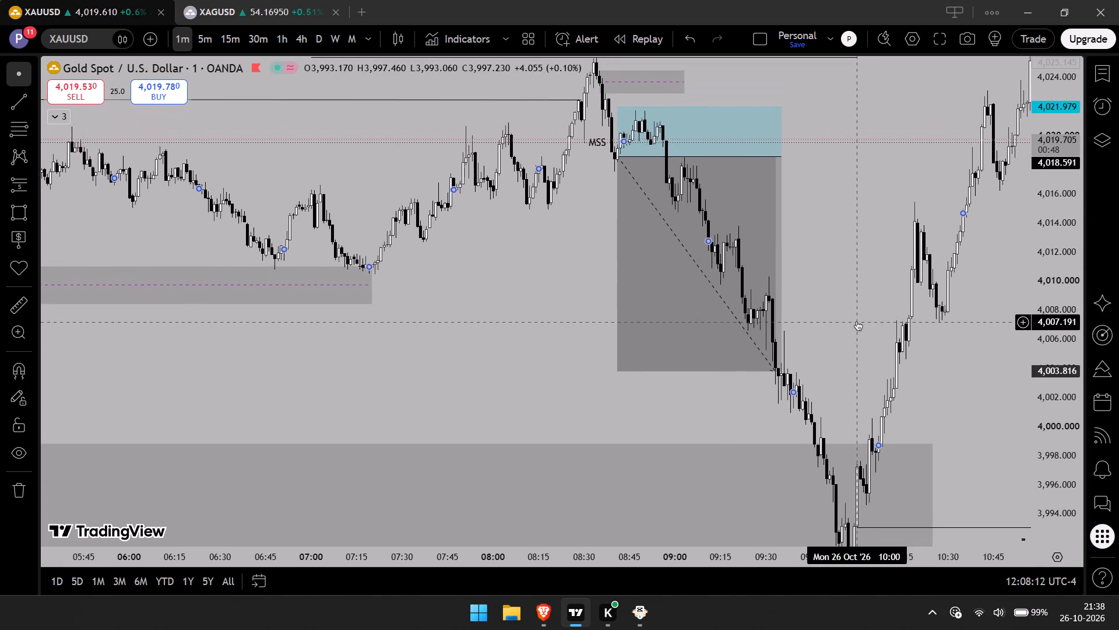
pyautogui.moveTo(841, 333); pyautogui.dragTo(856, 315)
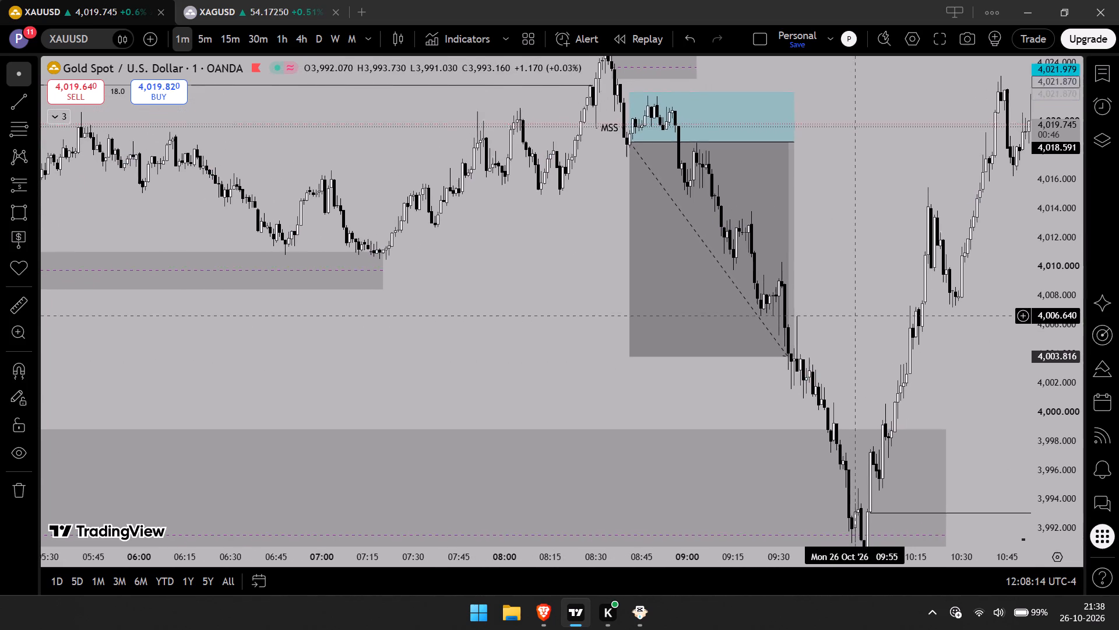
pyautogui.moveTo(856, 315); pyautogui.dragTo(857, 314)
pyautogui.scroll(-1, 858, 314)
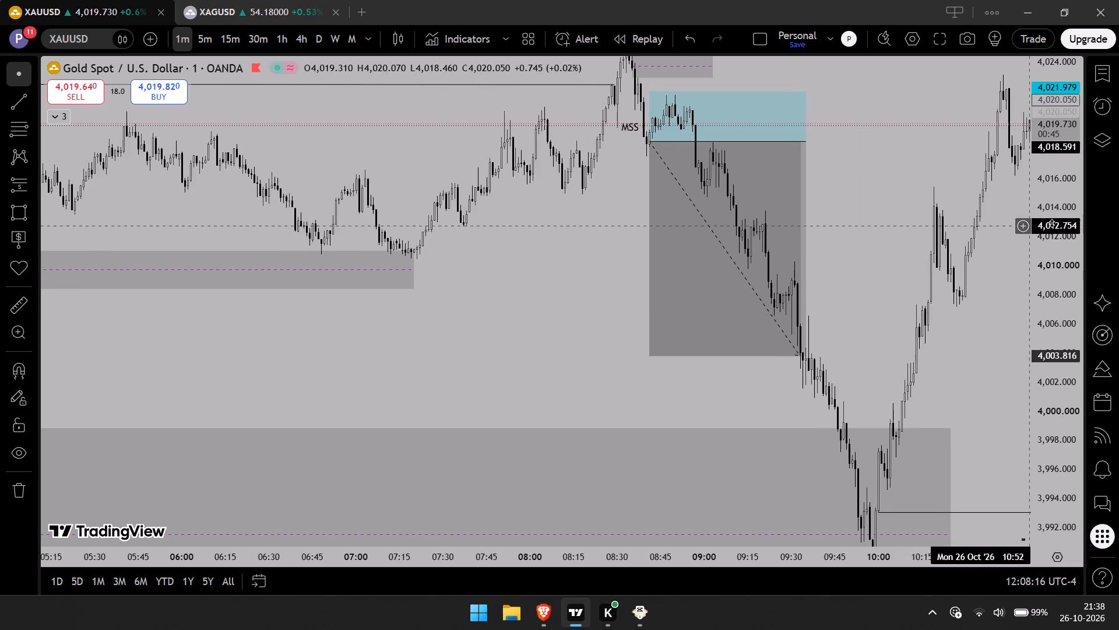
pyautogui.moveTo(1051, 223); pyautogui.dragTo(1076, 387)
pyautogui.scroll(1, 977, 312)
pyautogui.moveTo(840, 272); pyautogui.dragTo(907, 247)
pyautogui.scroll(-1, 907, 247)
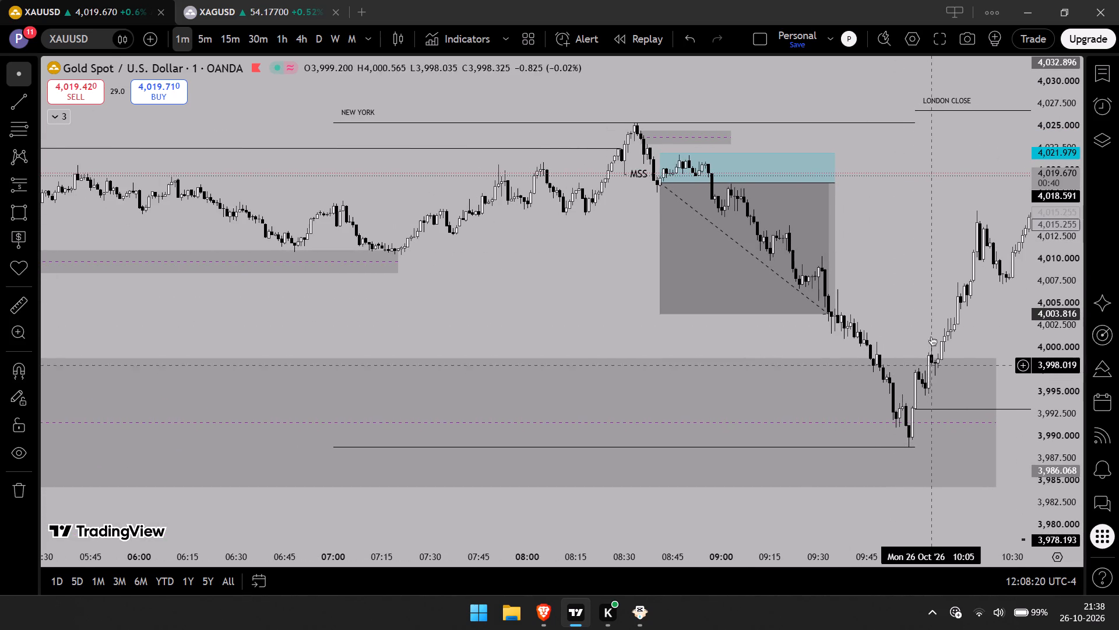
pyautogui.moveTo(920, 282); pyautogui.dragTo(794, 314)
pyautogui.scroll(-1, 794, 314)
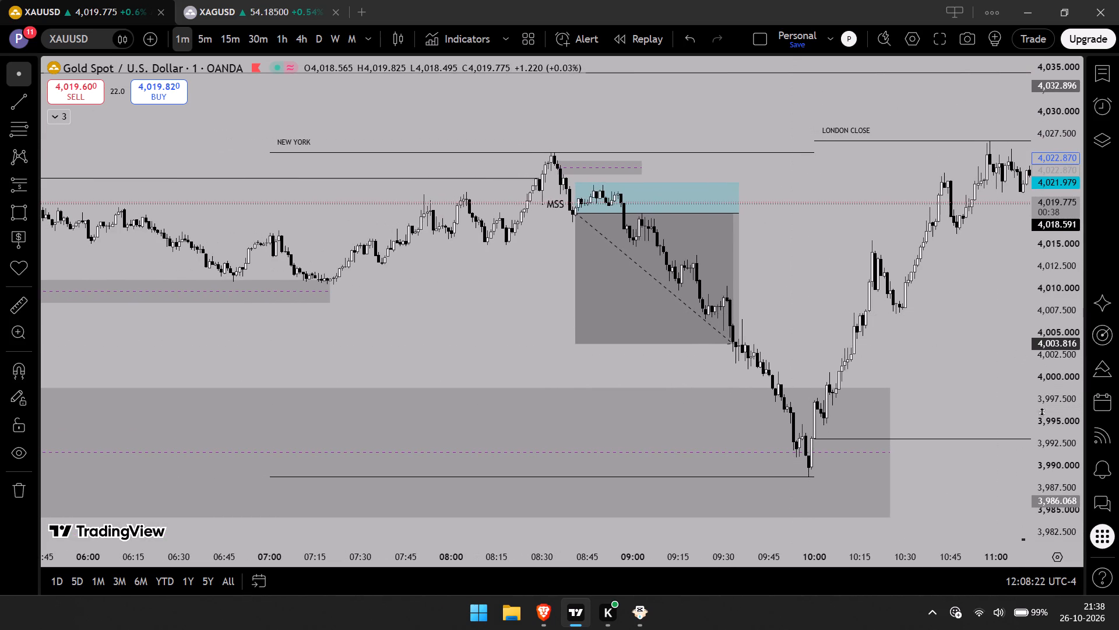
pyautogui.moveTo(1054, 419); pyautogui.dragTo(1054, 366)
pyautogui.moveTo(803, 335); pyautogui.dragTo(830, 330)
pyautogui.scroll(1, 830, 330)
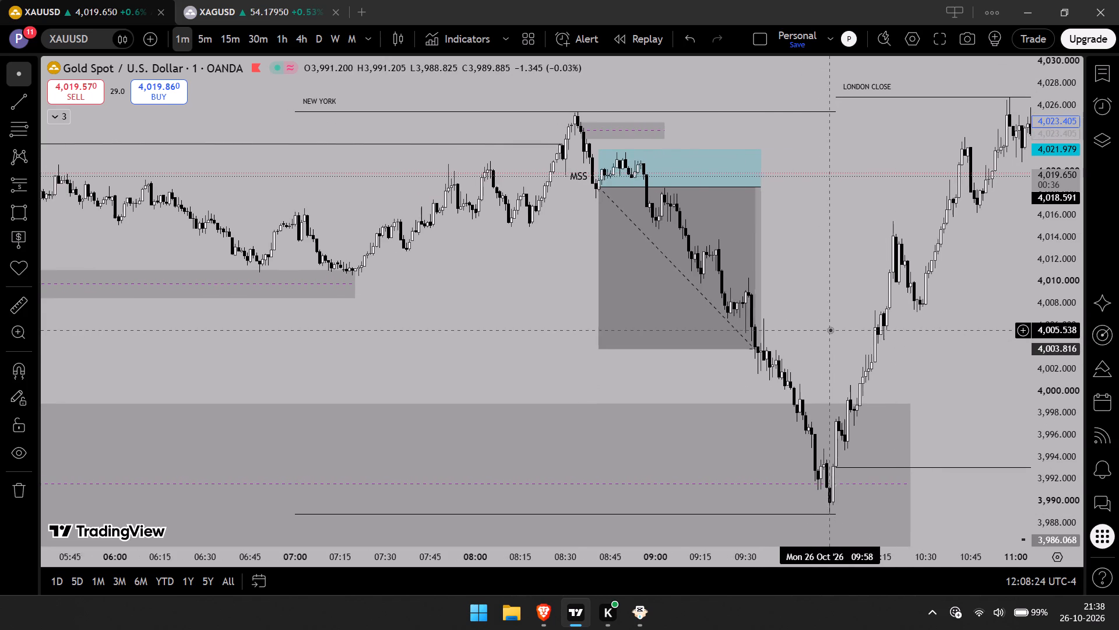
pyautogui.scroll(1, 830, 330)
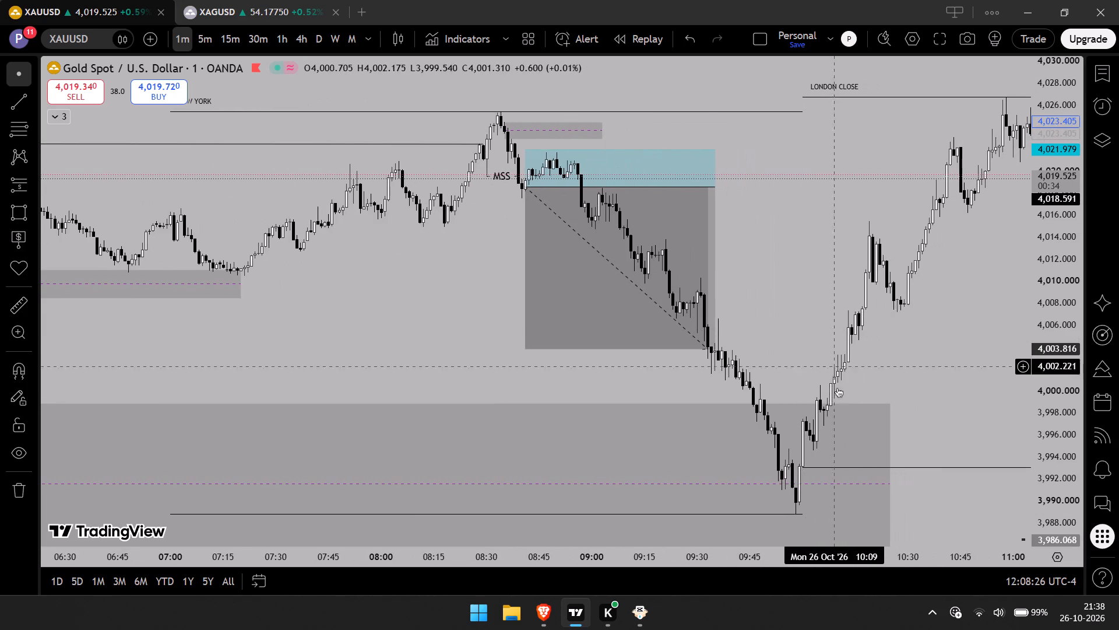
pyautogui.moveTo(889, 372); pyautogui.dragTo(897, 334)
pyautogui.scroll(1, 901, 338)
pyautogui.moveTo(800, 209); pyautogui.dragTo(796, 279)
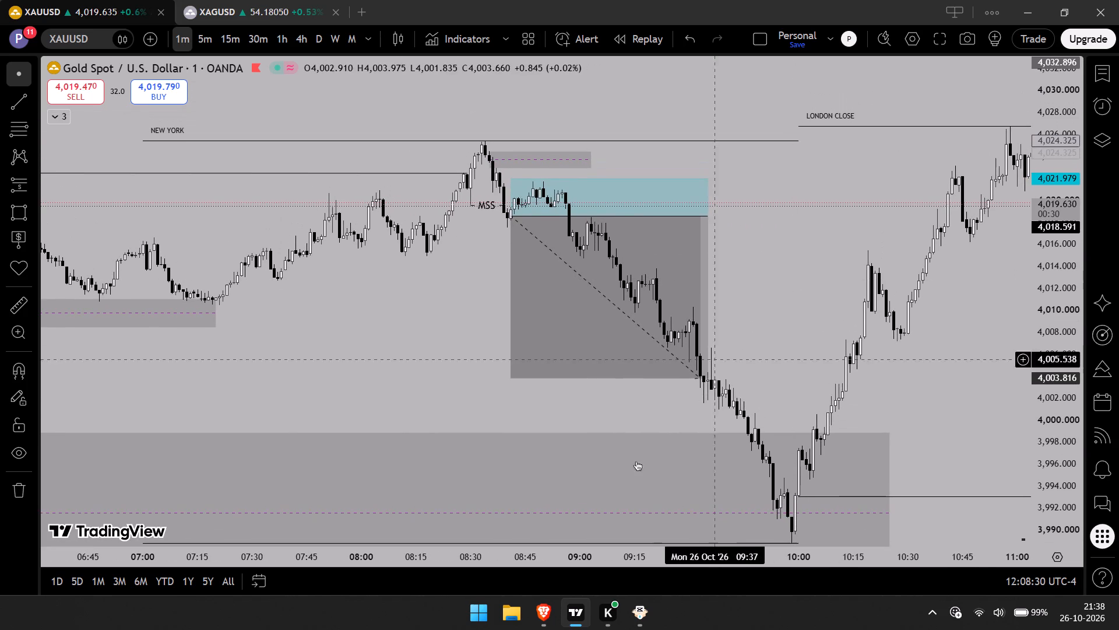
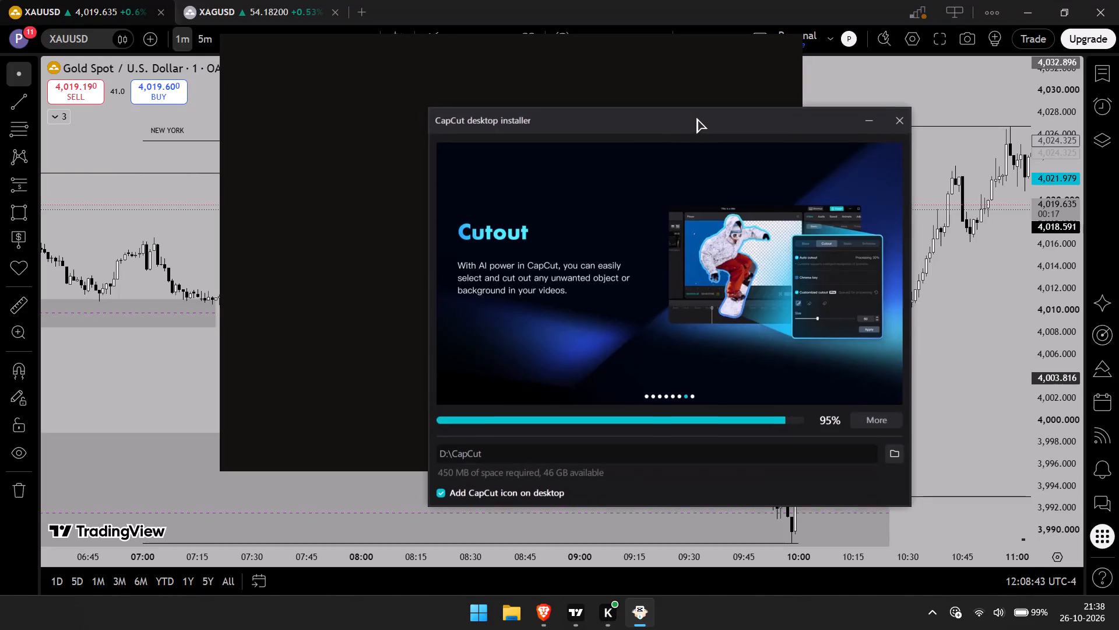
# Switch to the Brave browser and search the web for "download yt videos m4 into mp3".
pyautogui.click(984, 274)
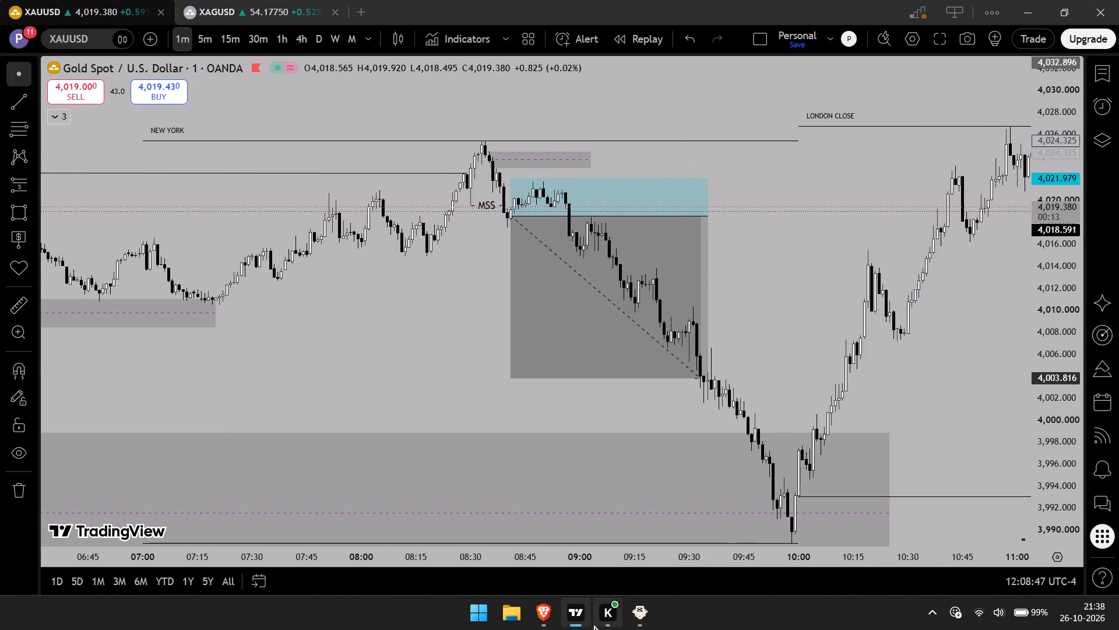
pyautogui.click(544, 618)
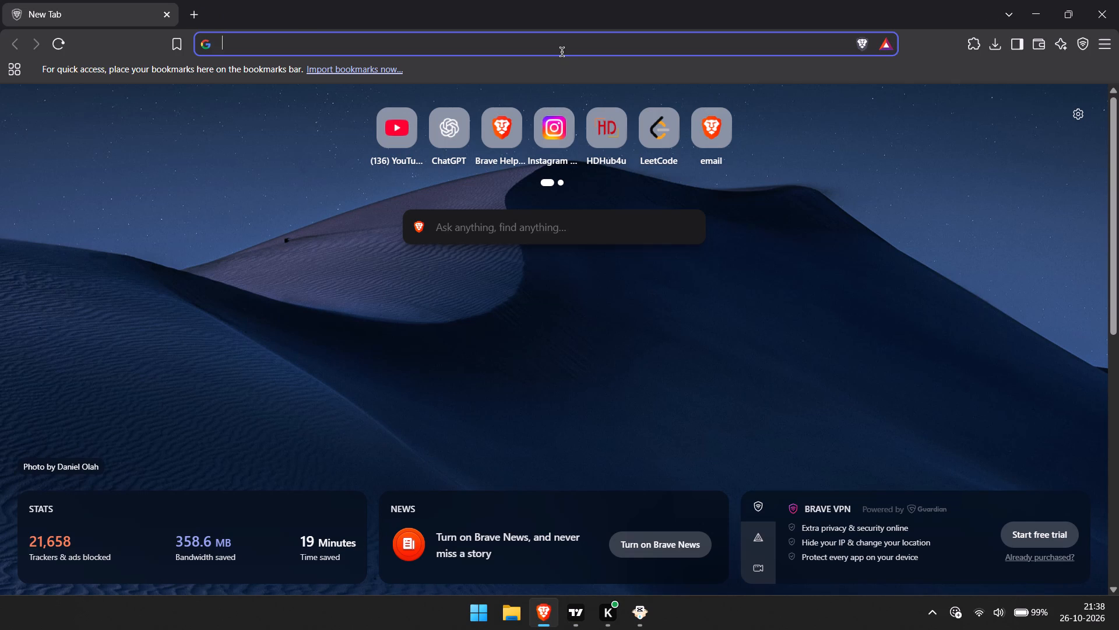
pyautogui.click(562, 52)
pyautogui.write('download')
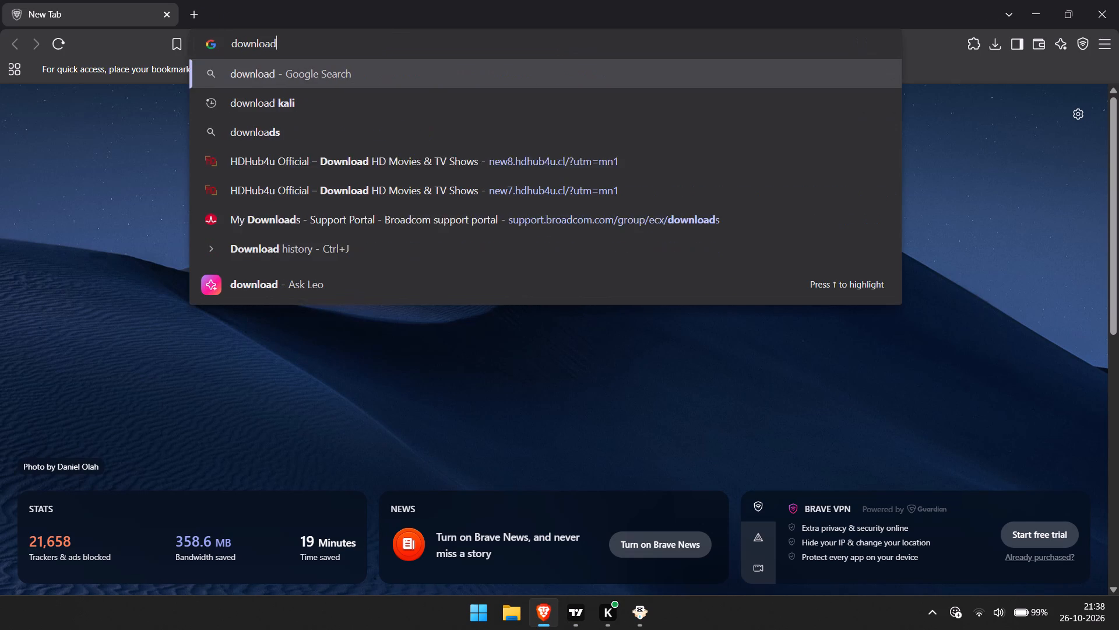
pyautogui.press('space')
pyautogui.write('yt')
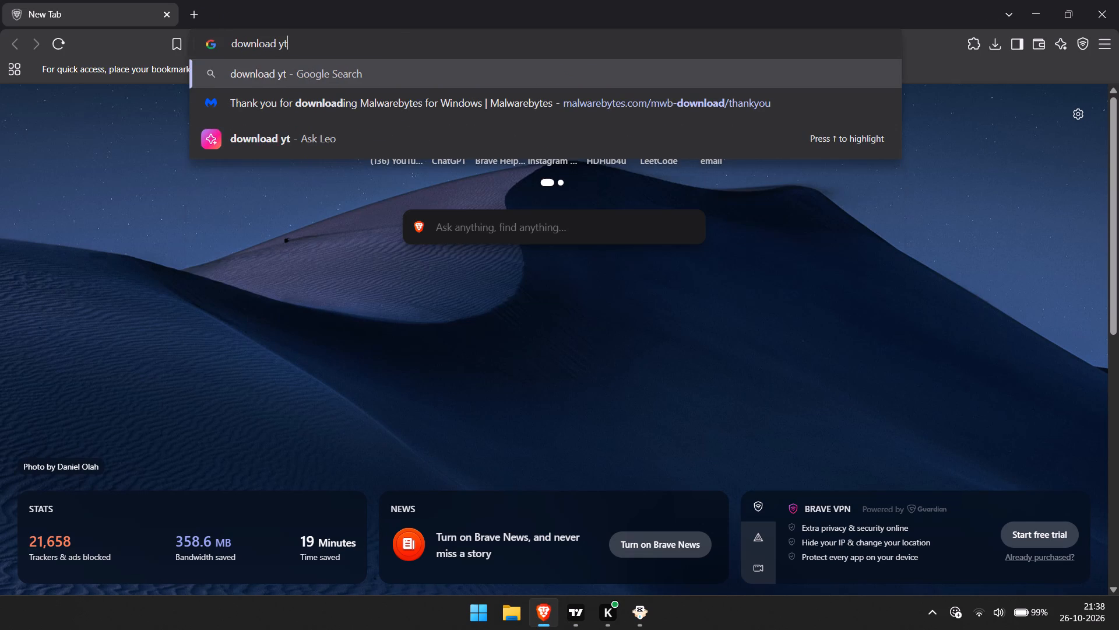
pyautogui.press('space')
pyautogui.write('so')
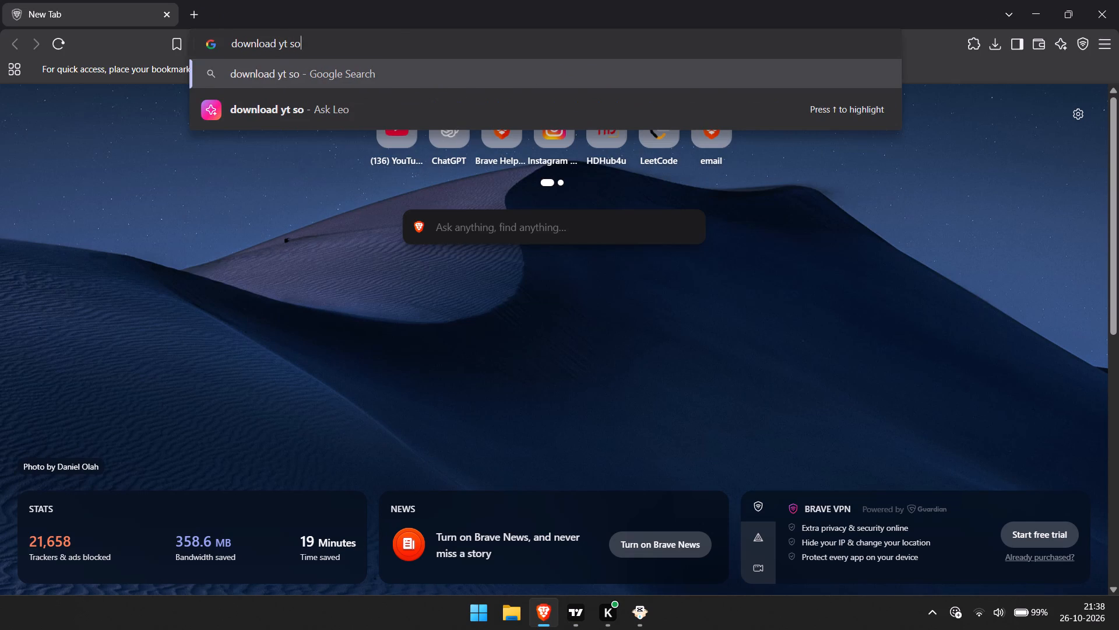
pyautogui.press('BackSpace')
pyautogui.press('BackSpace')
pyautogui.write('videos into')
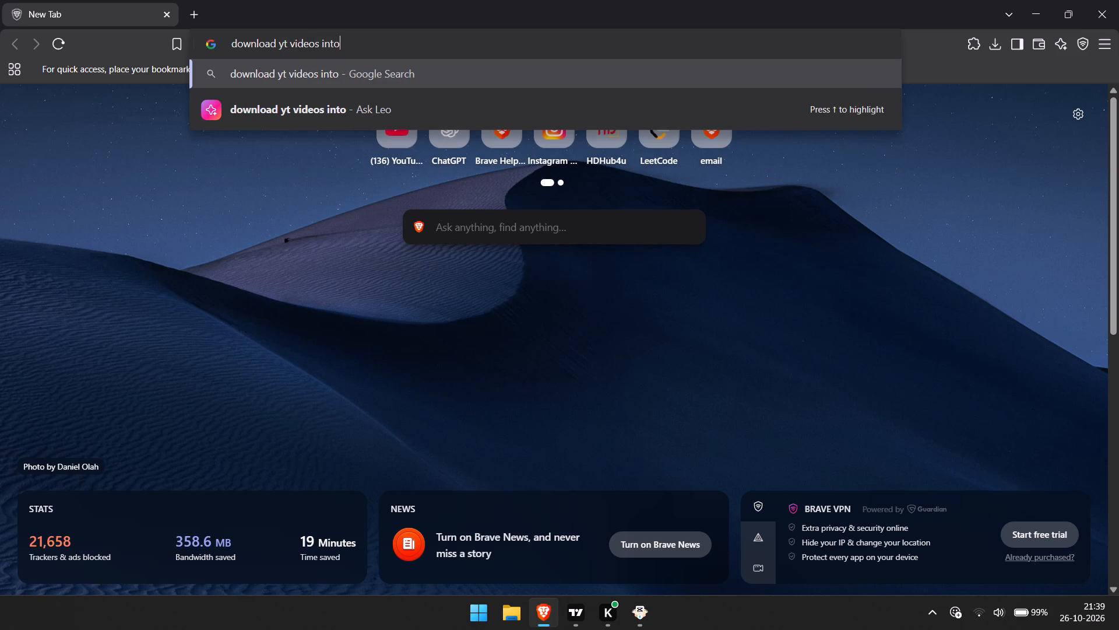
pyautogui.press('space')
pyautogui.press('BackSpace')
pyautogui.press('BackSpace')
pyautogui.press('BackSpace')
pyautogui.press('BackSpace')
pyautogui.press('BackSpace')
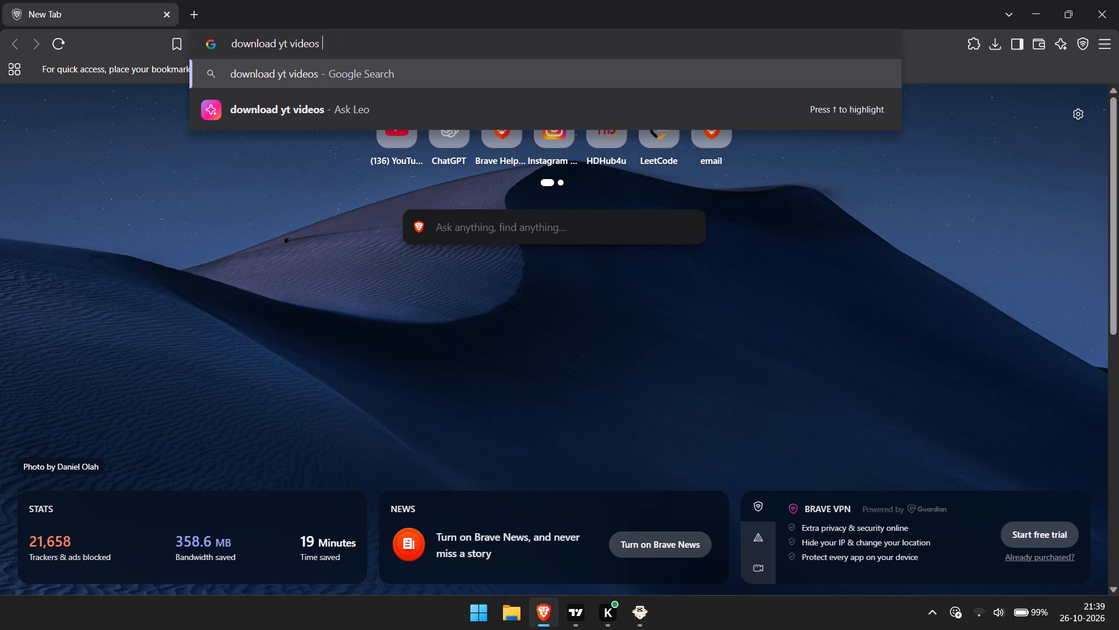
pyautogui.write('m4 into m')
pyautogui.write('p3')
pyautogui.press('Return')
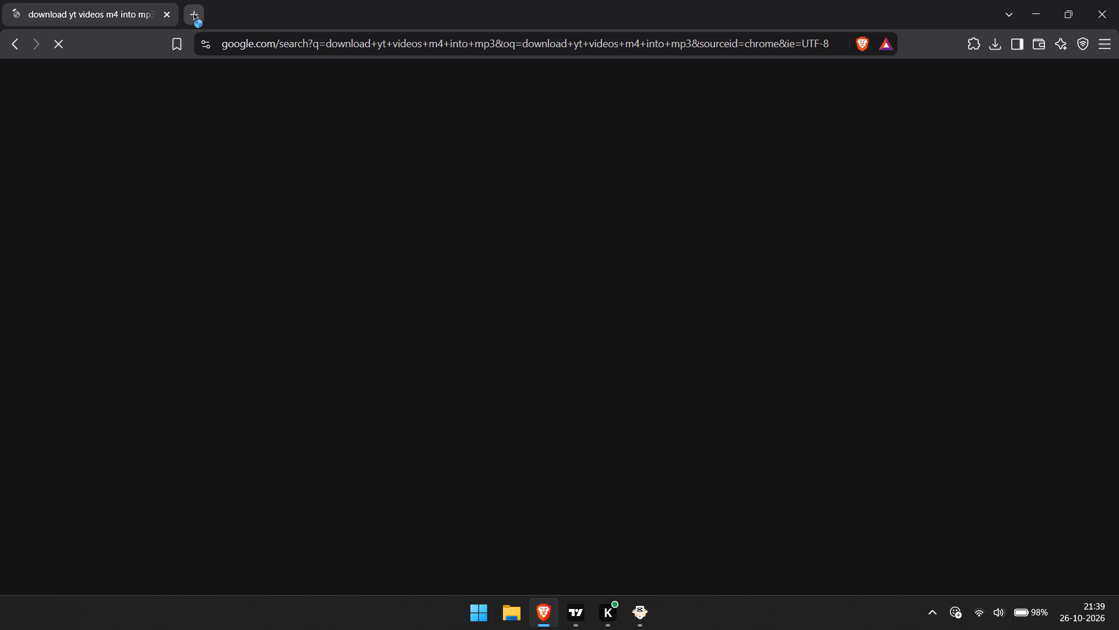
# Open the YTMP3 YouTube-to-MP3 converter site (ytmp3.biz.pl) from the search results, moving the CapCut environment testing window aside.
pyautogui.scroll(-2, 221, 261)
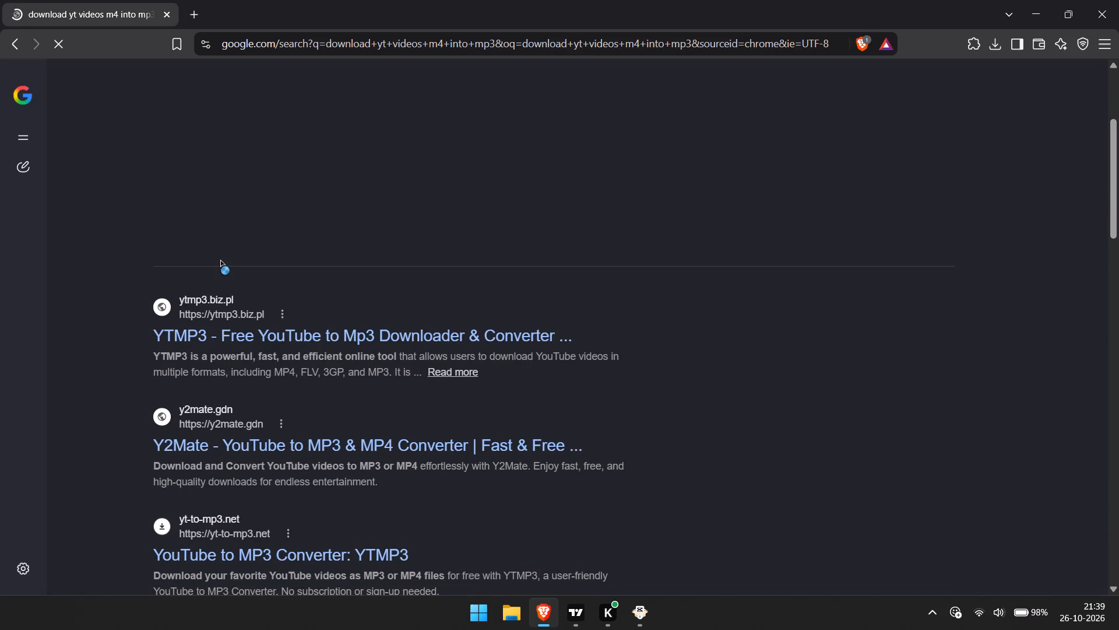
pyautogui.click(259, 332)
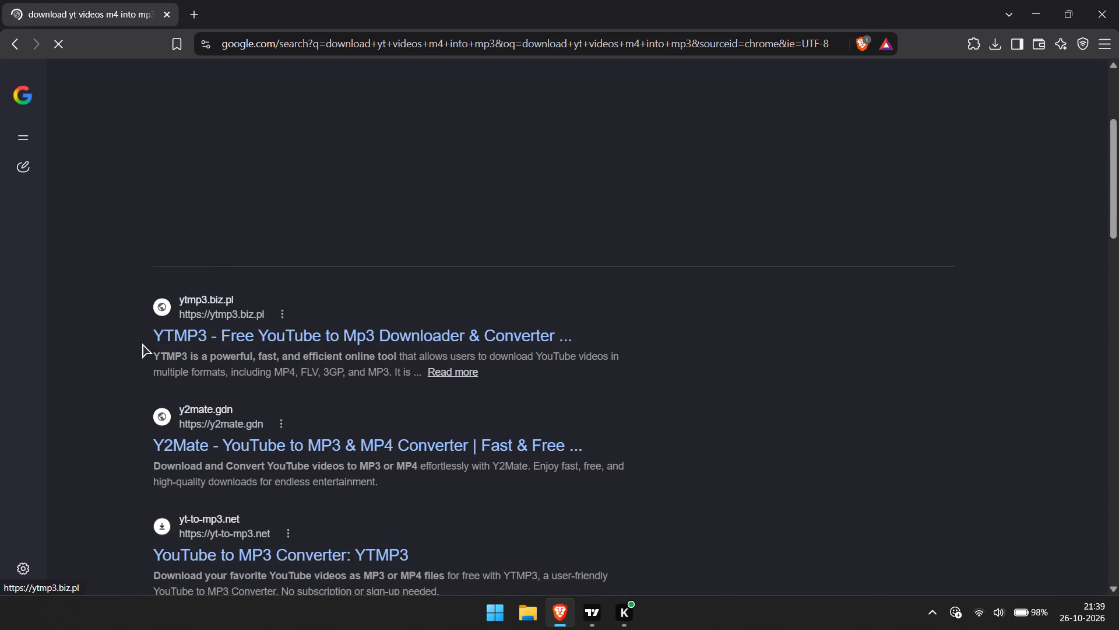
pyautogui.scroll(-1, 166, 371)
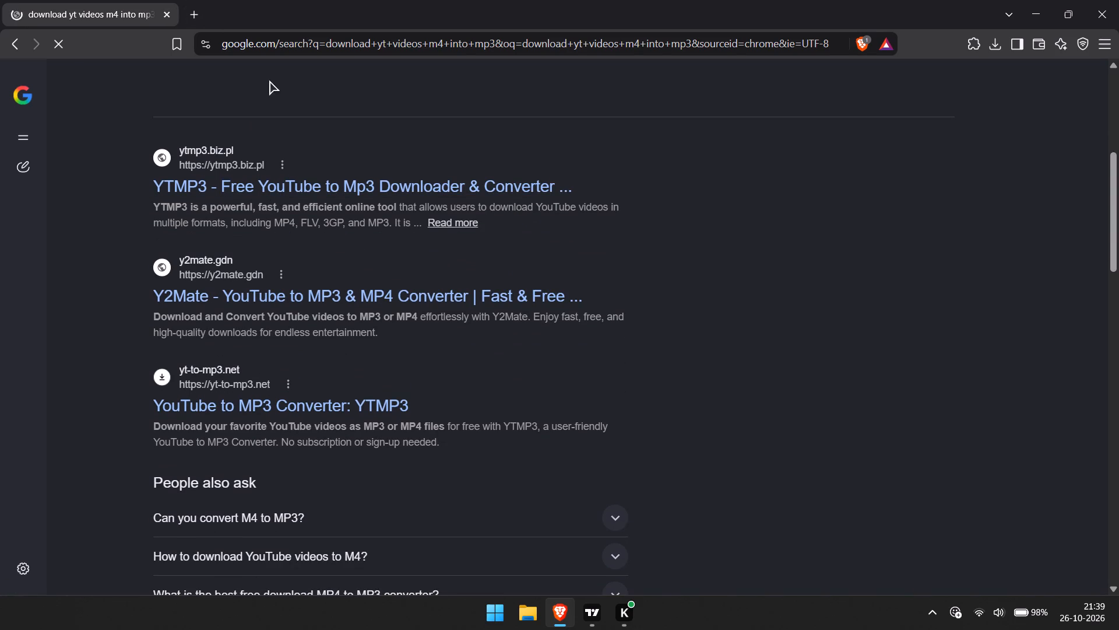
pyautogui.scroll(1, 348, 239)
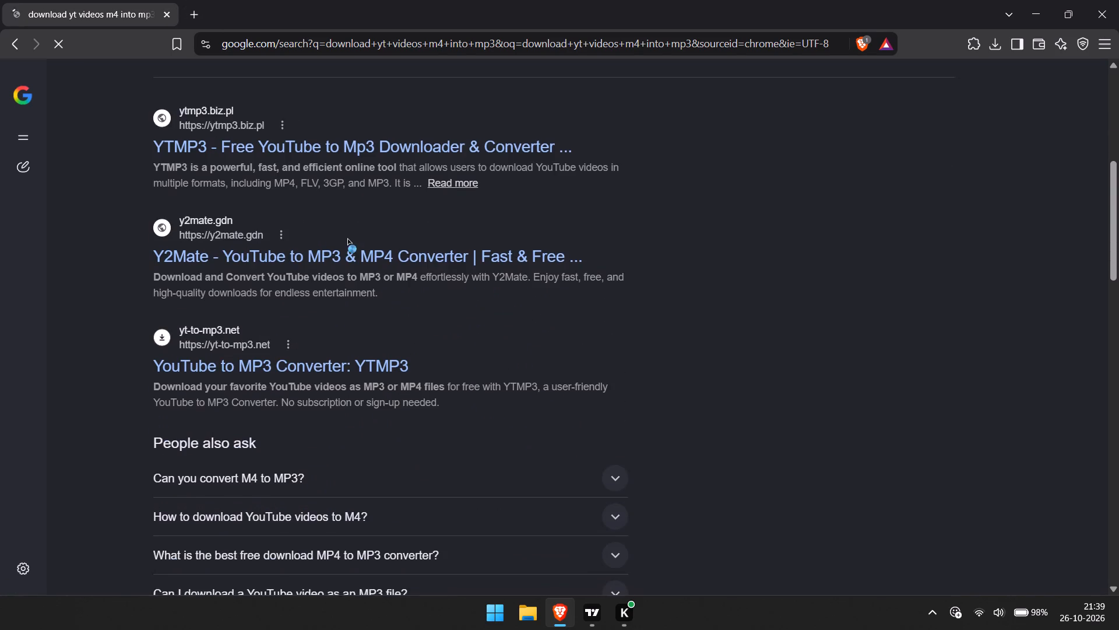
pyautogui.scroll(2, 348, 239)
pyautogui.scroll(-2, 348, 239)
pyautogui.scroll(2, 348, 239)
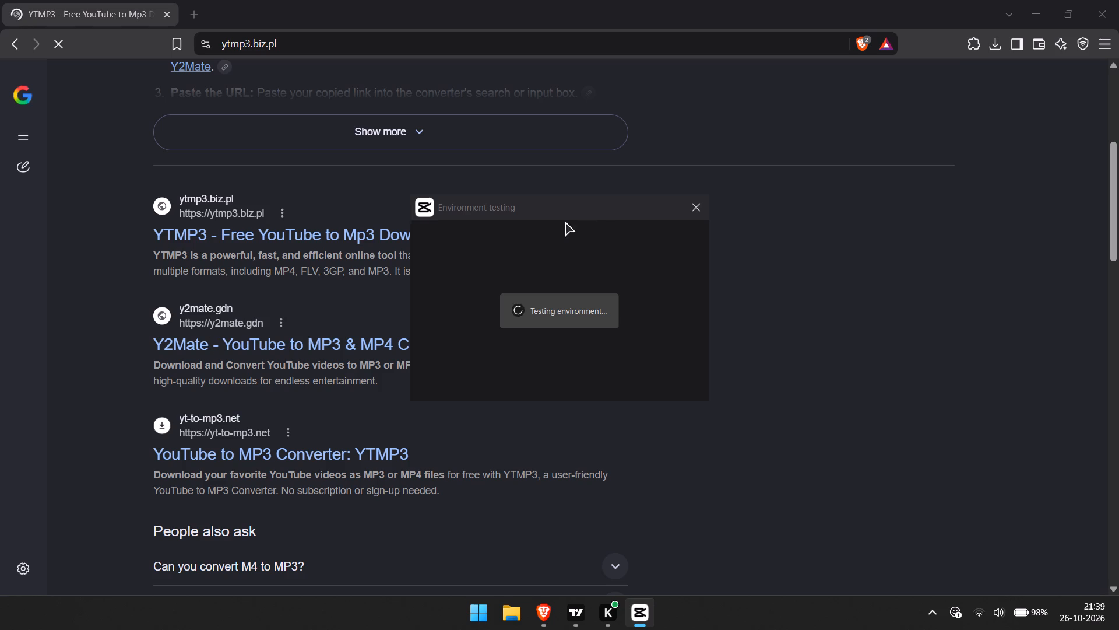
pyautogui.moveTo(595, 206); pyautogui.dragTo(559, 170)
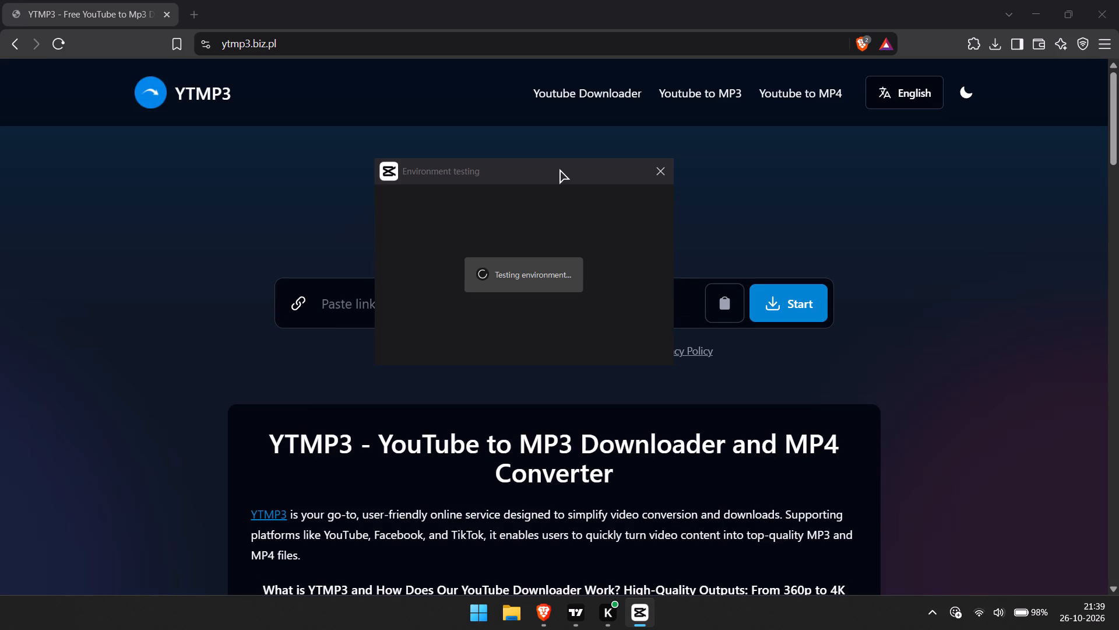
pyautogui.scroll(-1, 309, 296)
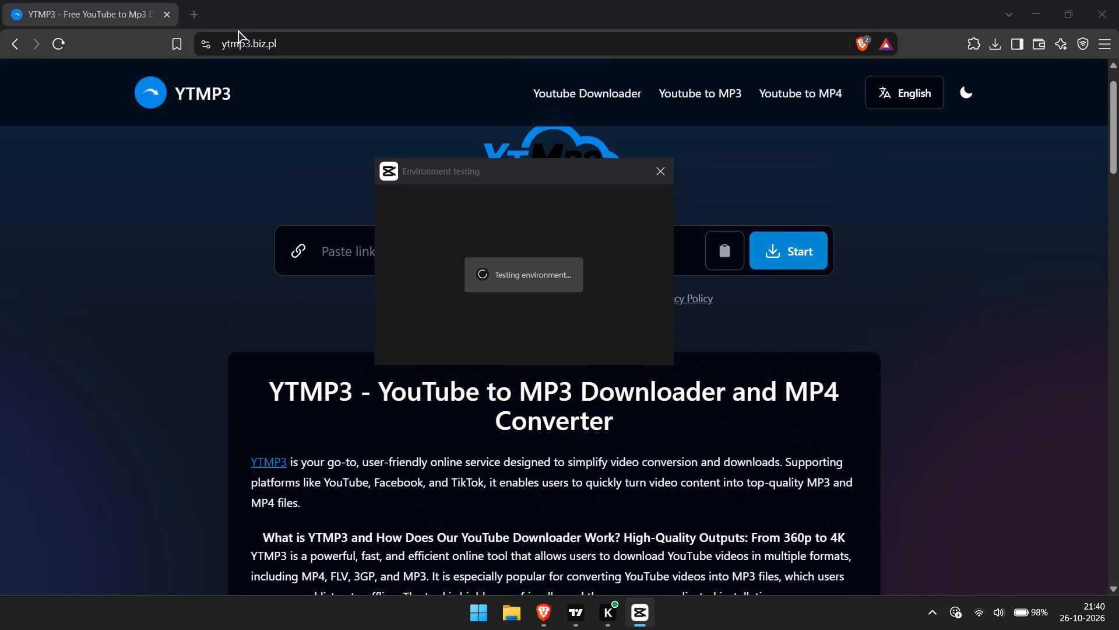
# Open YouTube in a new browser tab.
pyautogui.click(192, 17)
pyautogui.write('www')
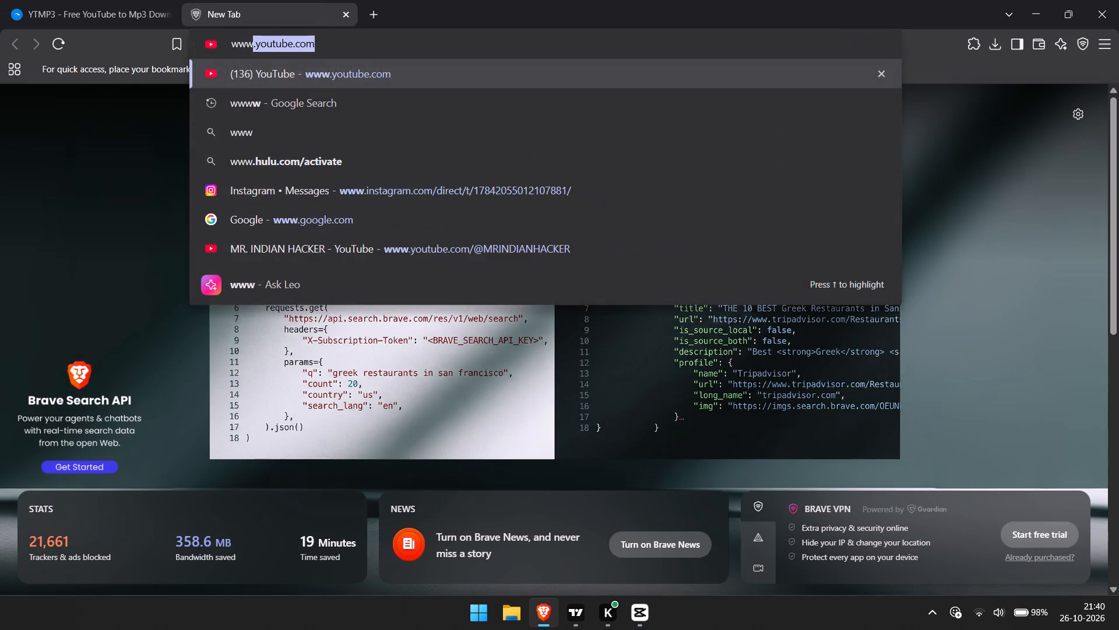
pyautogui.press('Return')
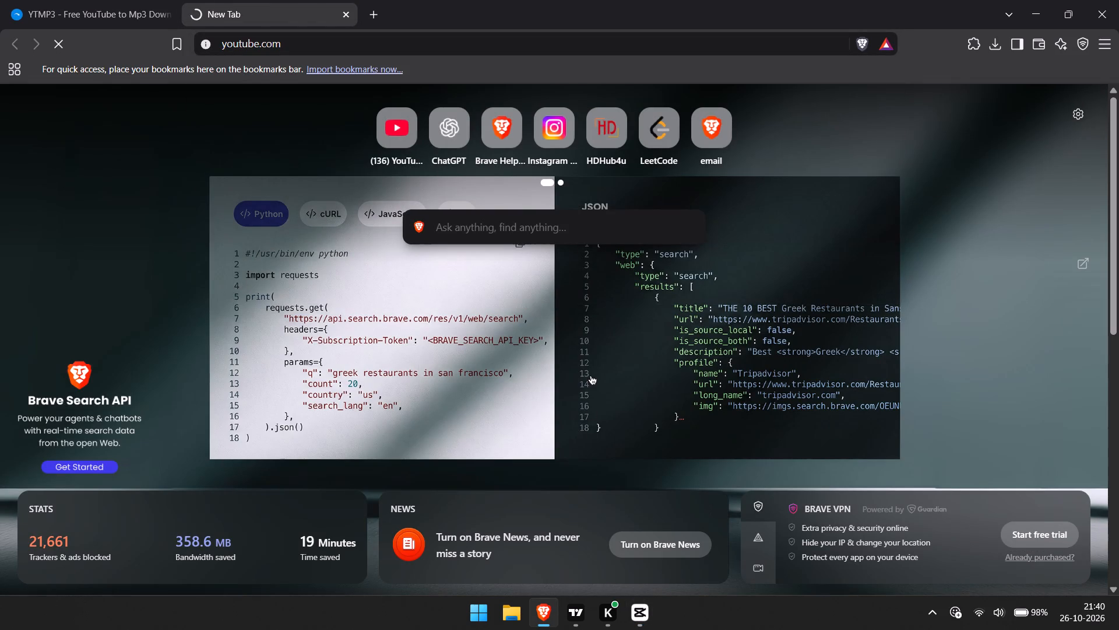
pyautogui.hscroll(1, 880, 297)
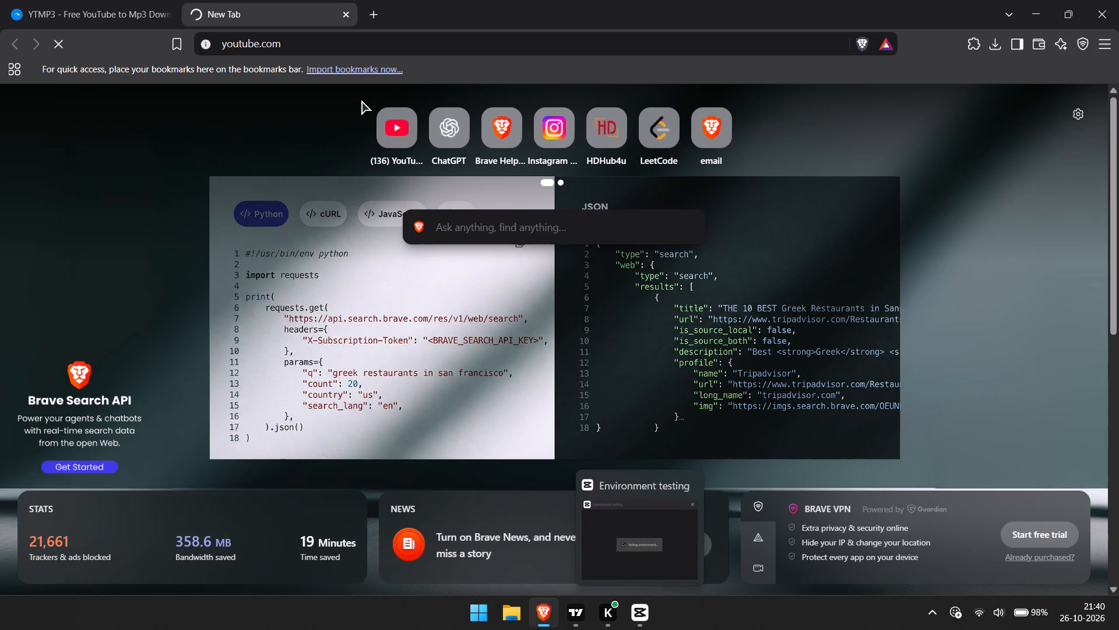
# Open Instagram direct messages in another new browser tab.
pyautogui.click(369, 12)
pyautogui.write('int')
pyautogui.press('BackSpace')
pyautogui.write('sta')
pyautogui.press('Return')
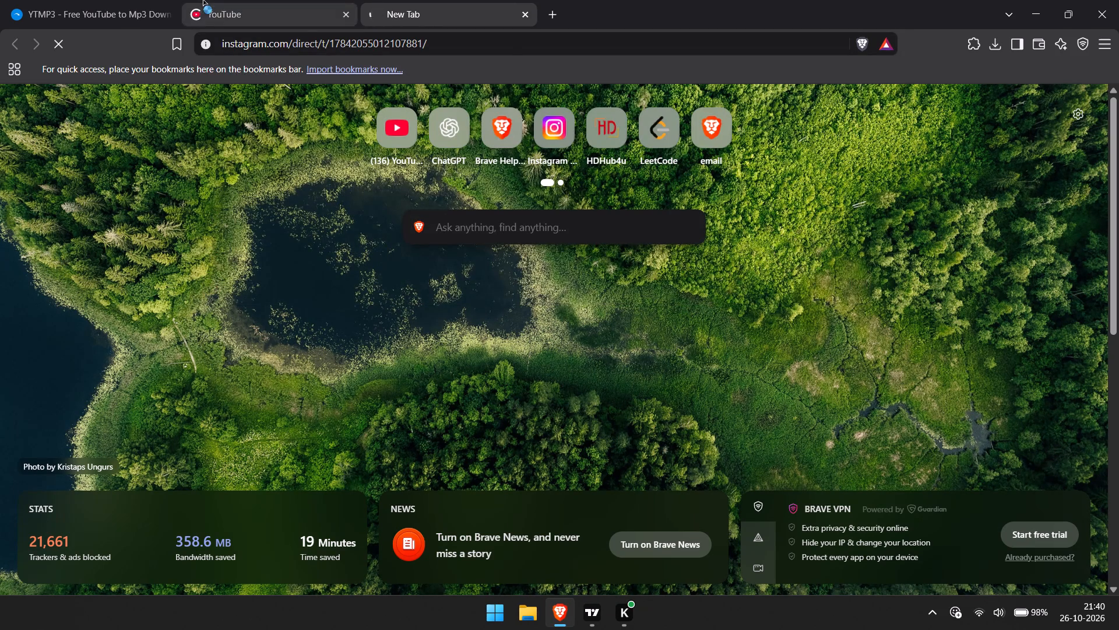
pyautogui.click(203, 0)
pyautogui.moveTo(513, 0); pyautogui.dragTo(506, 0)
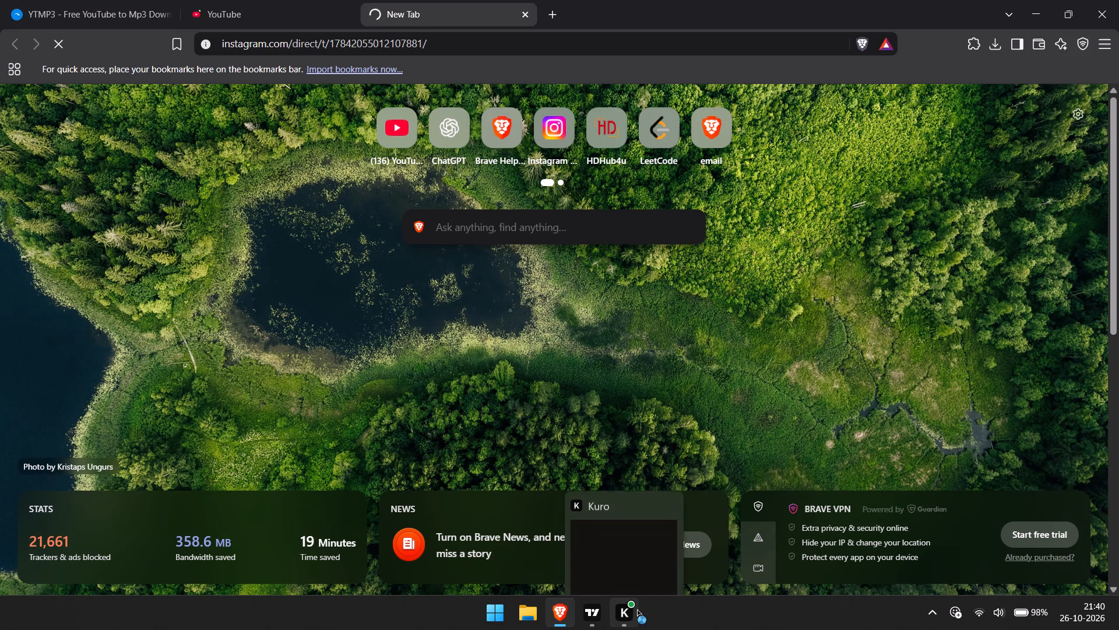
# Switch to CapCut, agree to its Terms of Service and Privacy Policy, and start a new project.
pyautogui.click(648, 618)
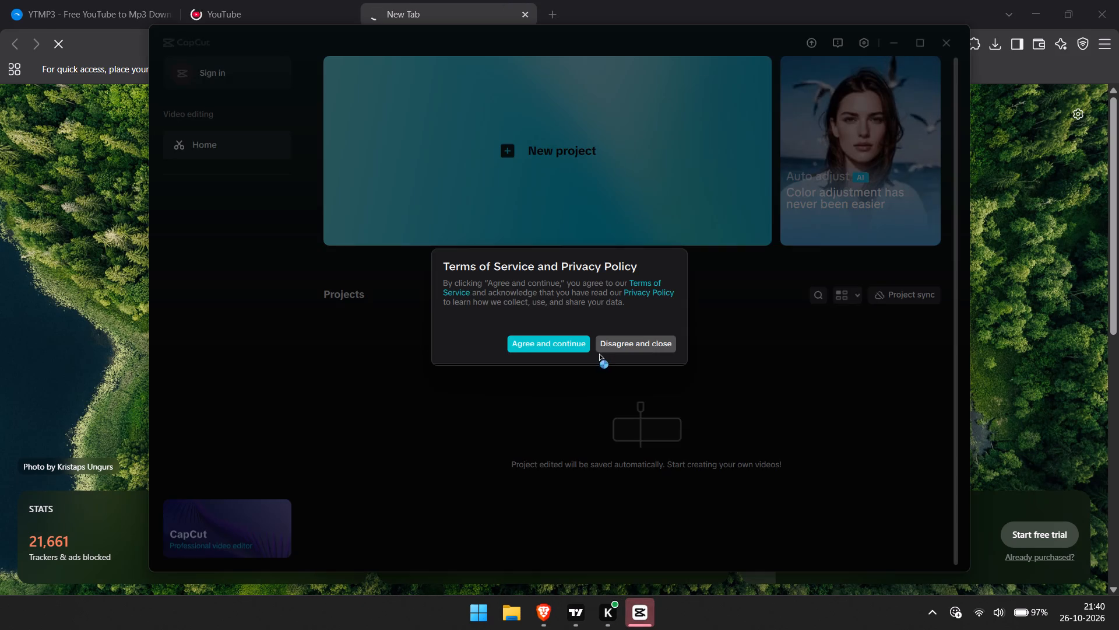
pyautogui.click(567, 345)
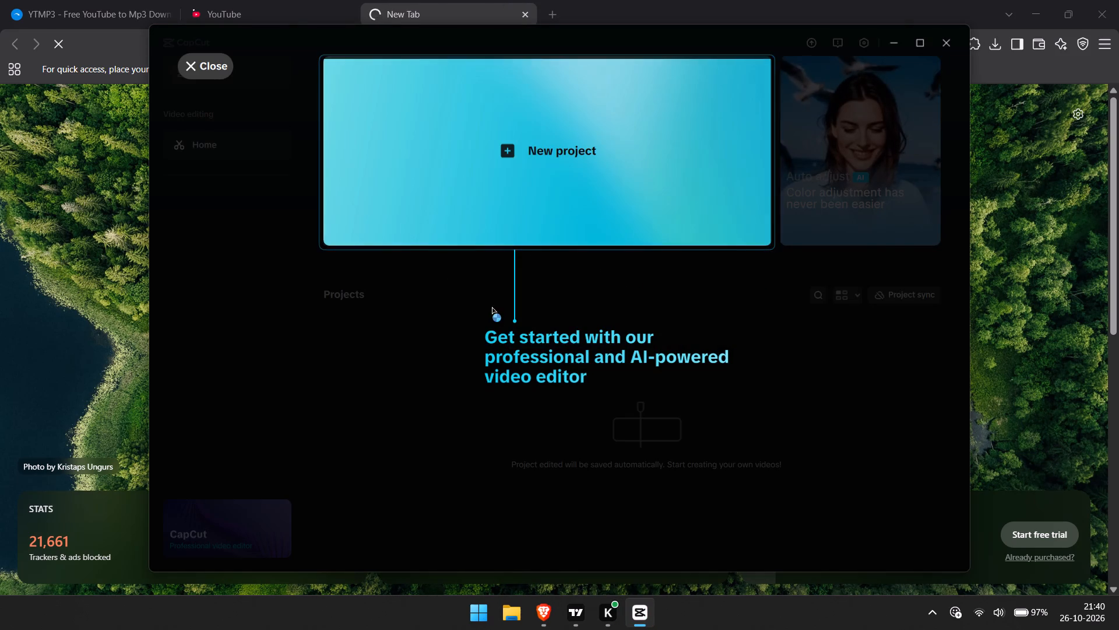
pyautogui.click(548, 229)
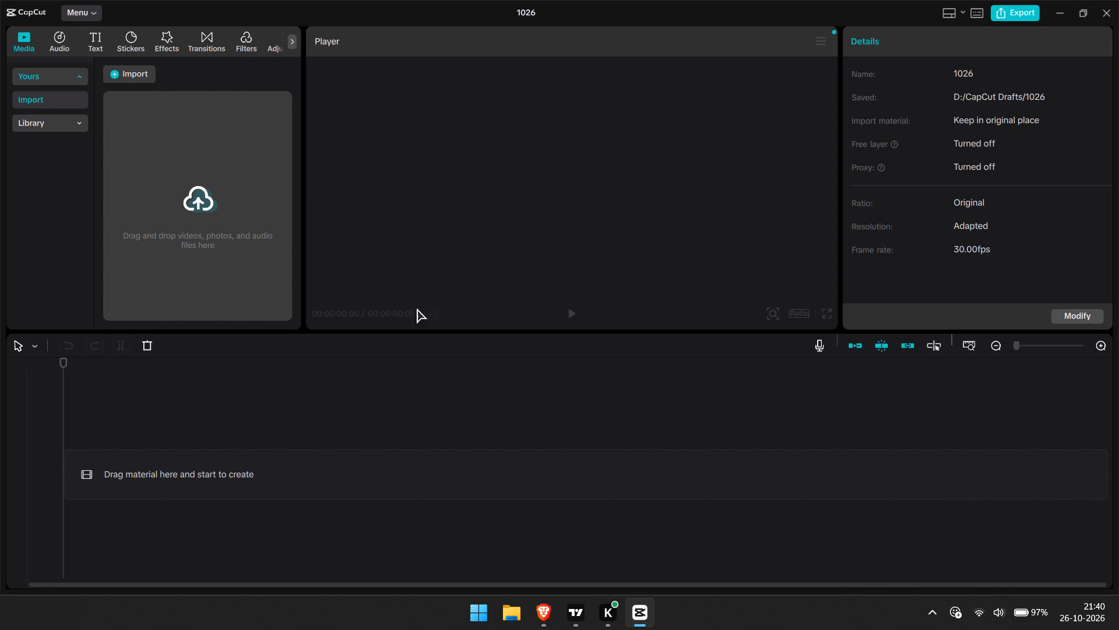
# Start a media import and browse to the Screenshots folder inside Pictures.
pyautogui.click(215, 211)
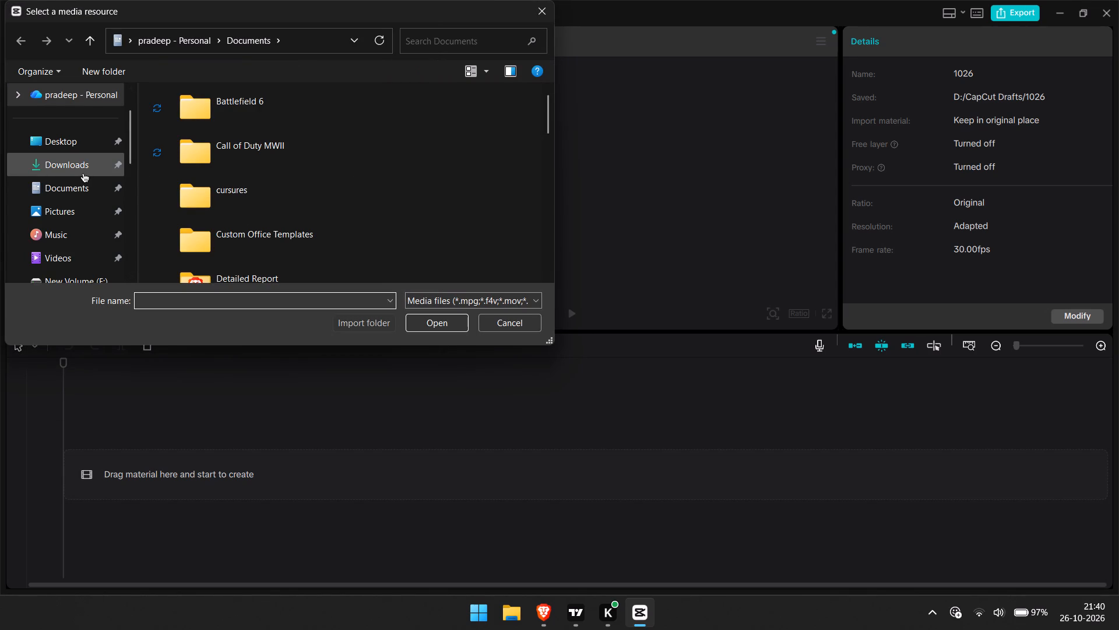
pyautogui.click(83, 174)
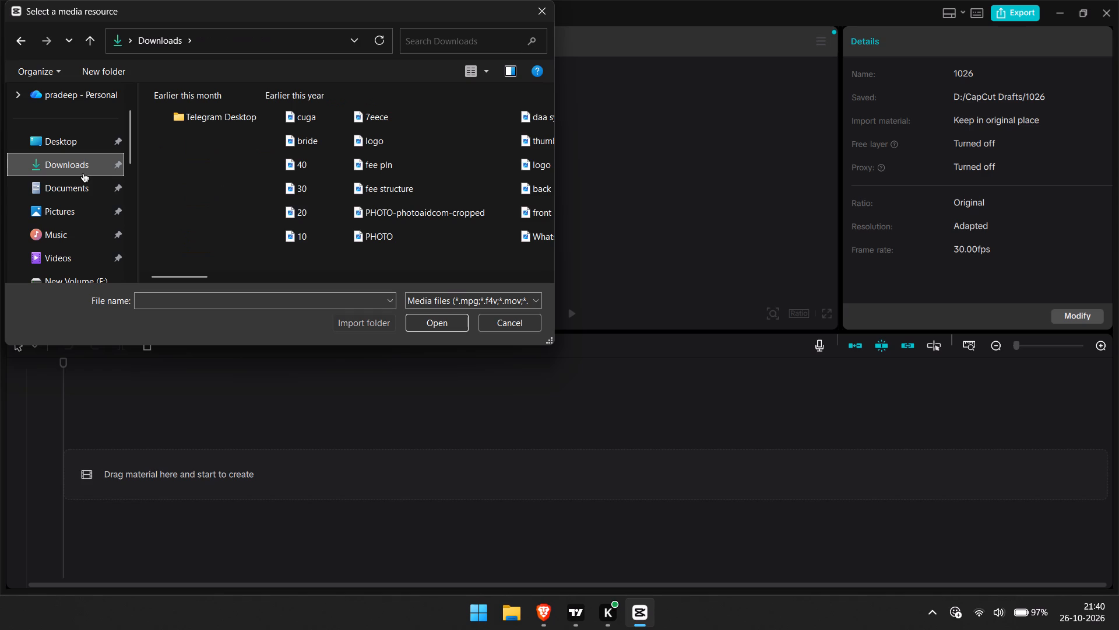
pyautogui.scroll(-1, 211, 173)
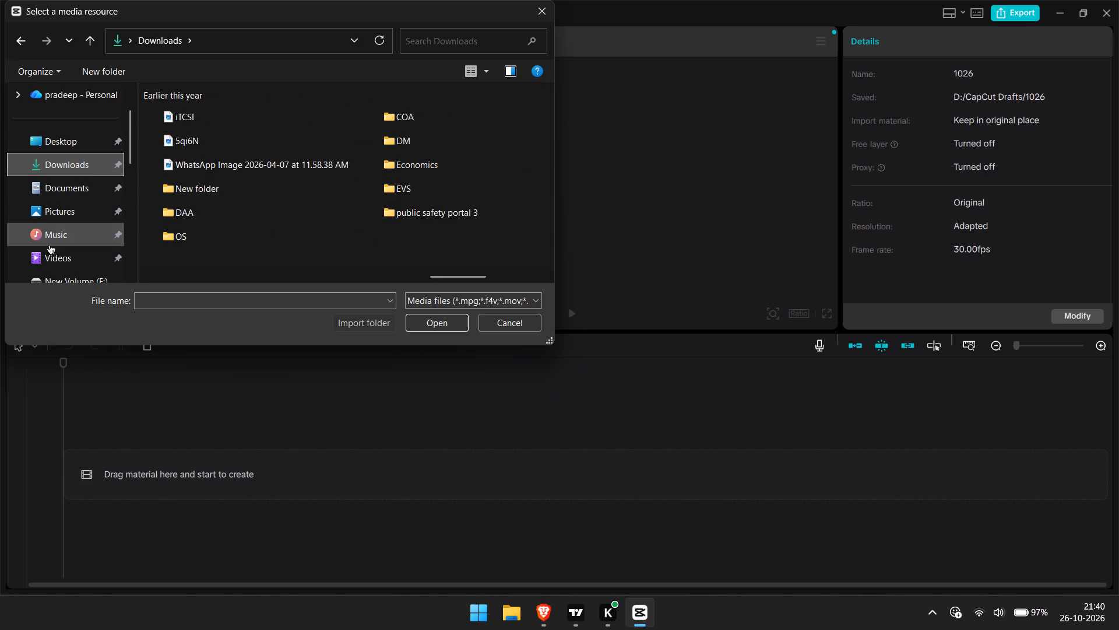
pyautogui.click(80, 193)
pyautogui.click(73, 212)
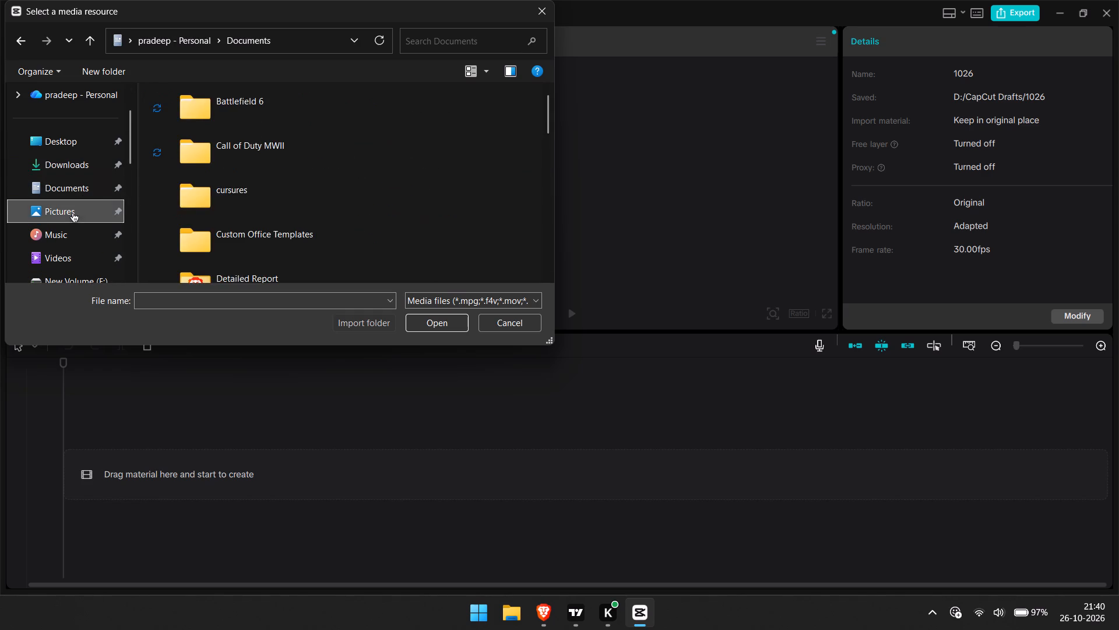
pyautogui.doubleClick(452, 139)
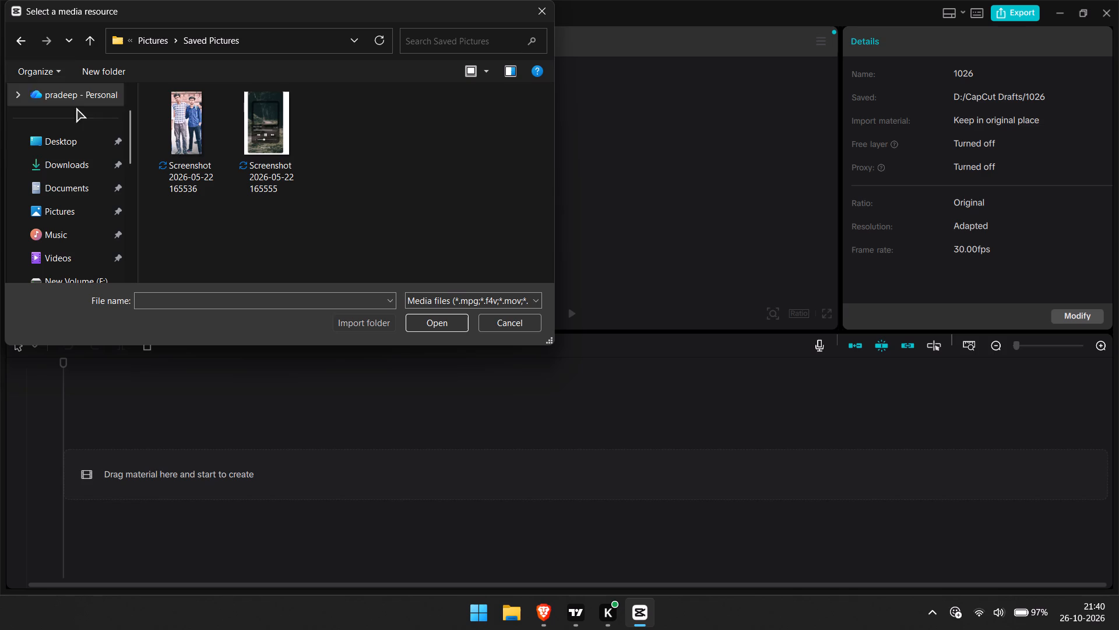
pyautogui.click(20, 47)
pyautogui.doubleClick(499, 142)
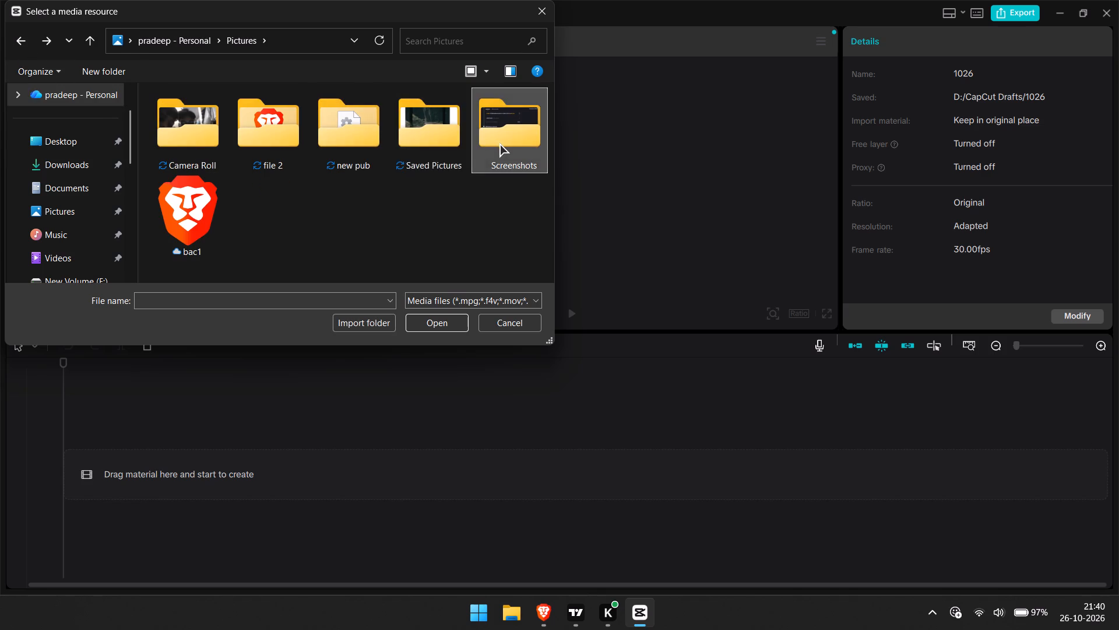
# Import the four 2026-10-26 chart screenshots 213618, 213647, 213720 and 213741, and dismiss the shortcut conflict notice.
pyautogui.tripleClick(544, 181)
pyautogui.tripleClick(544, 181)
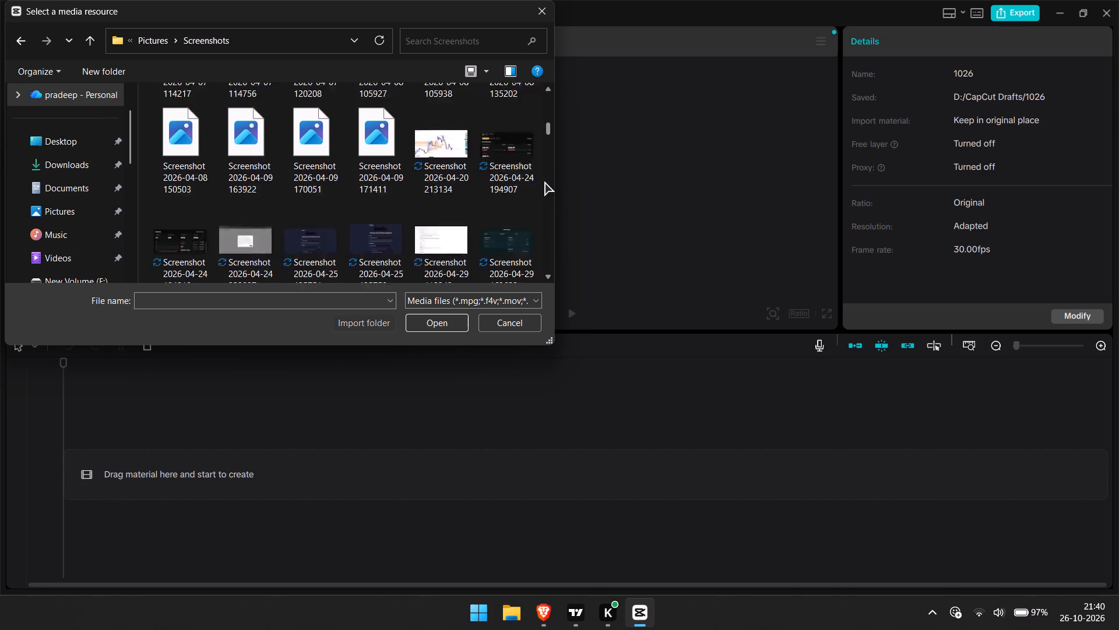
pyautogui.click(544, 181)
pyautogui.moveTo(544, 181); pyautogui.dragTo(534, 321)
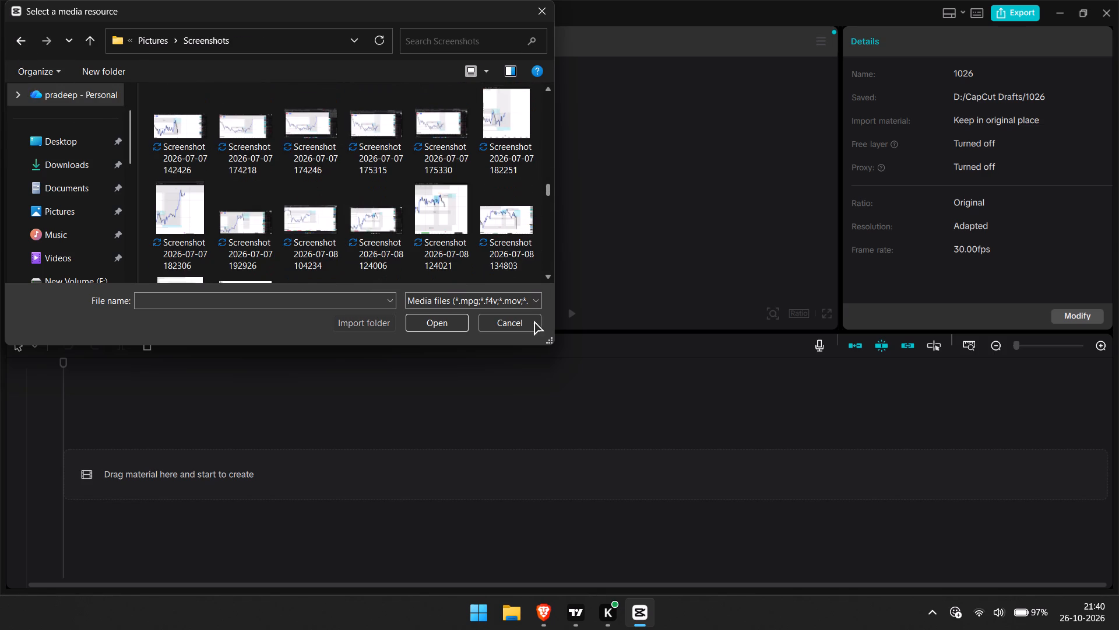
pyautogui.moveTo(534, 321); pyautogui.dragTo(550, 281)
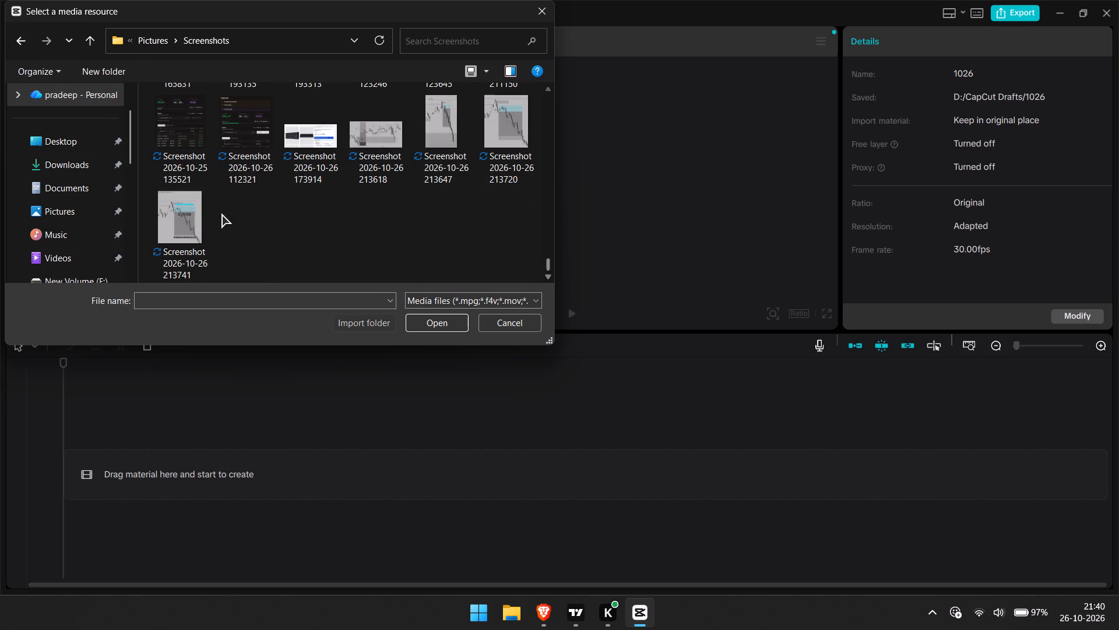
pyautogui.click(195, 222)
pyautogui.keyDown('ctrl'); pyautogui.click(503, 160); pyautogui.keyUp('ctrl')
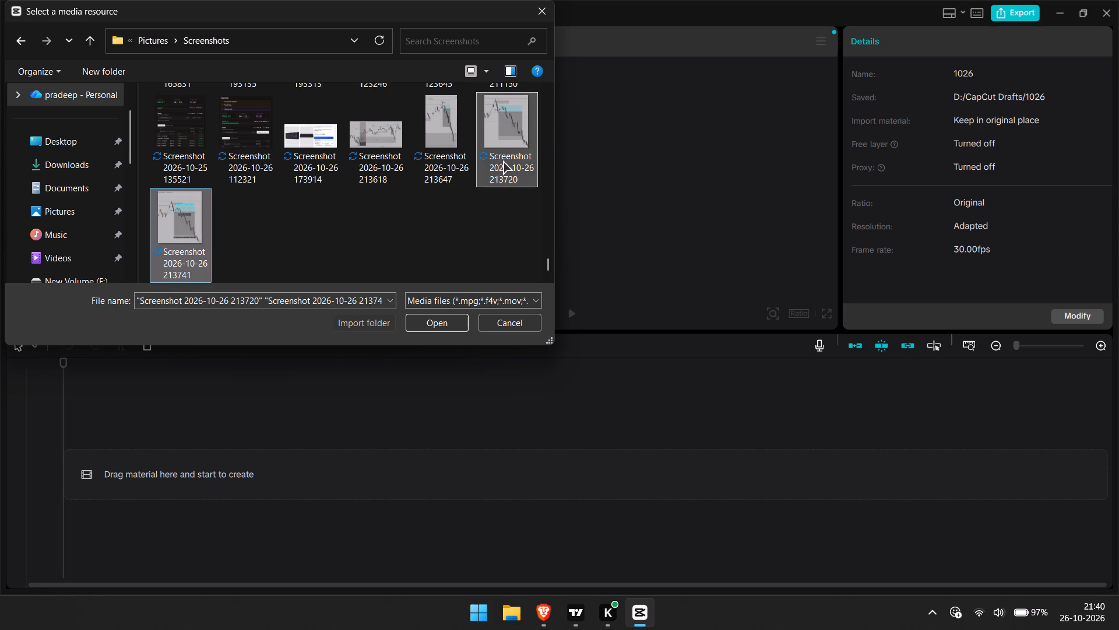
pyautogui.keyDown('ctrl'); pyautogui.click(452, 141); pyautogui.keyUp('ctrl')
pyautogui.keyDown('ctrl'); pyautogui.click(384, 141); pyautogui.keyUp('ctrl')
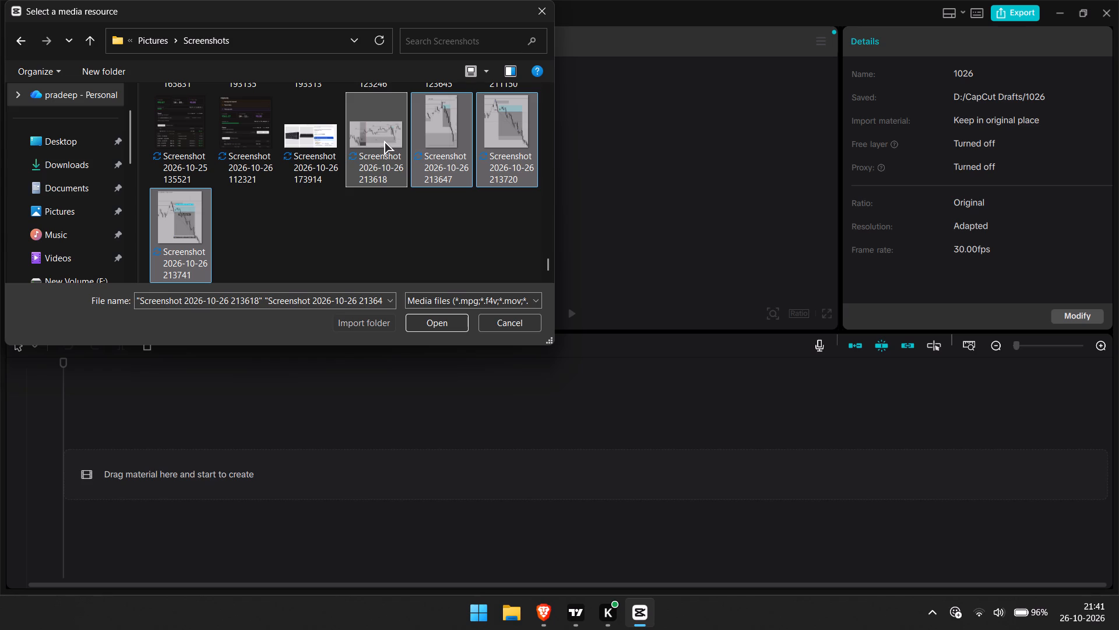
pyautogui.press('Return')
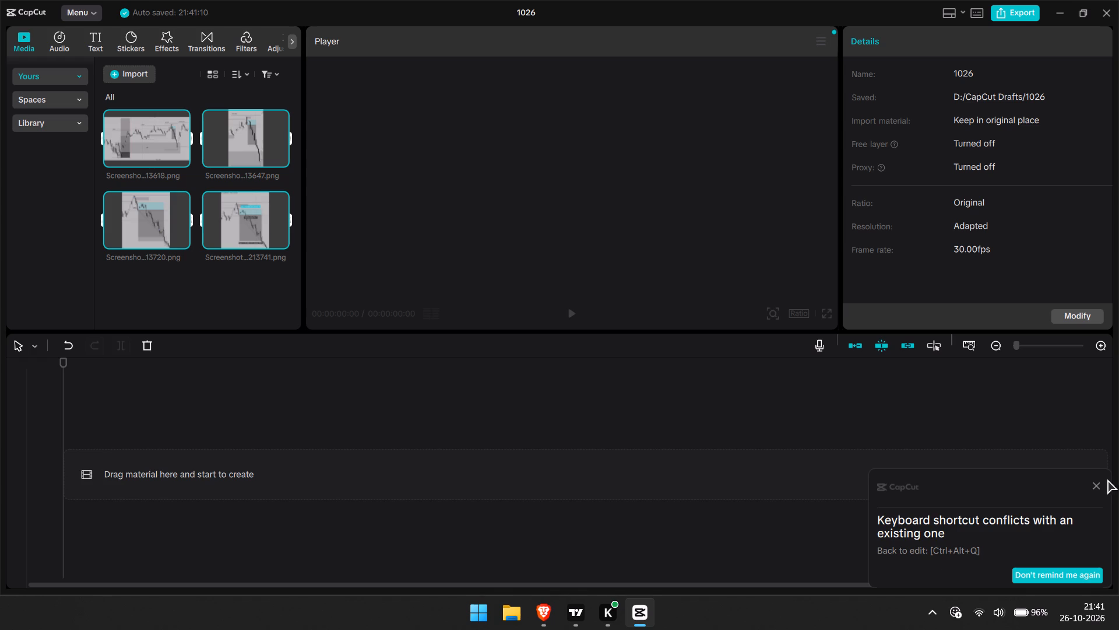
pyautogui.click(1099, 486)
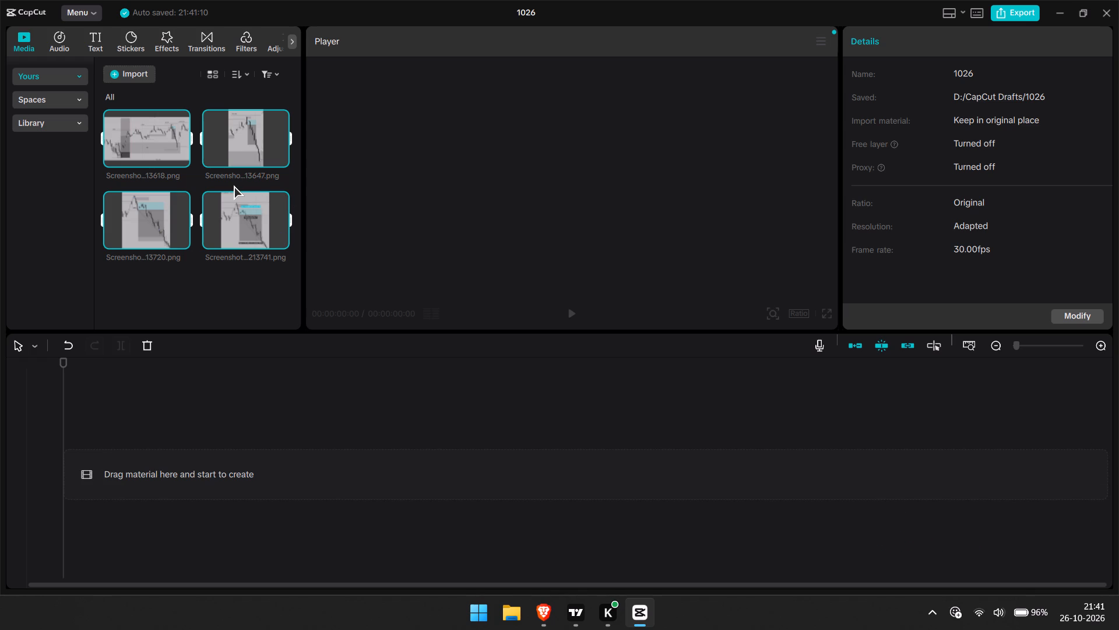
pyautogui.scroll(1, 234, 185)
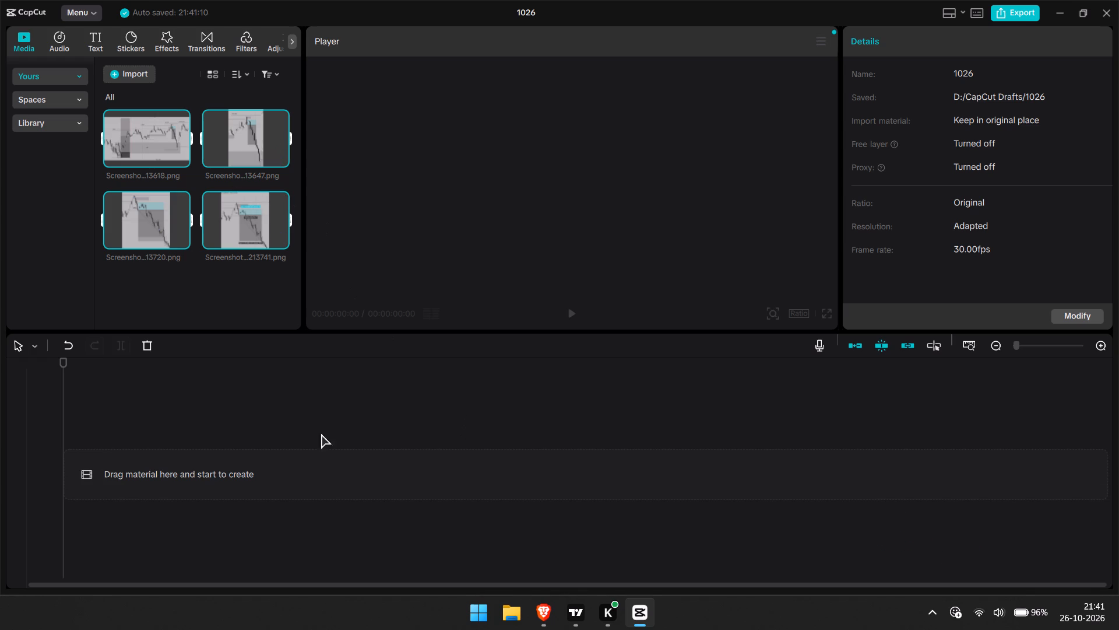
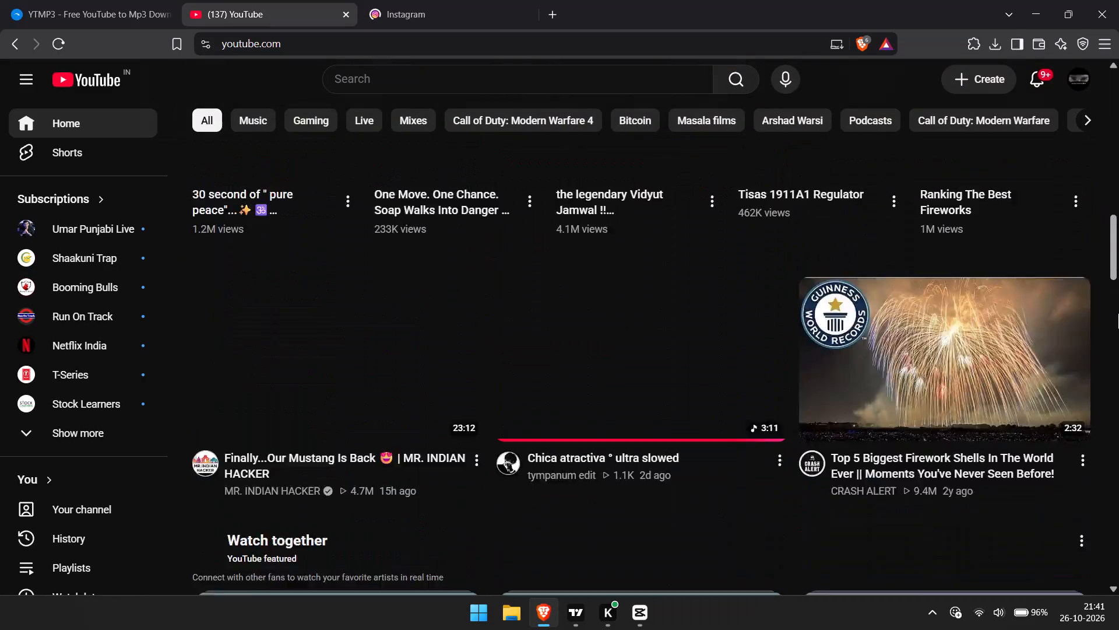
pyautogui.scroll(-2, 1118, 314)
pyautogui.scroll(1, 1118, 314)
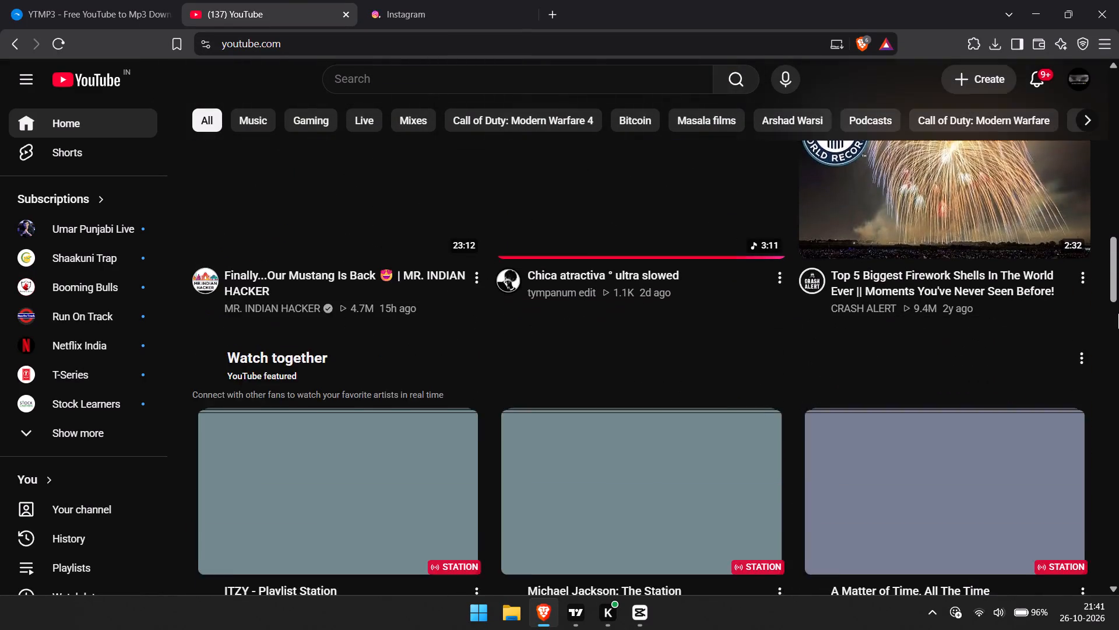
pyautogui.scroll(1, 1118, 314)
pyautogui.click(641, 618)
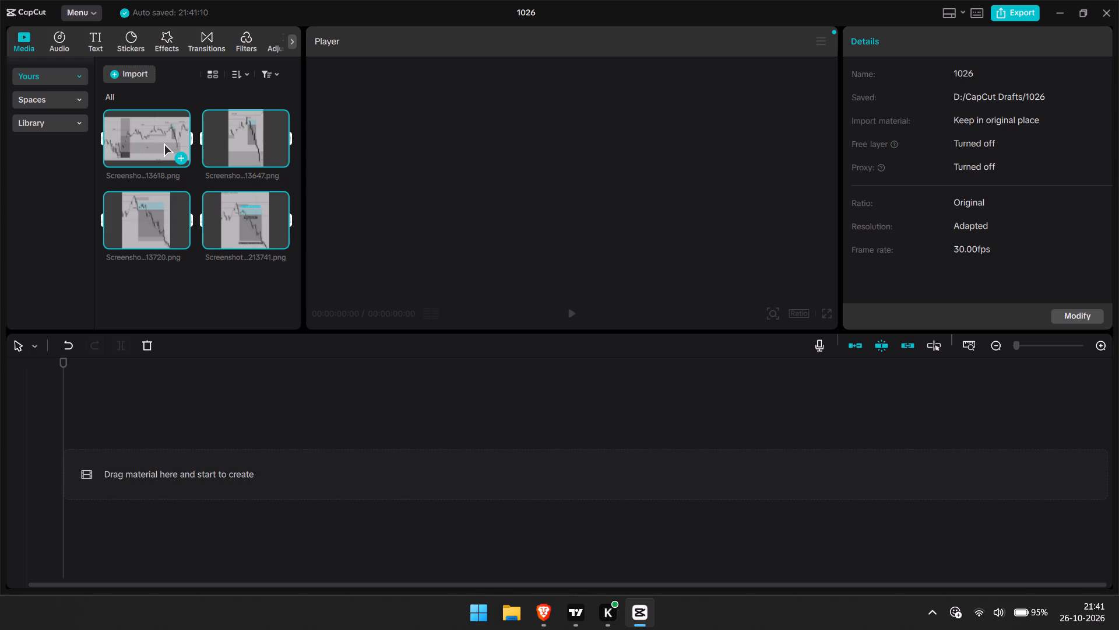
# Switch to the Brave browser and search the web for "black bg image" in a new tab.
pyautogui.click(544, 624)
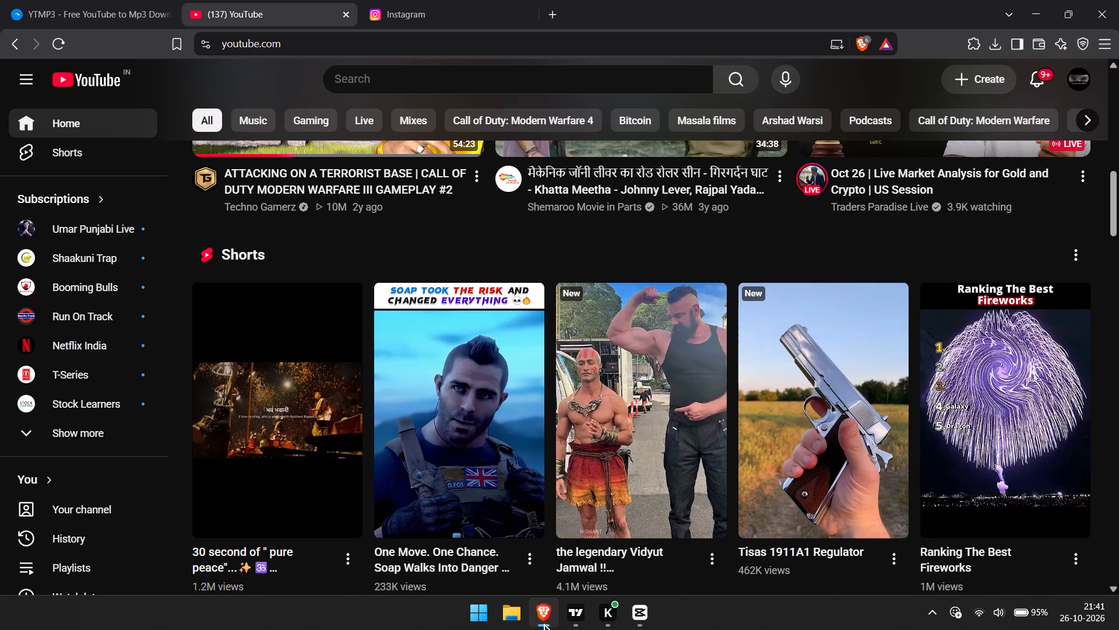
pyautogui.click(554, 10)
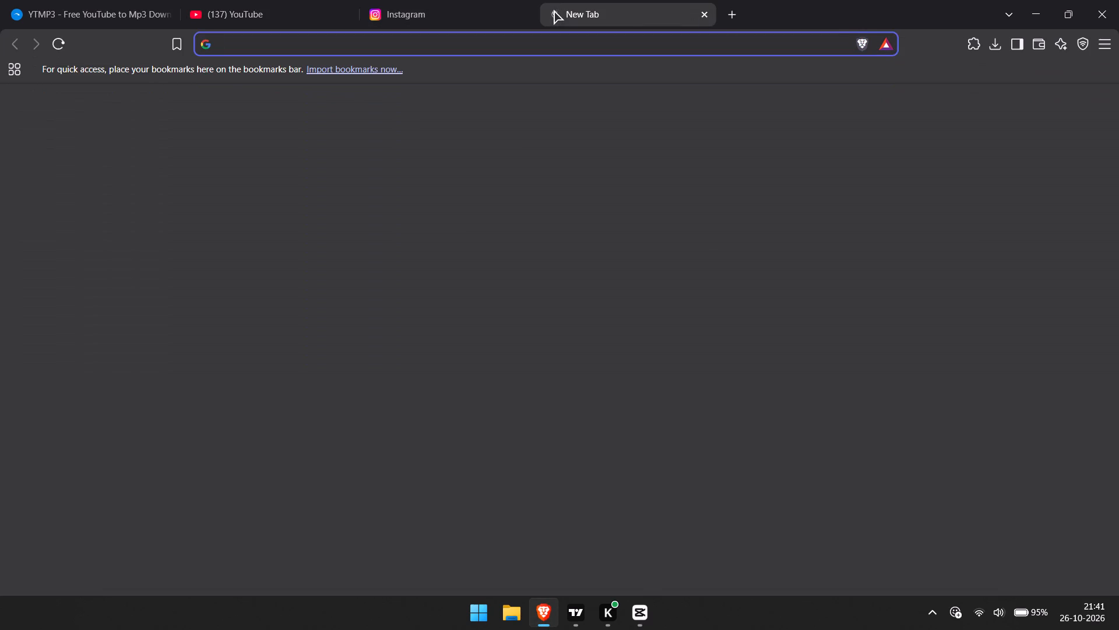
pyautogui.write('black bg')
pyautogui.press('space')
pyautogui.write('image')
pyautogui.press('space')
pyautogui.press('Return')
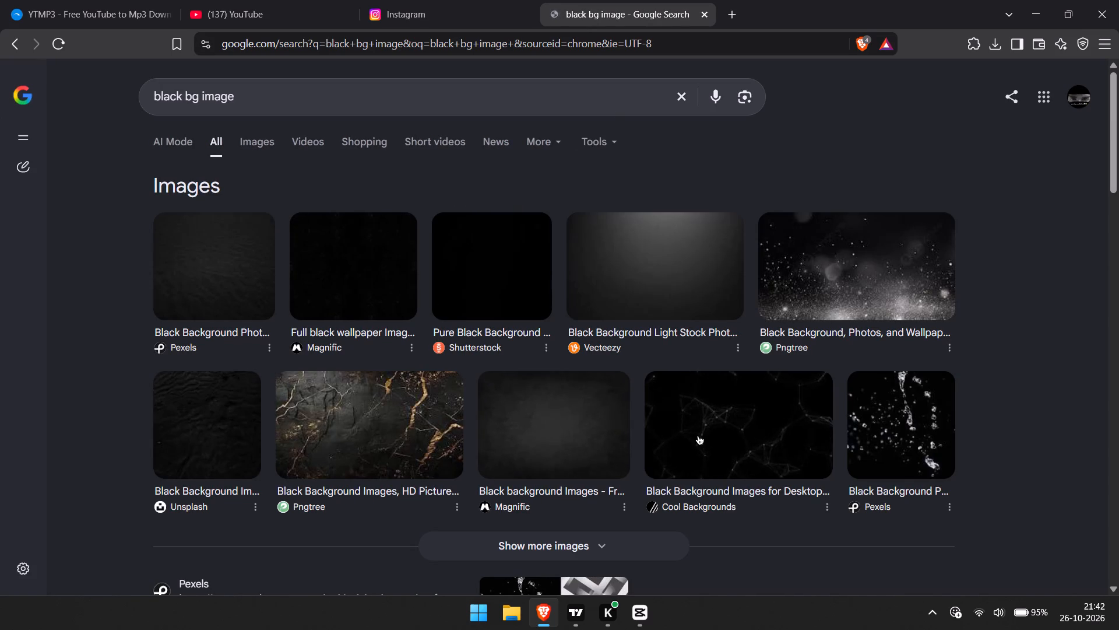
# Save the Shutterstock Pure Black Background image to New Volume (F:) under its suggested file name.
pyautogui.hscroll(1, 698, 436)
pyautogui.scroll(2, 382, 393)
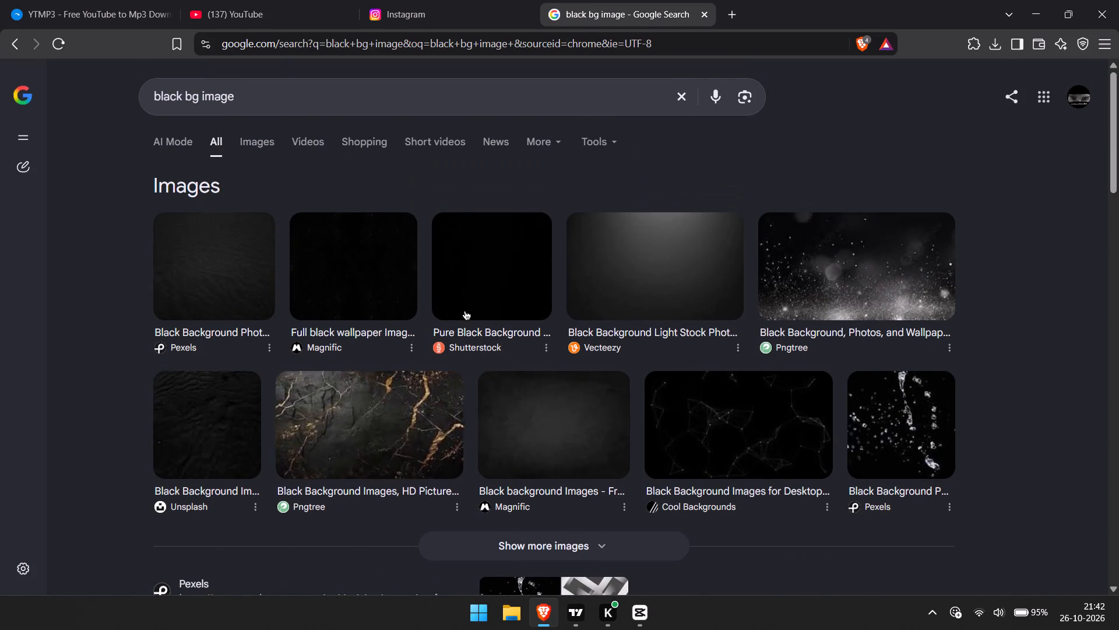
pyautogui.click(488, 290)
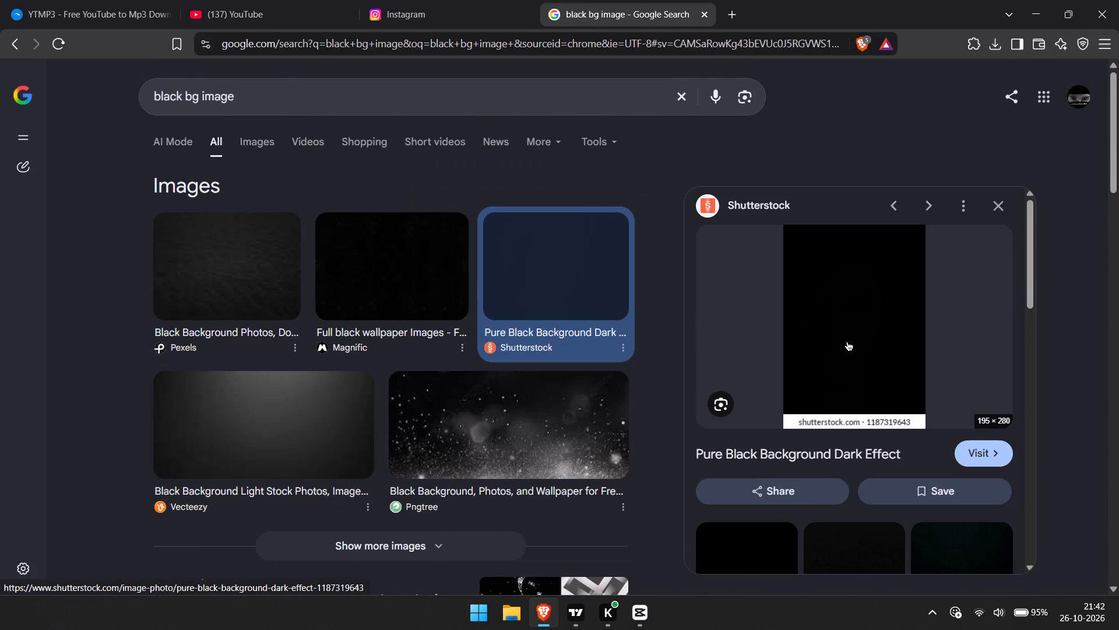
pyautogui.rightClick(847, 342)
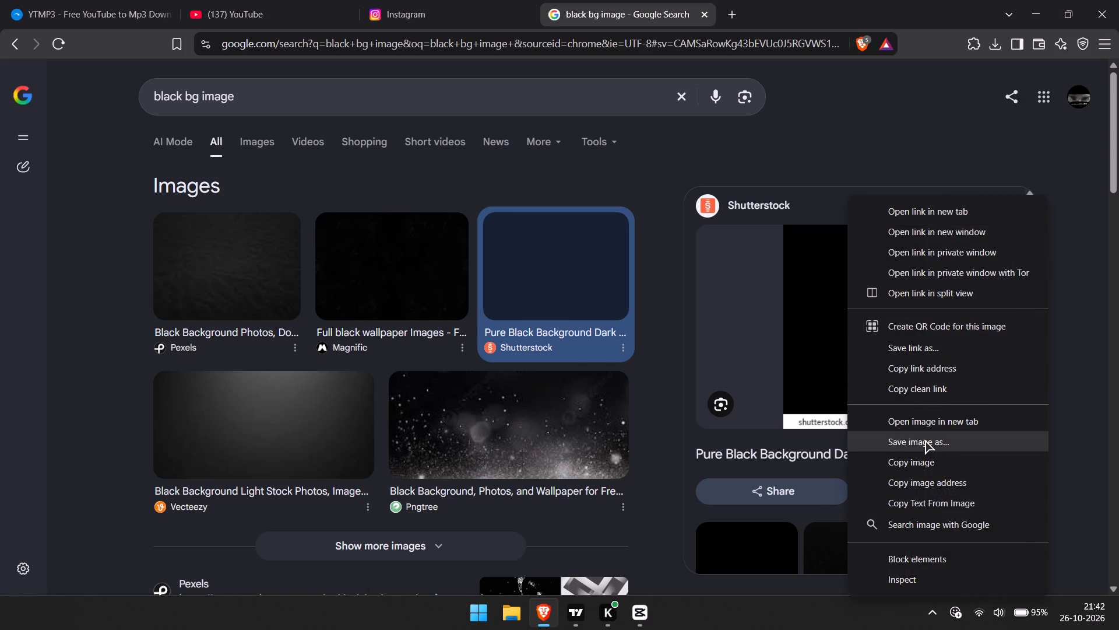
pyautogui.click(925, 440)
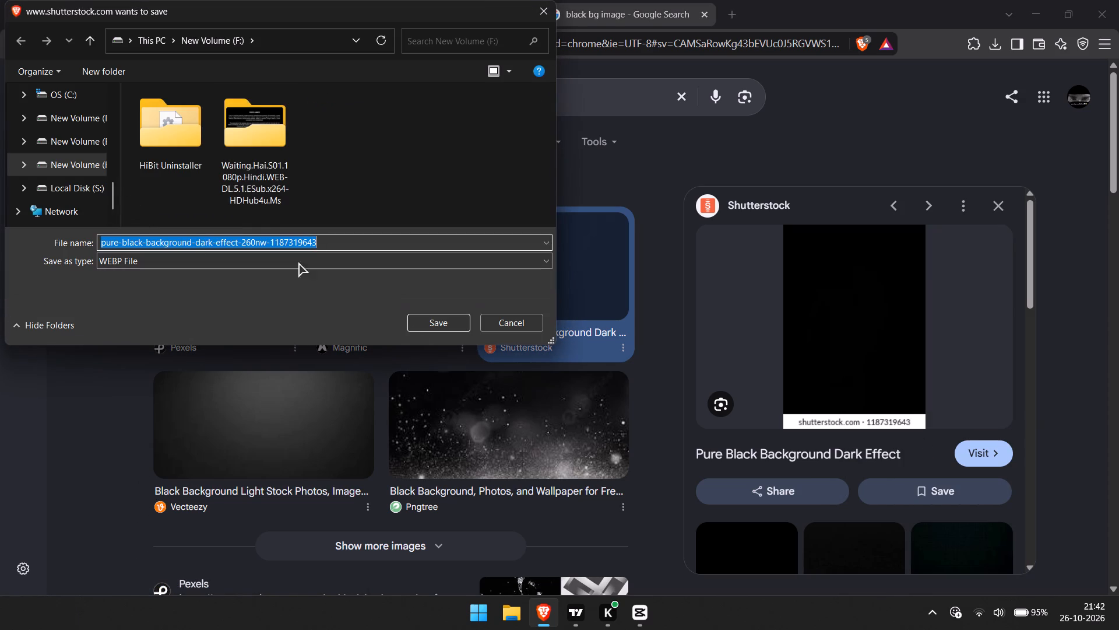
pyautogui.click(448, 324)
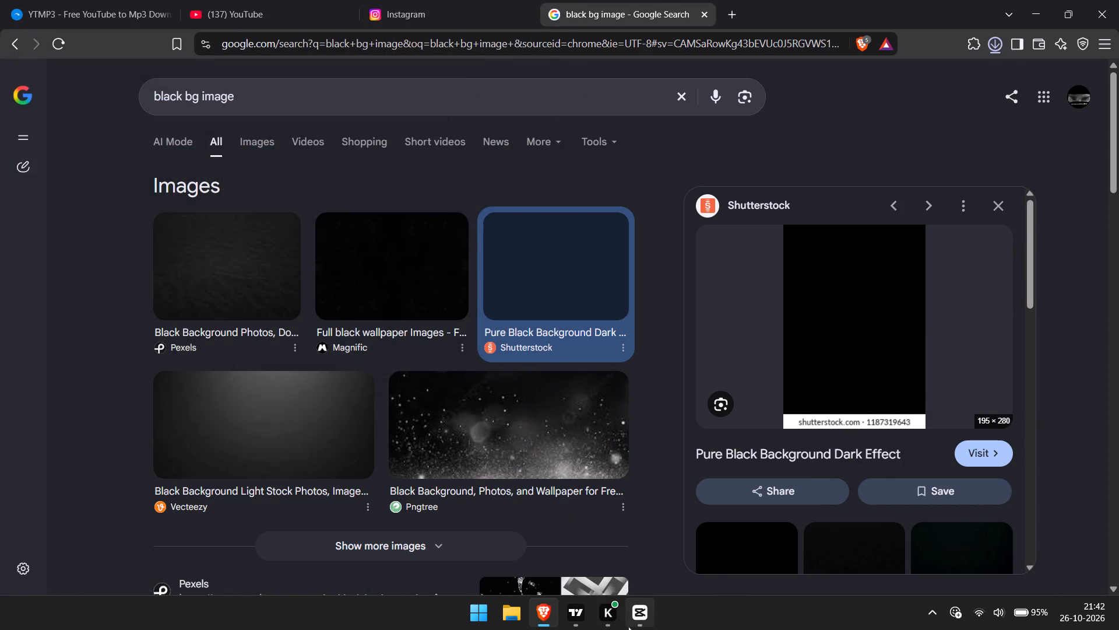
# Switch to CapCut and import the pure-black-background-dark-effect image from New Volume (F:).
pyautogui.click(628, 626)
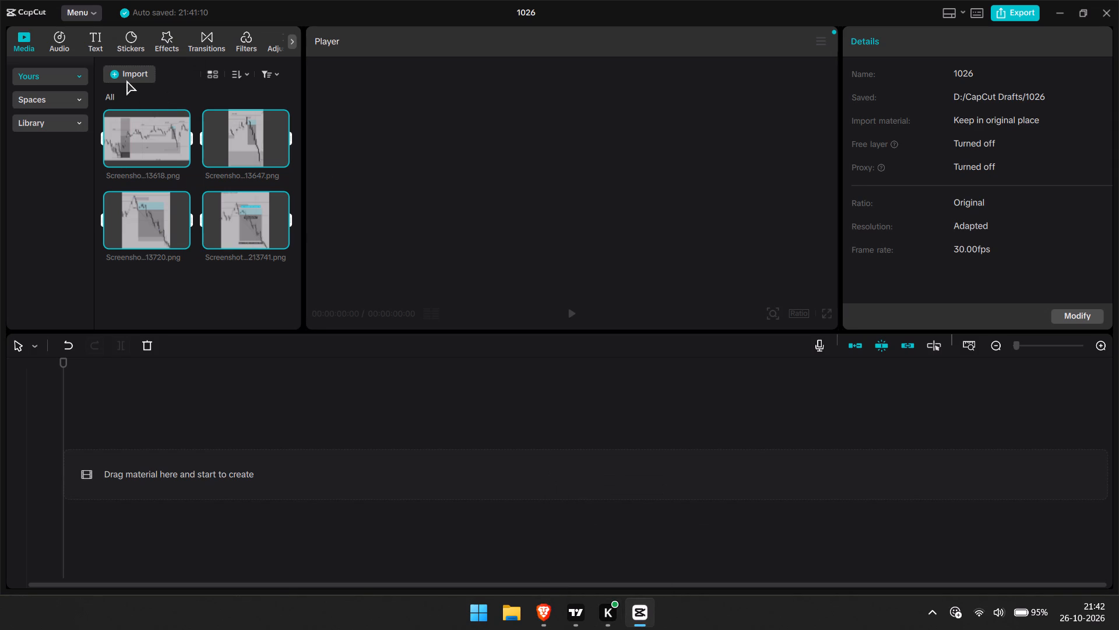
pyautogui.click(129, 73)
pyautogui.click(76, 247)
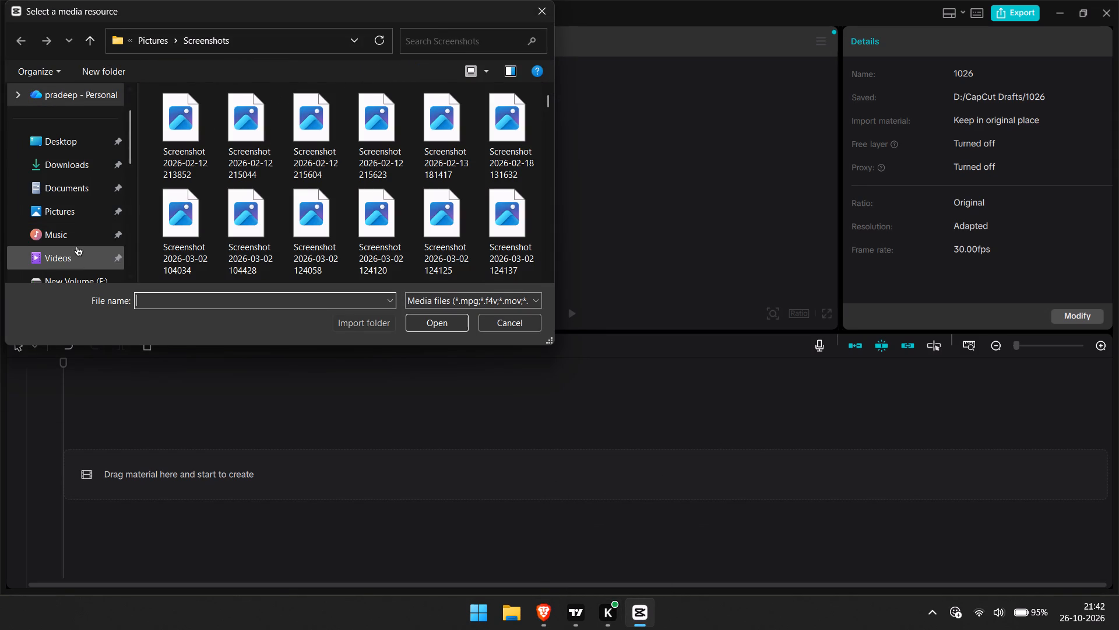
pyautogui.click(96, 261)
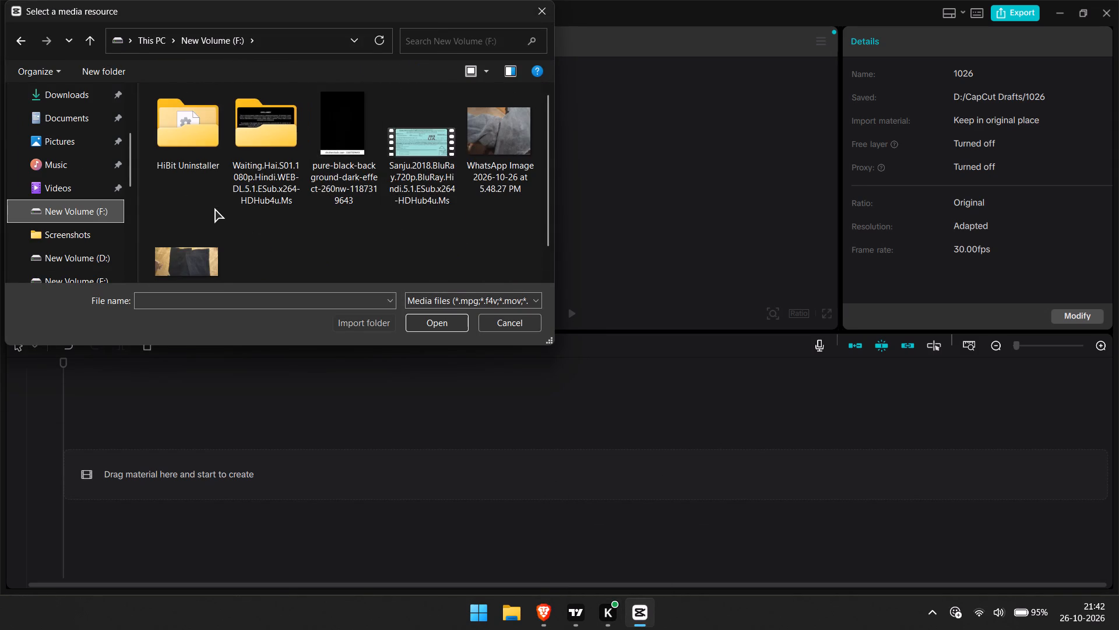
pyautogui.scroll(-1, 214, 208)
pyautogui.scroll(2, 416, 153)
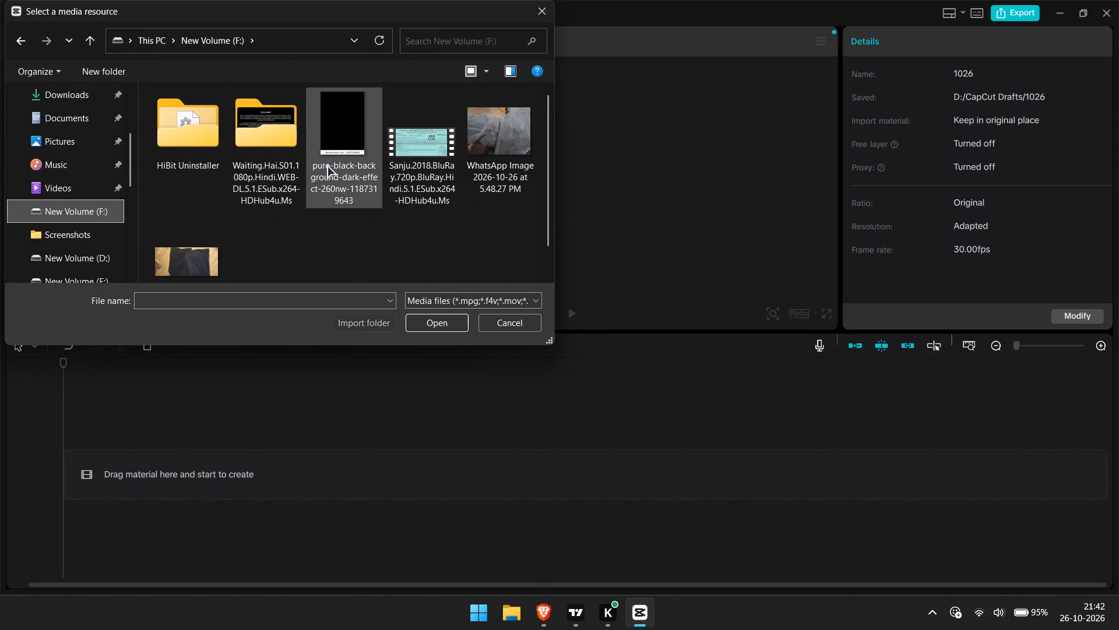
pyautogui.click(326, 164)
pyautogui.press('Return')
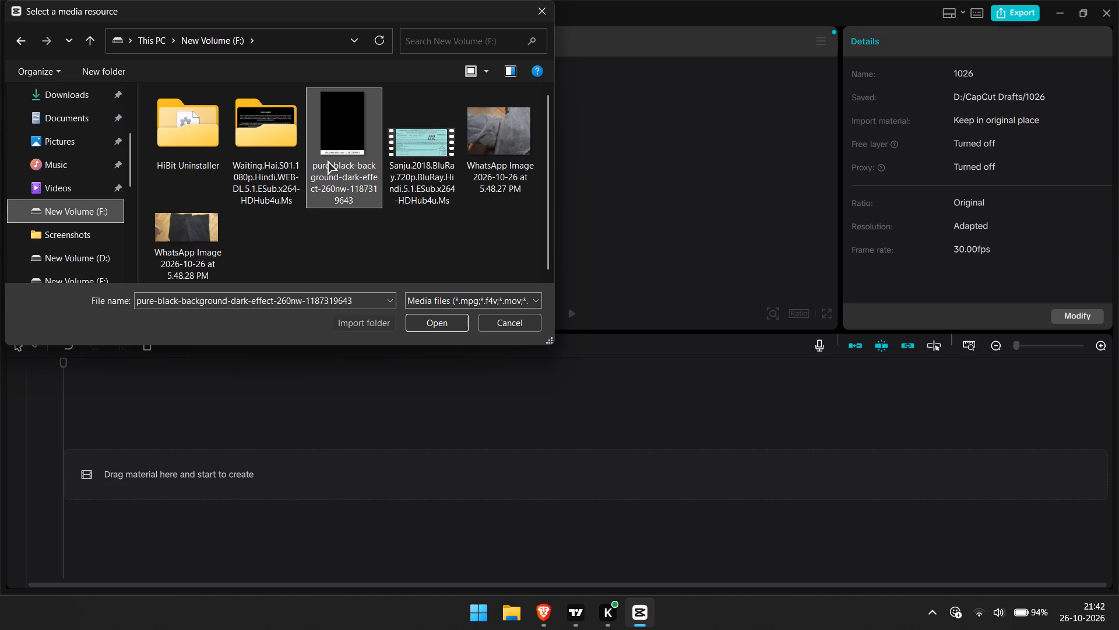
pyautogui.click(434, 323)
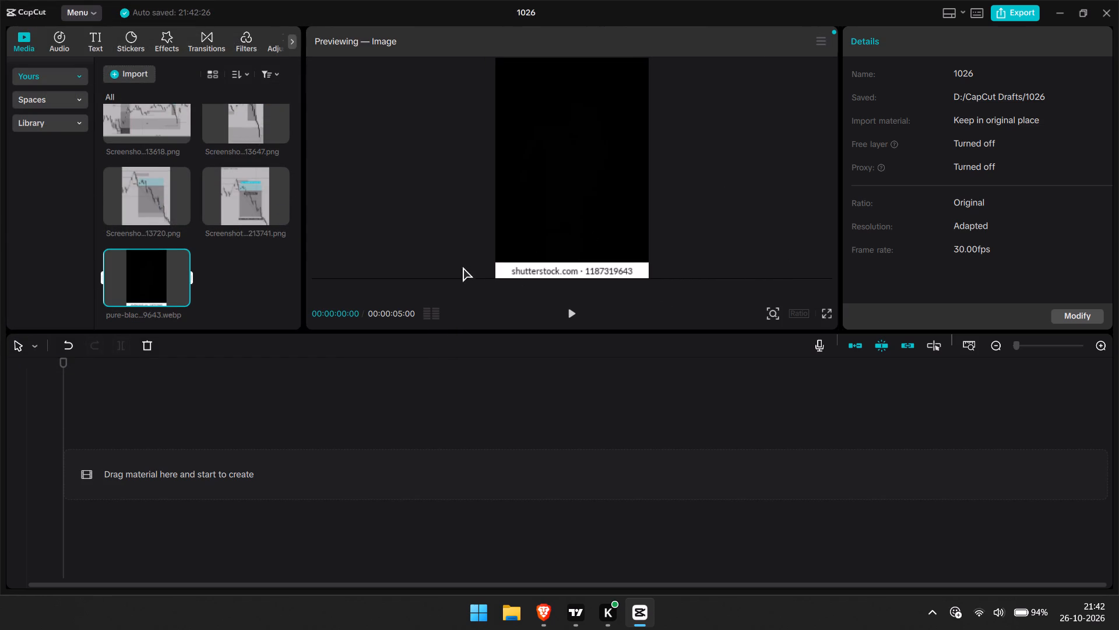
# Place the black background image at the start of the empty timeline.
pyautogui.moveTo(683, 267); pyautogui.dragTo(577, 211)
pyautogui.click(573, 209)
pyautogui.moveTo(153, 256); pyautogui.dragTo(119, 477)
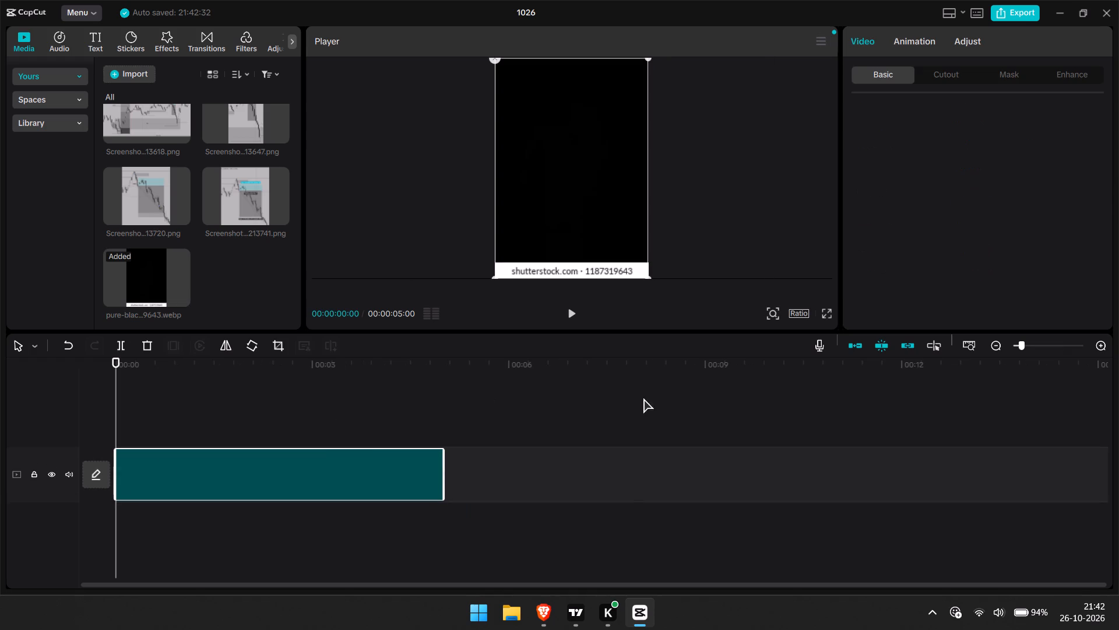
# Set the project's aspect ratio to 9:16.
pyautogui.click(793, 315)
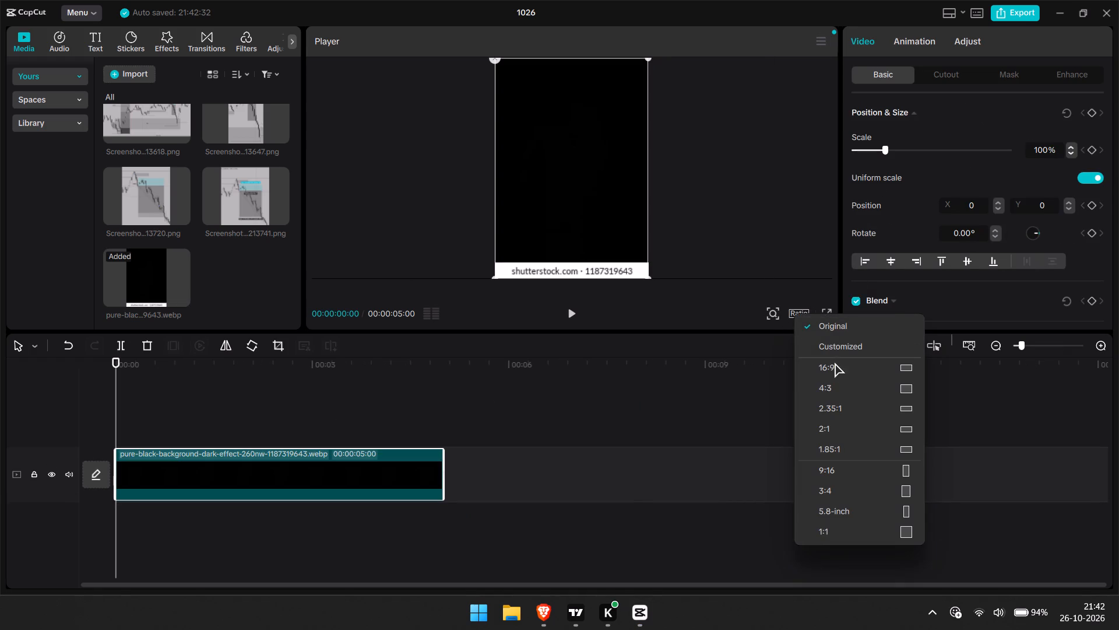
pyautogui.click(855, 475)
# Enlarge the black background clip in the preview until it fills the frame and its Shutterstock strip lies outside.
pyautogui.moveTo(661, 229); pyautogui.dragTo(672, 277)
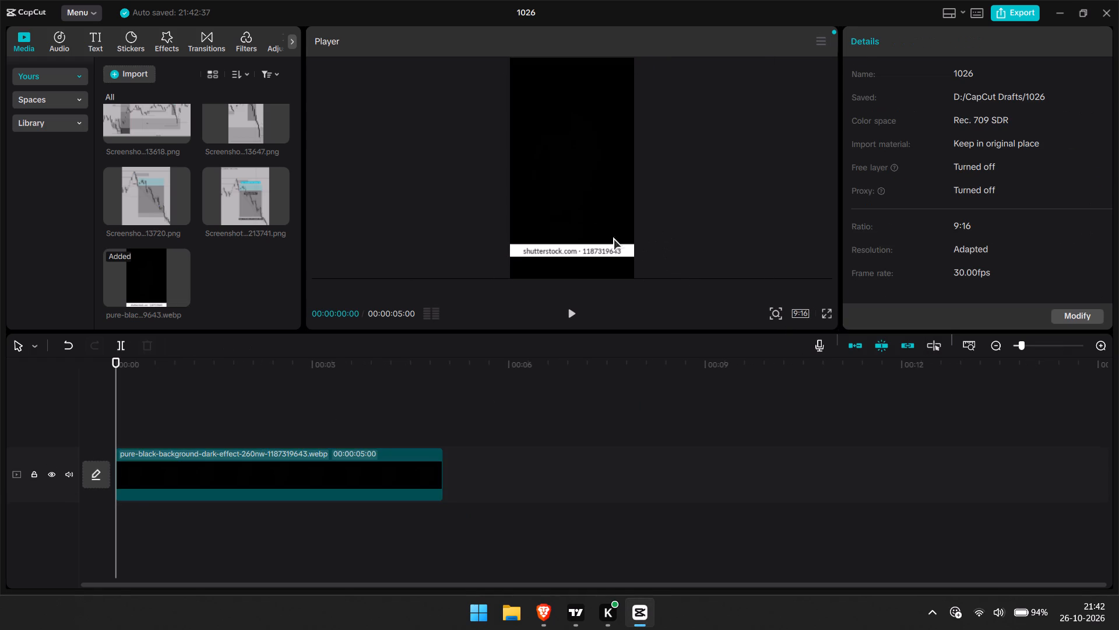
pyautogui.click(583, 220)
pyautogui.moveTo(632, 258); pyautogui.dragTo(694, 383)
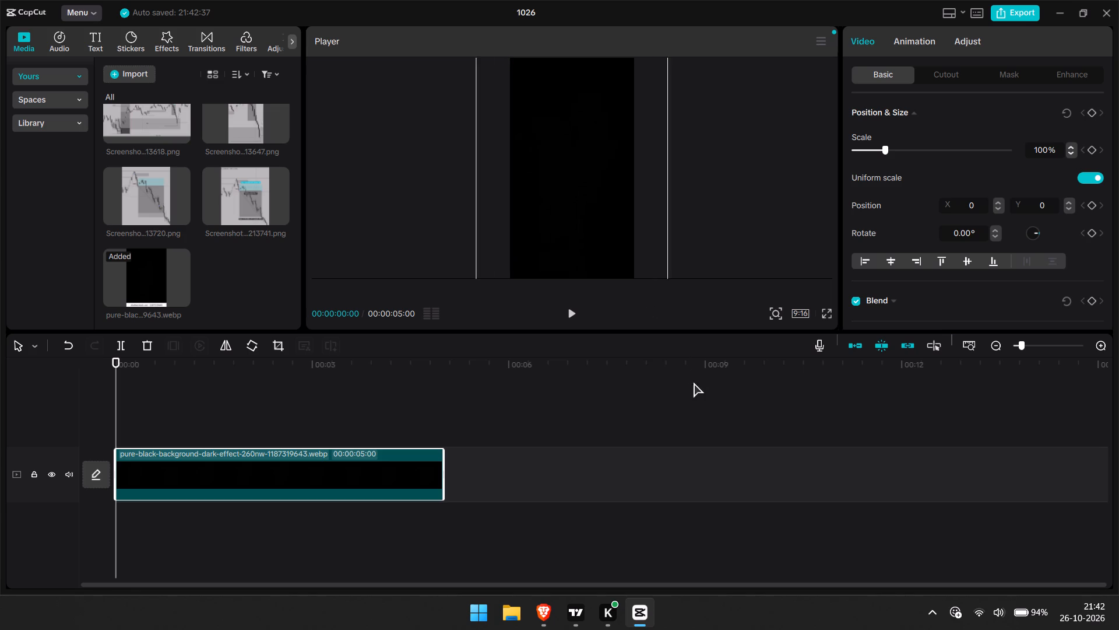
pyautogui.moveTo(694, 383); pyautogui.dragTo(708, 404)
pyautogui.click(740, 181)
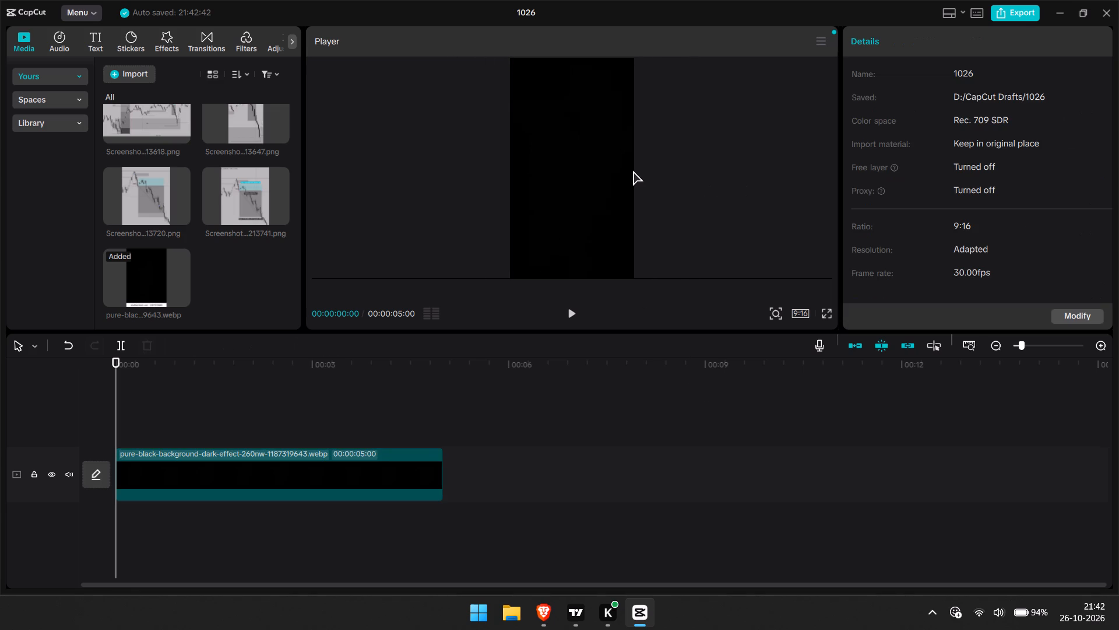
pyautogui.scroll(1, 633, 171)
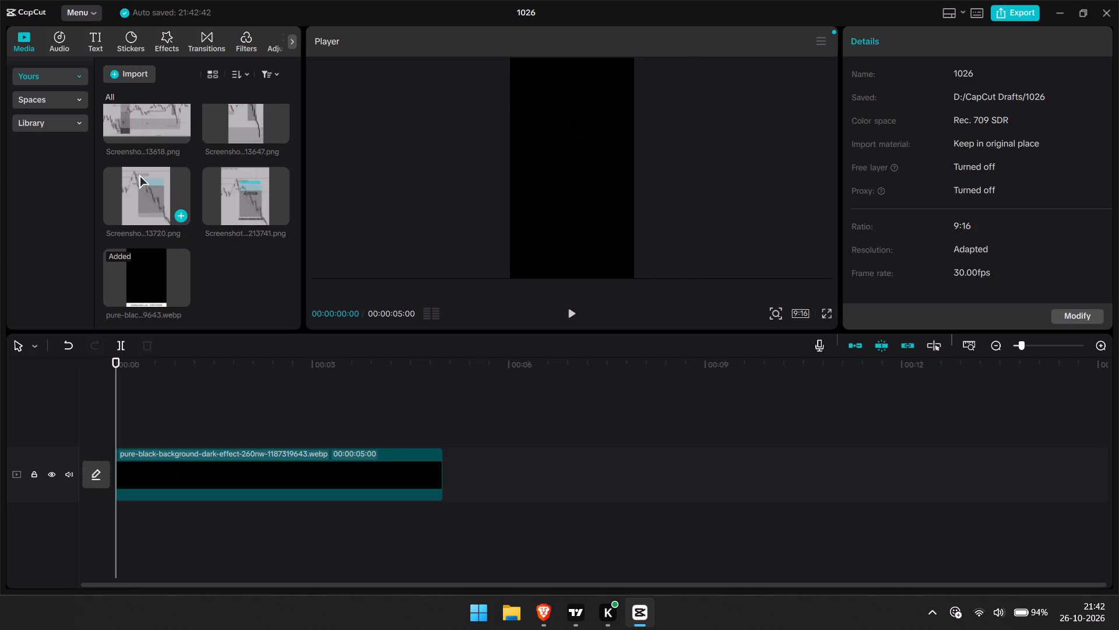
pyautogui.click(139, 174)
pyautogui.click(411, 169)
# Return to the Brave browser and change the image search to "white bg image".
pyautogui.click(543, 515)
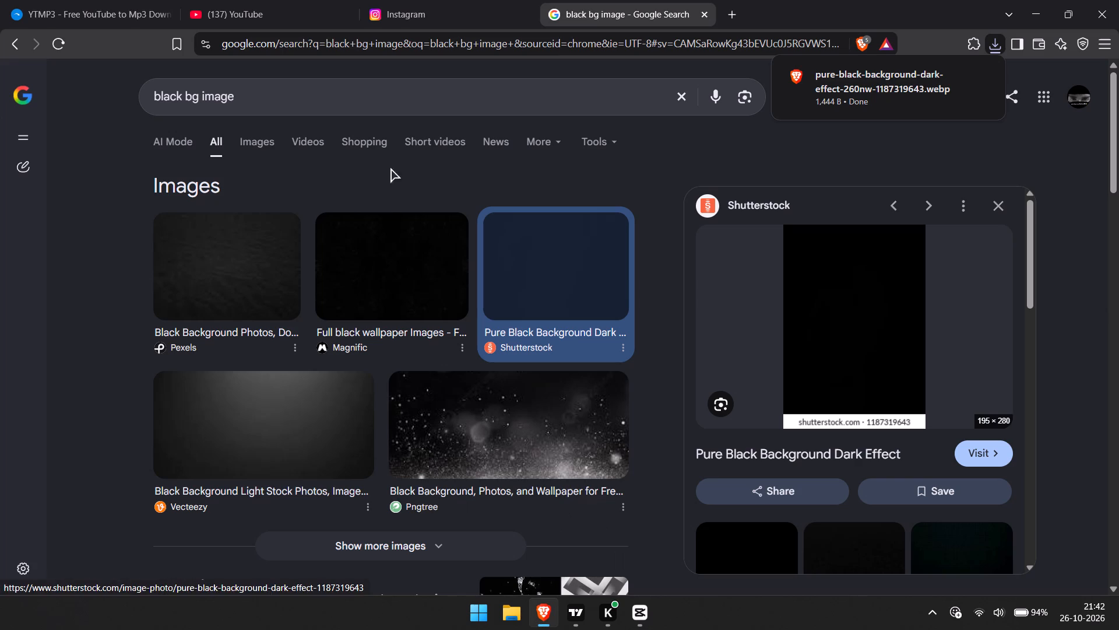
pyautogui.click(182, 94)
pyautogui.press('BackSpace')
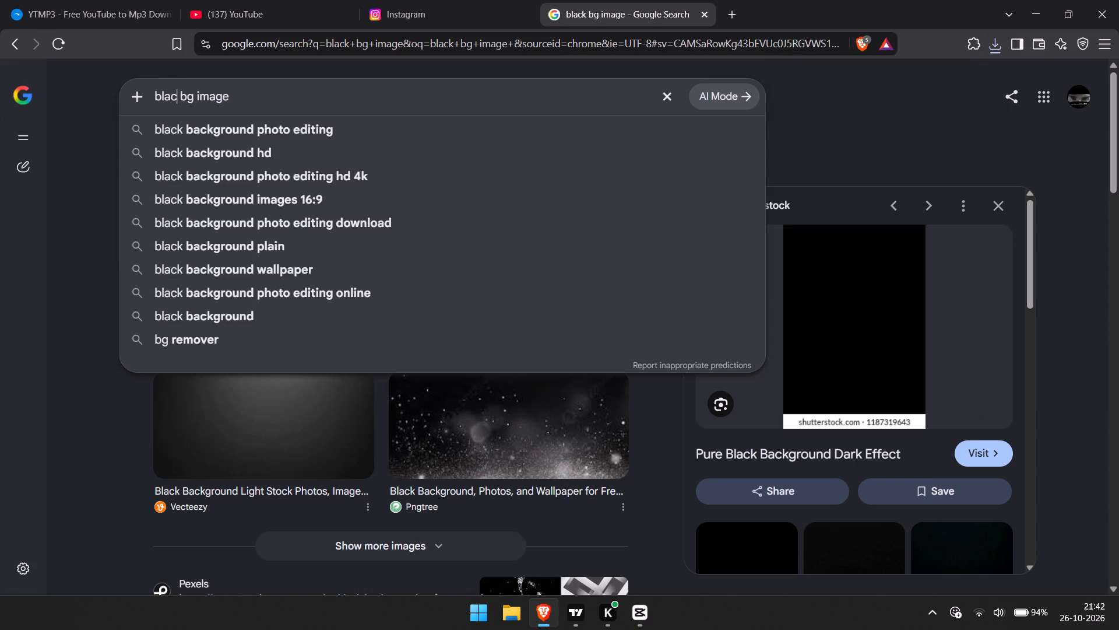
pyautogui.press('BackSpace')
pyautogui.press('BackSpace')
pyautogui.press('BackSpace')
pyautogui.press('BackSpace')
pyautogui.press('BackSpace')
pyautogui.press('BackSpace')
pyautogui.write('white')
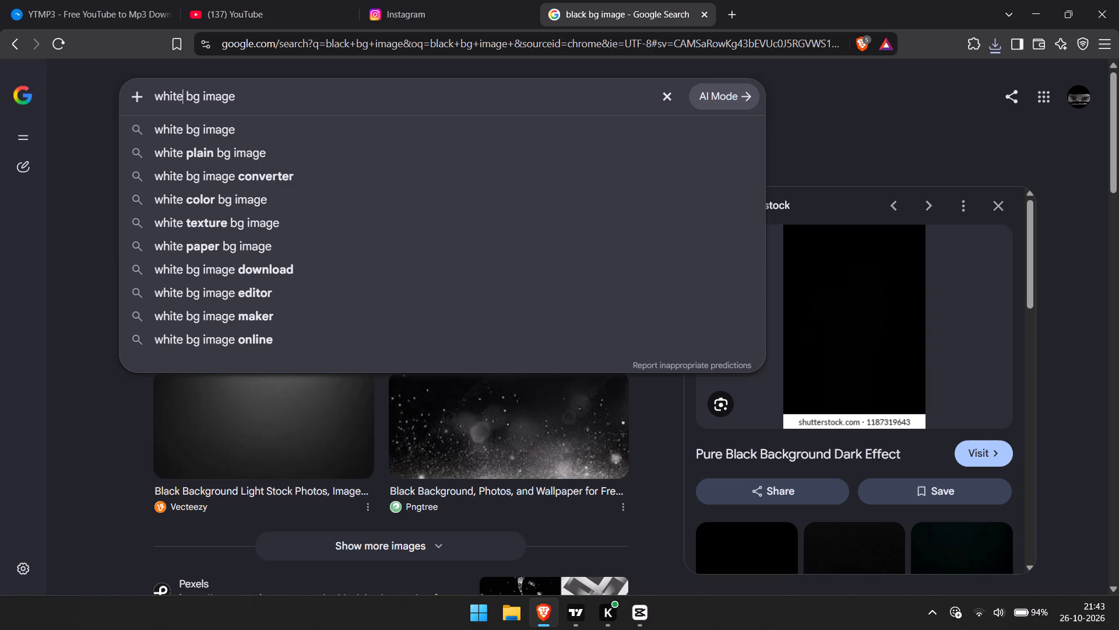
pyautogui.press('Return')
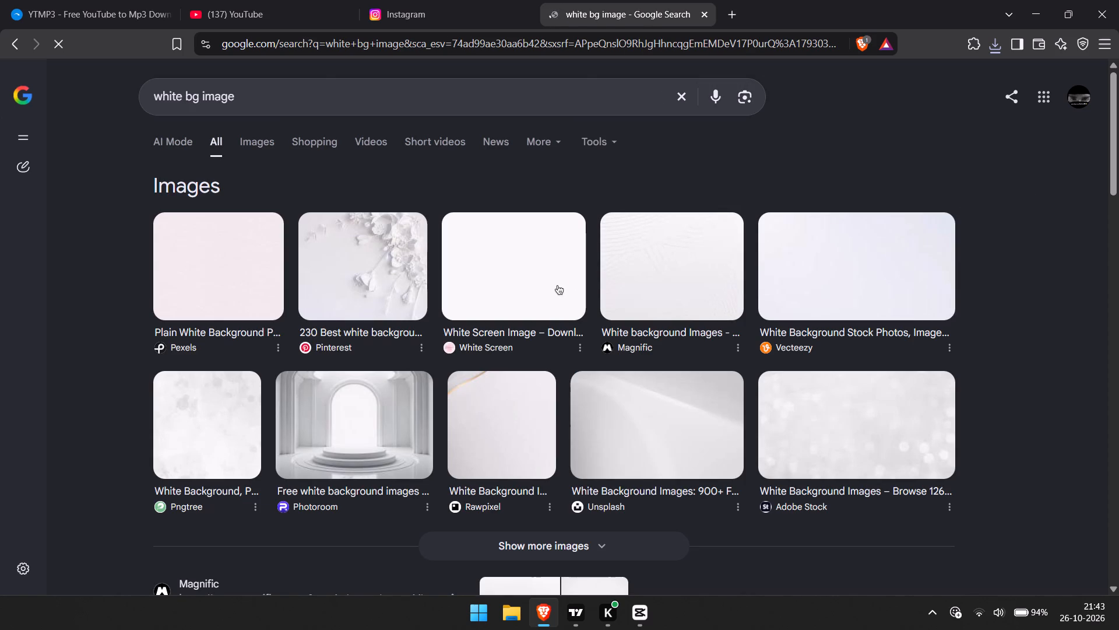
# Save the plain White Screen image to New Volume (F:) as a PNG named white.
pyautogui.rightClick(557, 286)
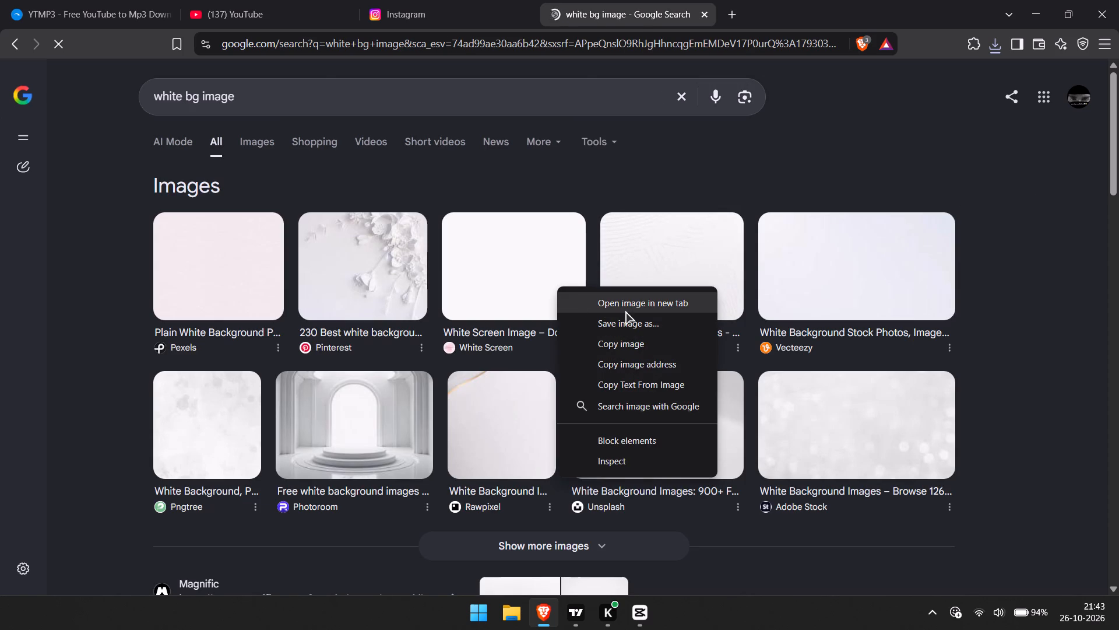
pyautogui.click(624, 328)
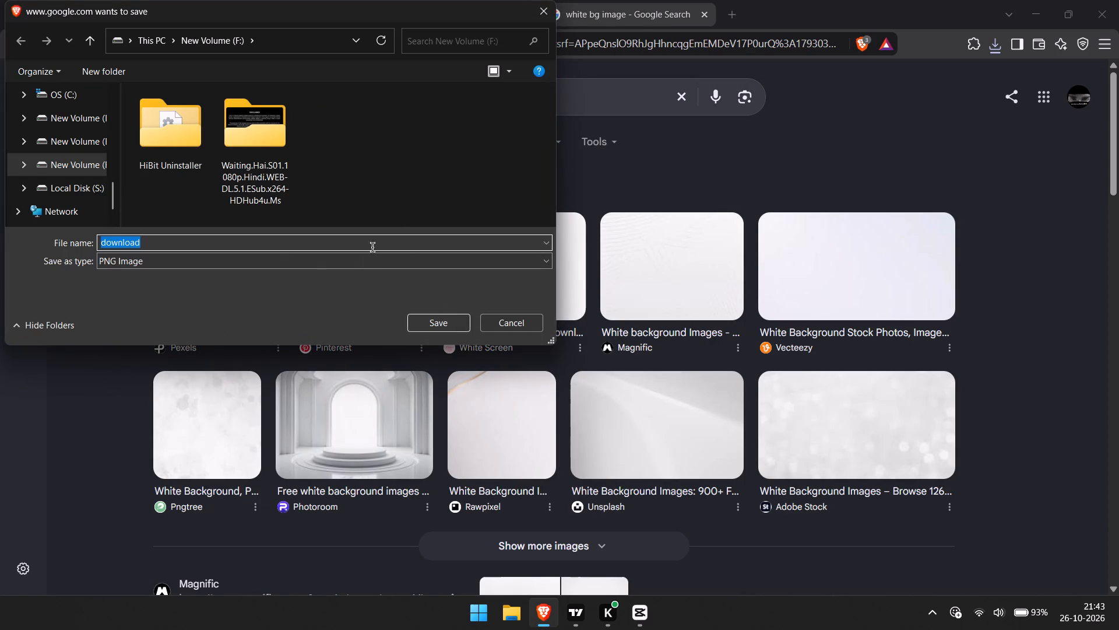
pyautogui.press('BackSpace')
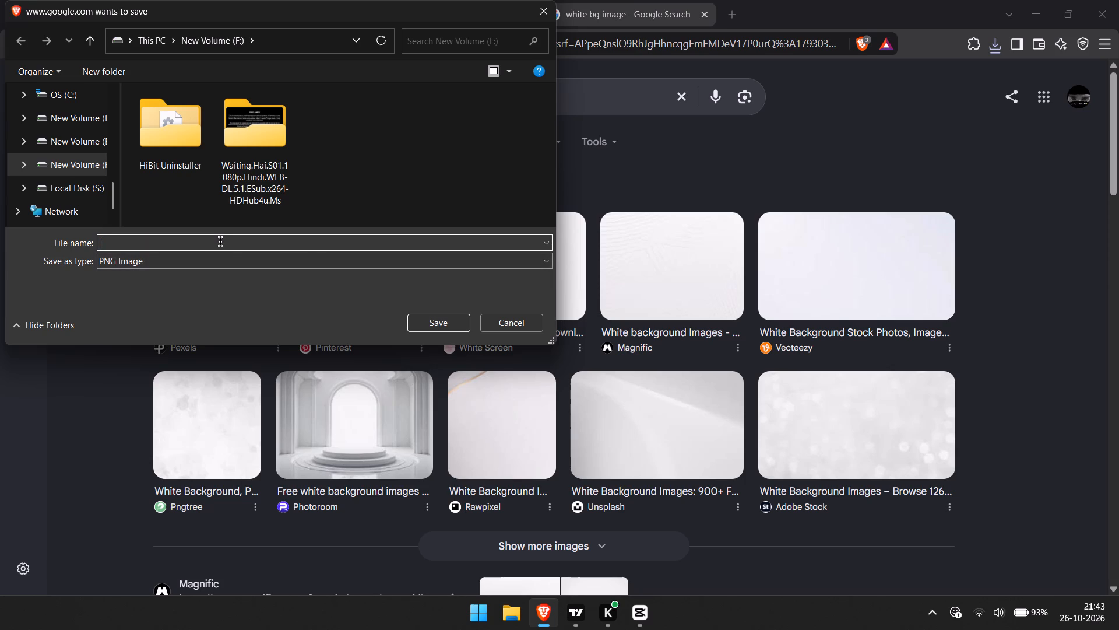
pyautogui.write('white')
pyautogui.press('Return')
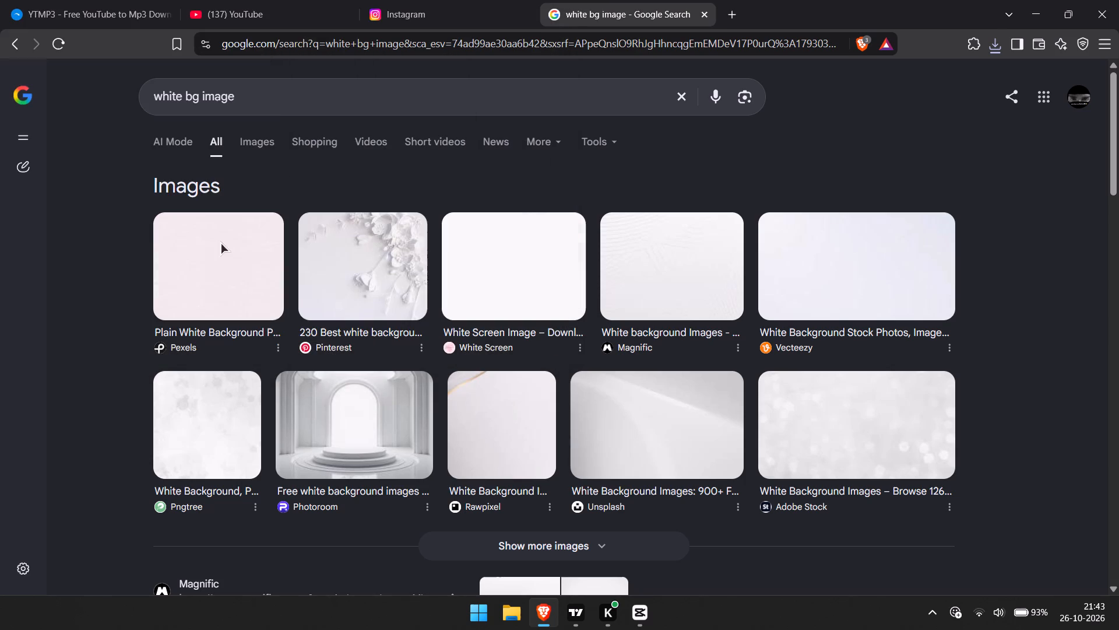
# Switch to CapCut and import the white image from New Volume (F:) into the project media.
pyautogui.click(634, 622)
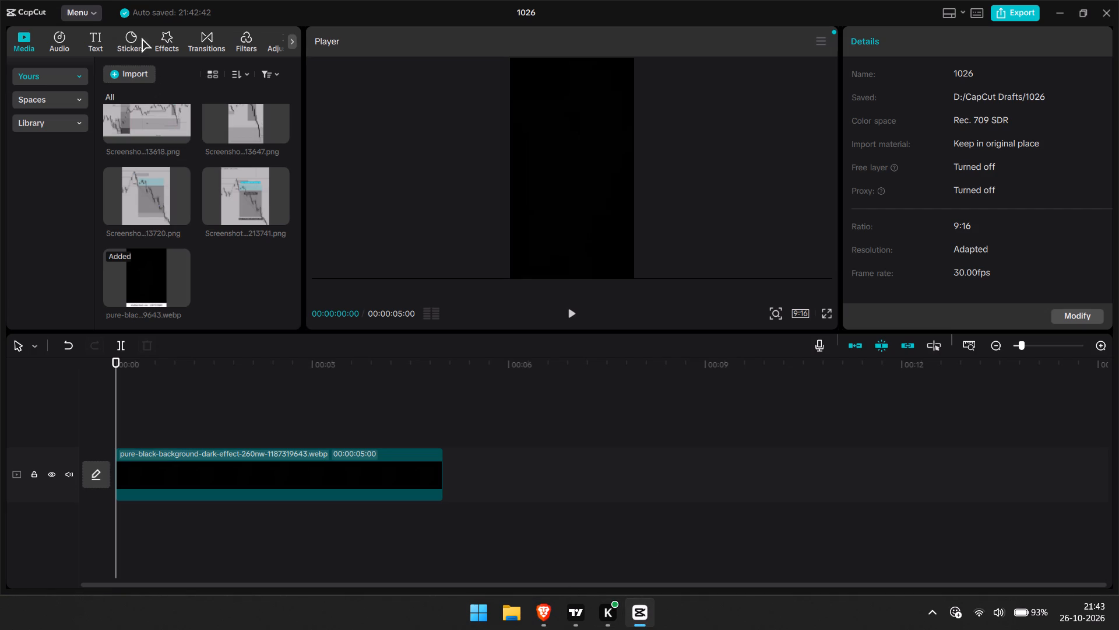
pyautogui.click(128, 75)
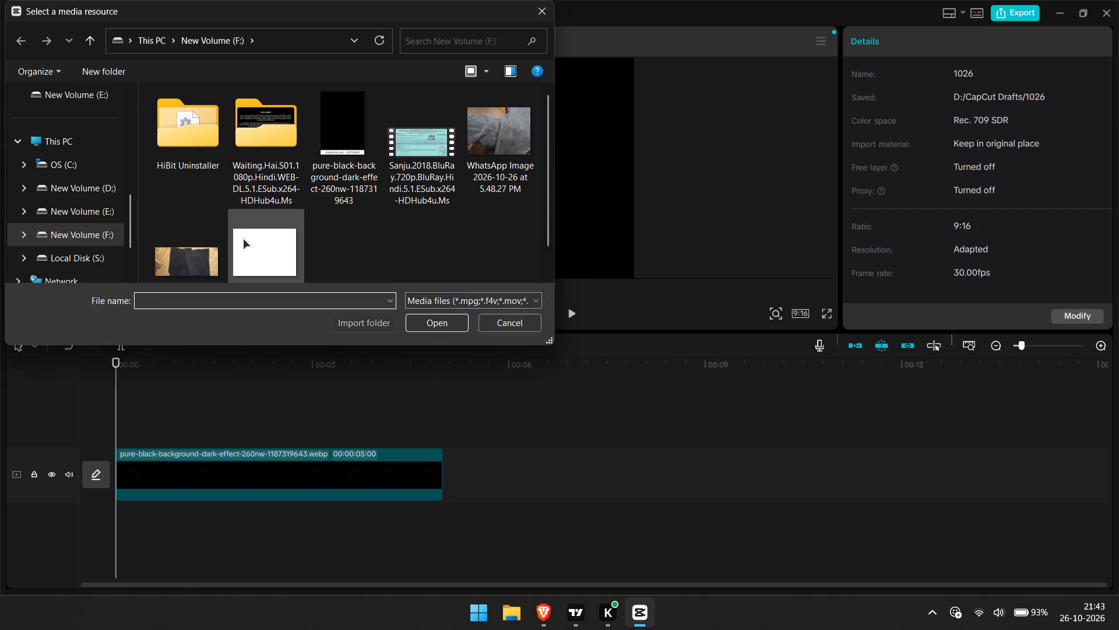
pyautogui.click(242, 240)
pyautogui.click(442, 324)
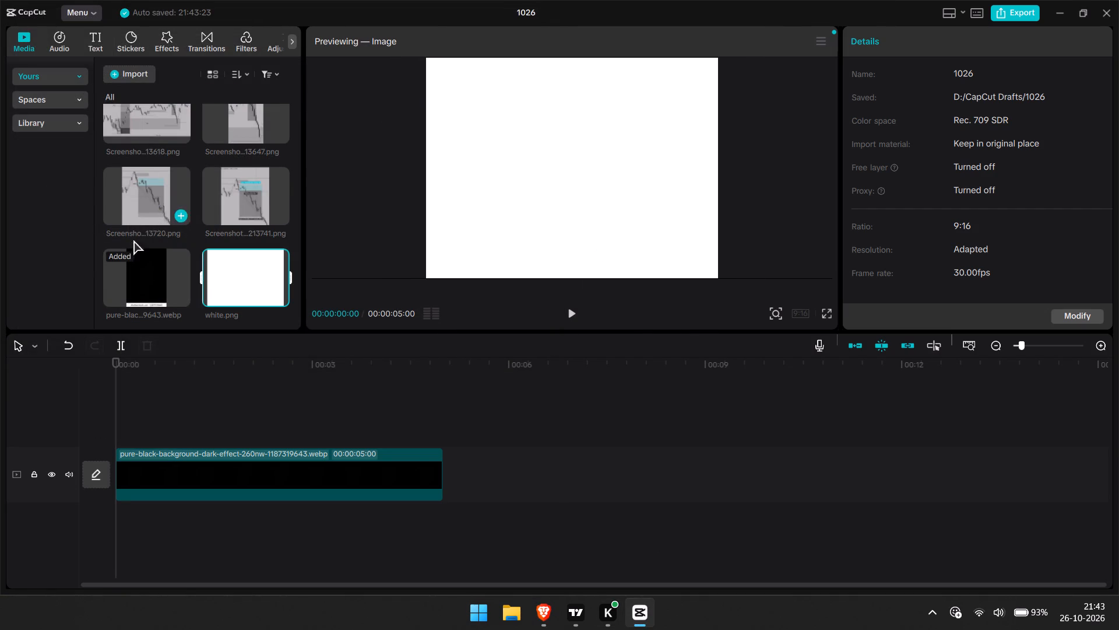
# Place white.png on a new track above the black background clip, starting at 00:00.
pyautogui.moveTo(237, 267); pyautogui.dragTo(117, 426)
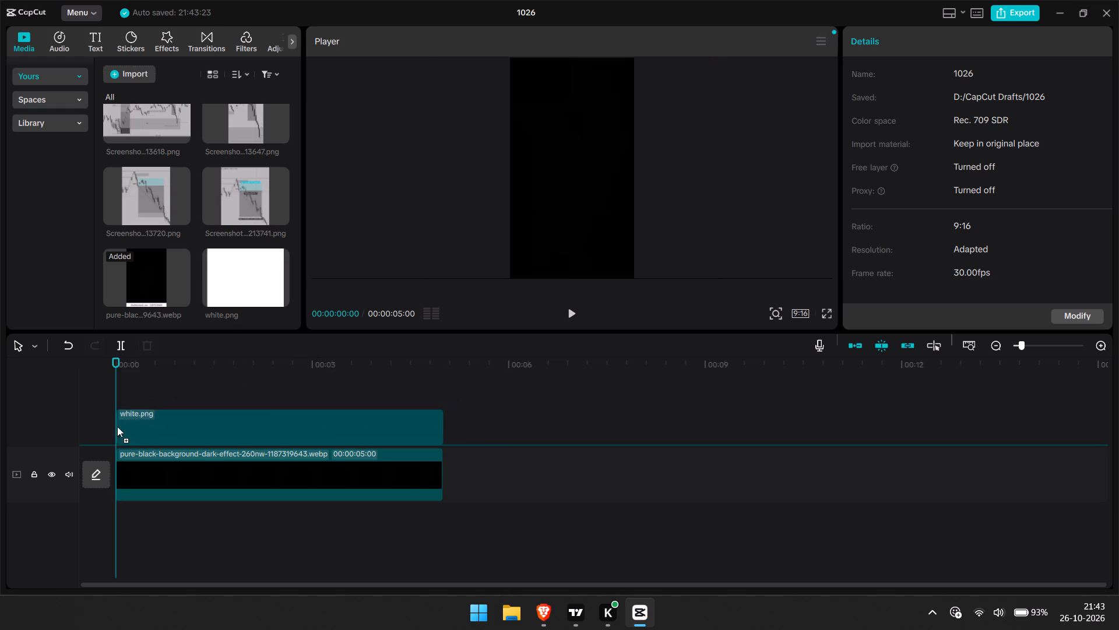
pyautogui.moveTo(117, 426); pyautogui.dragTo(114, 428)
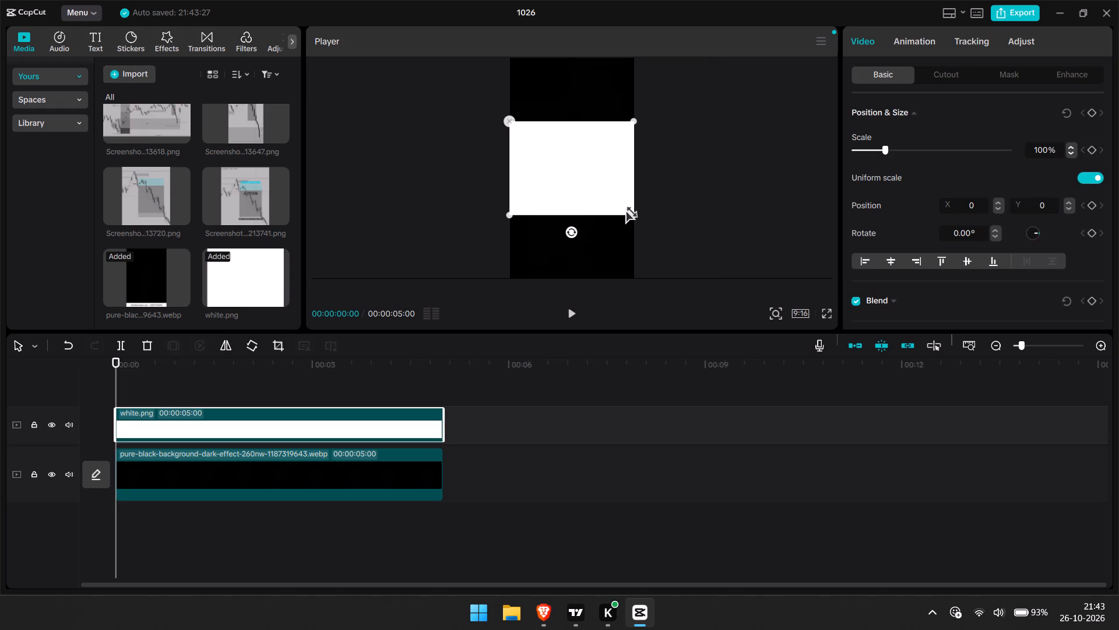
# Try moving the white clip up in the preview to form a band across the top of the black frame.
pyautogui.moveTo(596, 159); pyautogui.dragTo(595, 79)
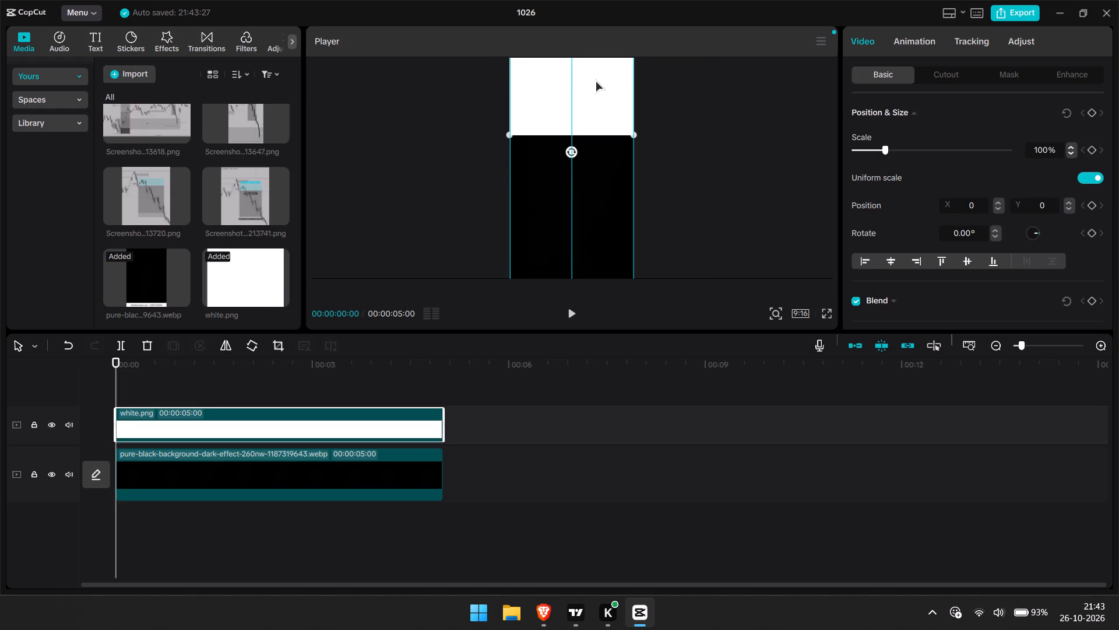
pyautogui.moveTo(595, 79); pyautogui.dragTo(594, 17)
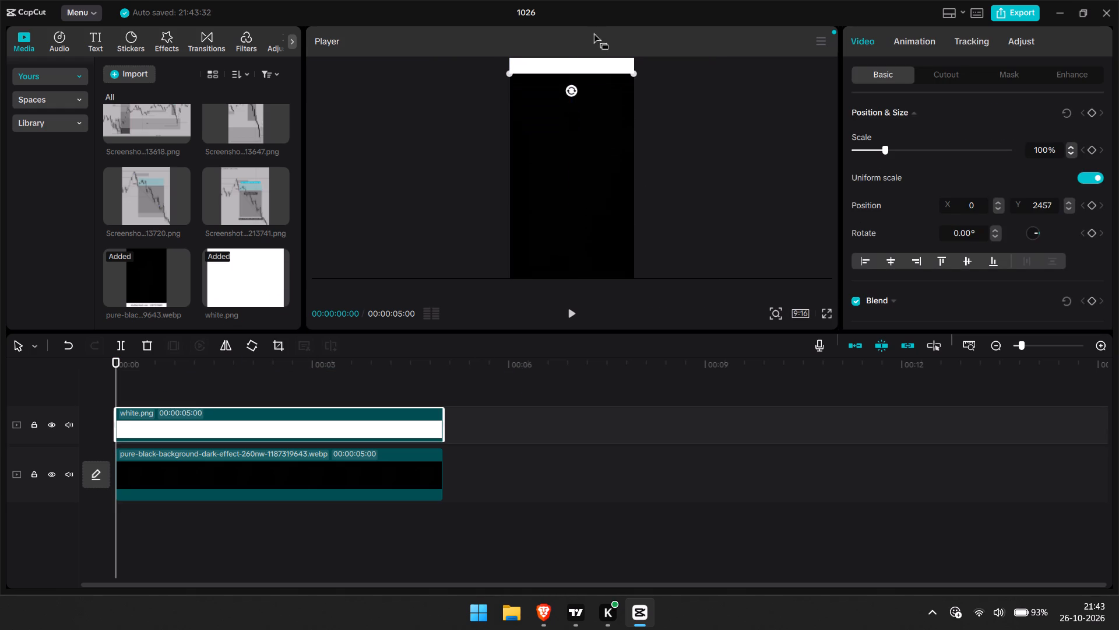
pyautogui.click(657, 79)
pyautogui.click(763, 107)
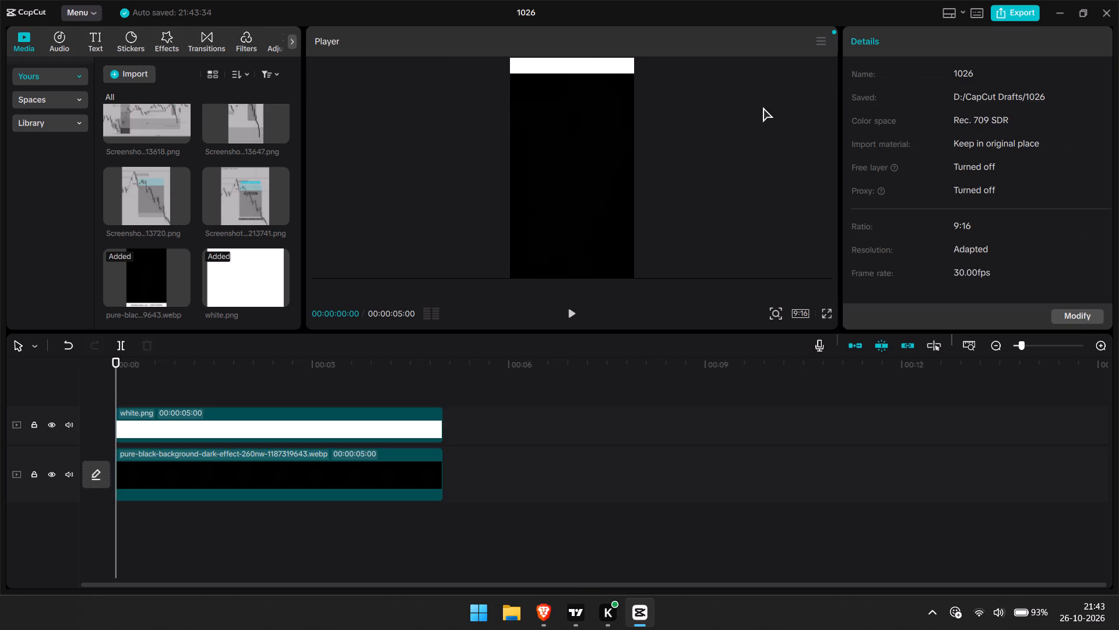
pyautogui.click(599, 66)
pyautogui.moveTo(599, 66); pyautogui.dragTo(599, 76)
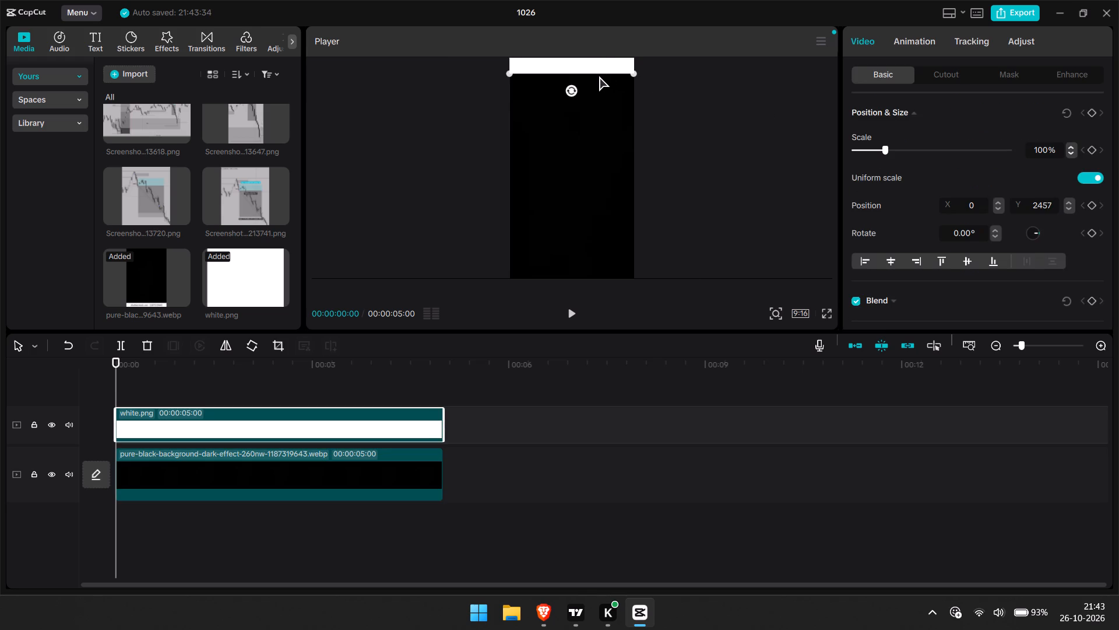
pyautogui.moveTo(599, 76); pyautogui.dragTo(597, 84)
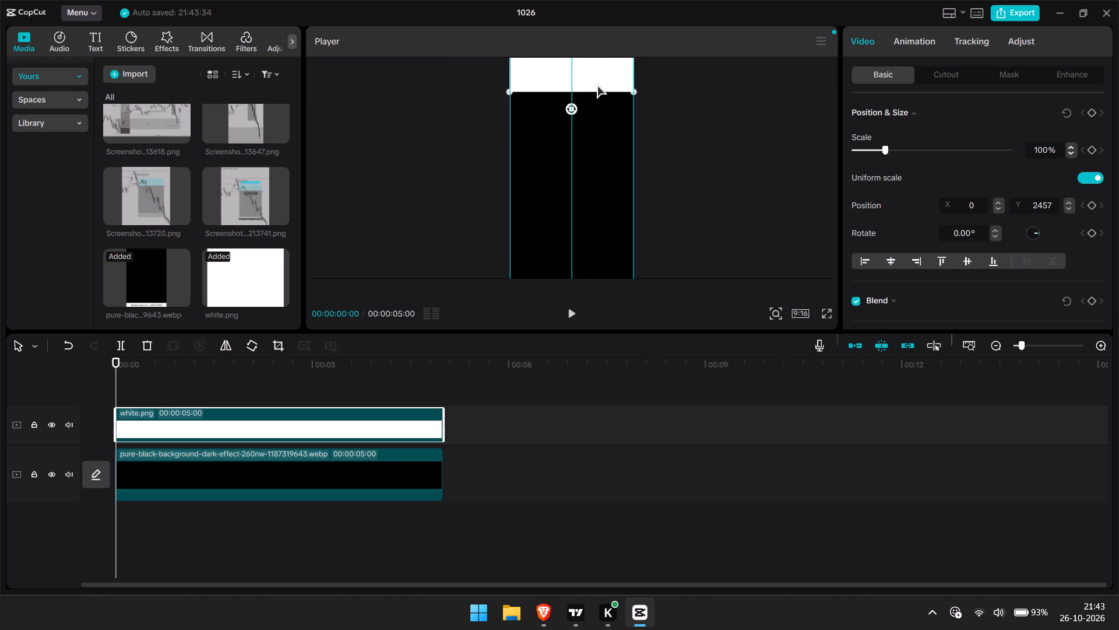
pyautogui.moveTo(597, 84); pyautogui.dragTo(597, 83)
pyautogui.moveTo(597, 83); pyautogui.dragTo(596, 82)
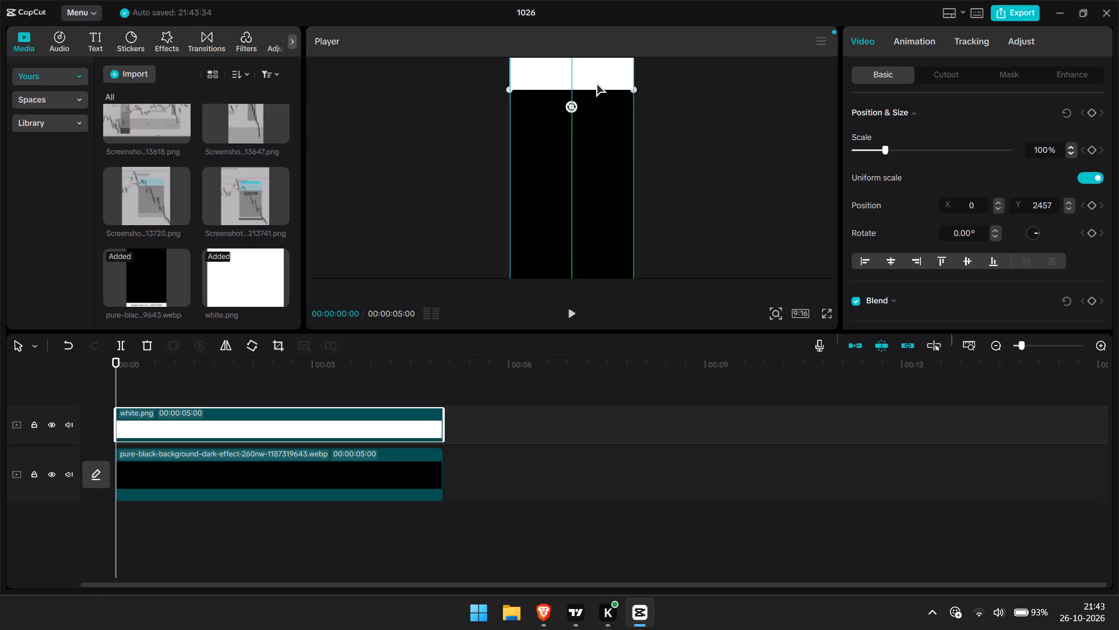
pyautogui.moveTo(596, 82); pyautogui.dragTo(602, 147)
# Enlarge the white clip to about 407% and shift it to about X 444, Y 339, covering the whole frame.
pyautogui.moveTo(635, 147); pyautogui.dragTo(741, 409)
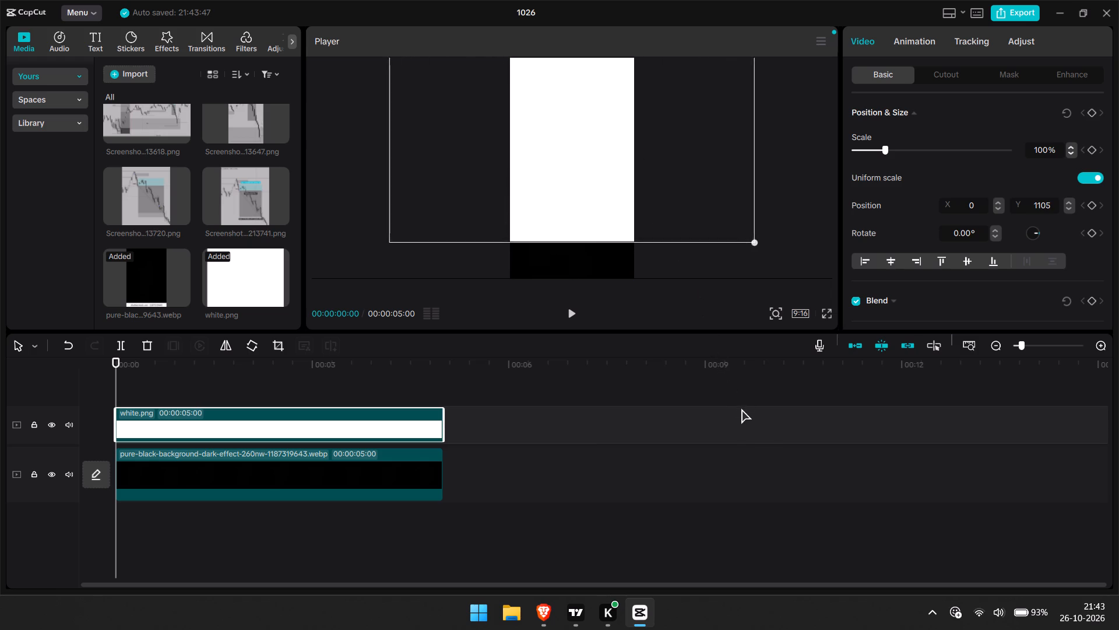
pyautogui.moveTo(741, 409); pyautogui.dragTo(829, 503)
pyautogui.moveTo(703, 208); pyautogui.dragTo(720, 226)
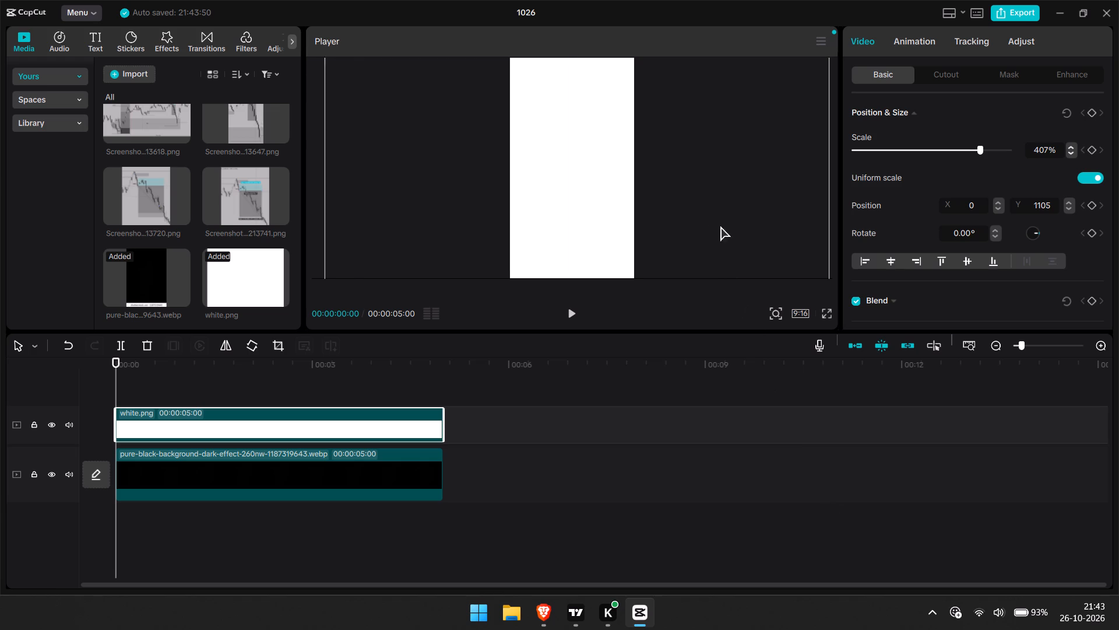
pyautogui.moveTo(720, 226); pyautogui.dragTo(728, 251)
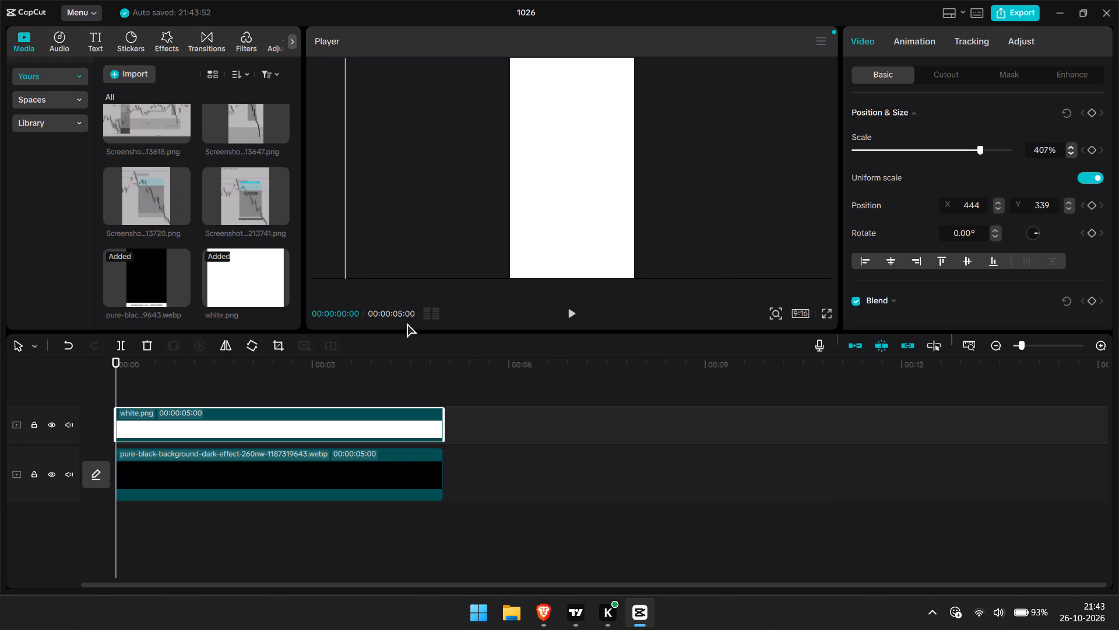
pyautogui.click(579, 447)
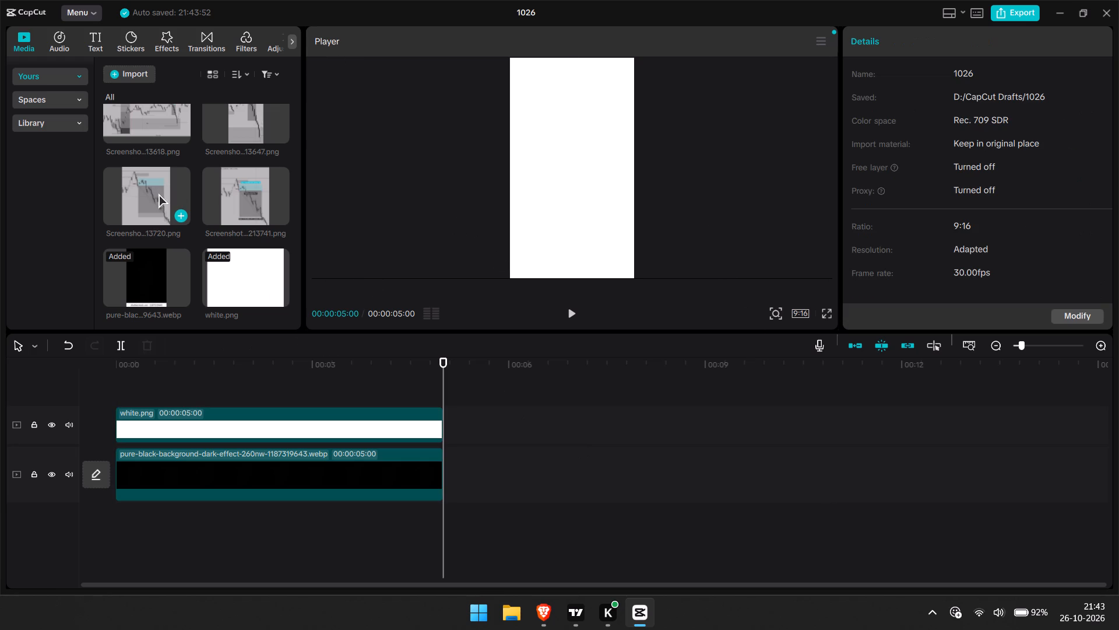
# Delete the black background clip and move the white clip down onto the main track in its place.
pyautogui.click(288, 470)
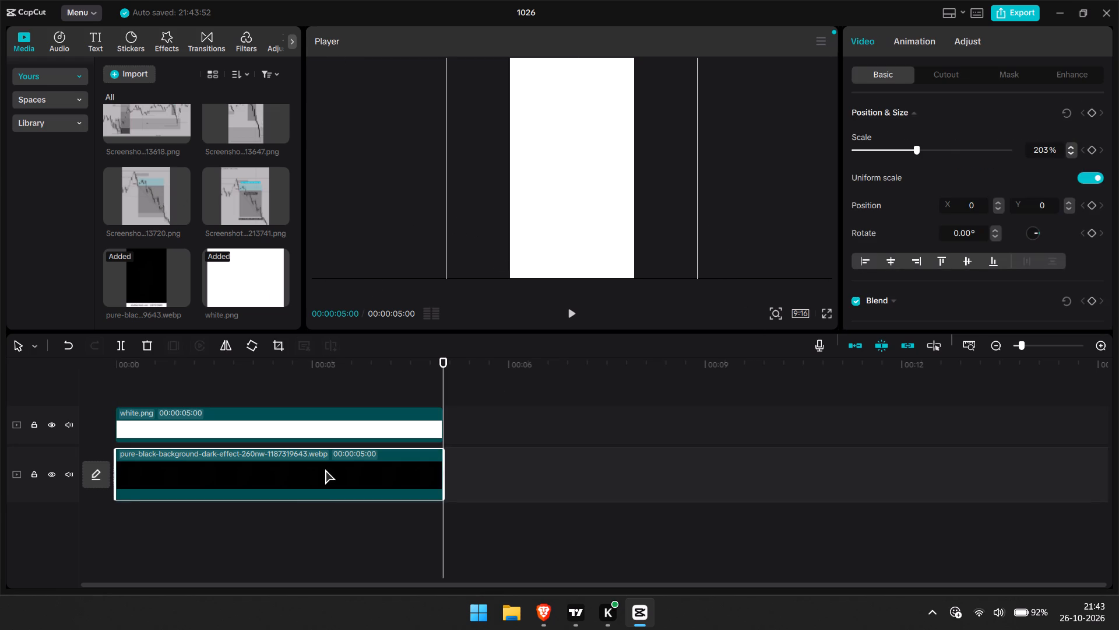
pyautogui.press('BackSpace')
pyautogui.moveTo(290, 419); pyautogui.dragTo(290, 473)
# Place Screenshot 2026-10-26 213720.png on the track above the white clip, starting at 00:00.
pyautogui.click(131, 400)
pyautogui.moveTo(138, 402); pyautogui.dragTo(98, 404)
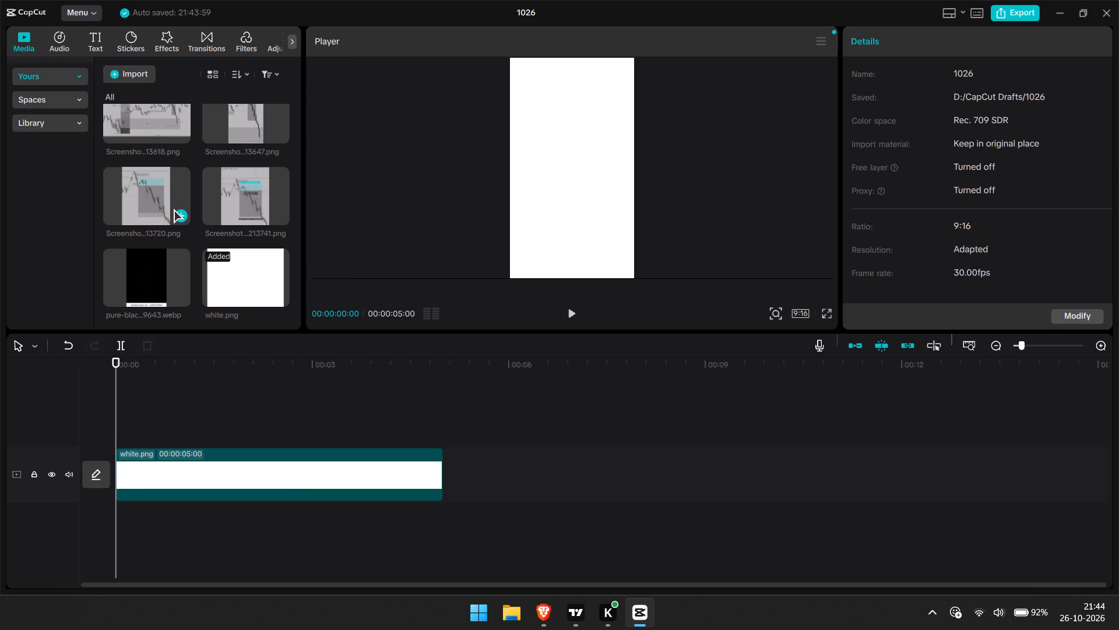
pyautogui.moveTo(151, 190); pyautogui.dragTo(167, 368)
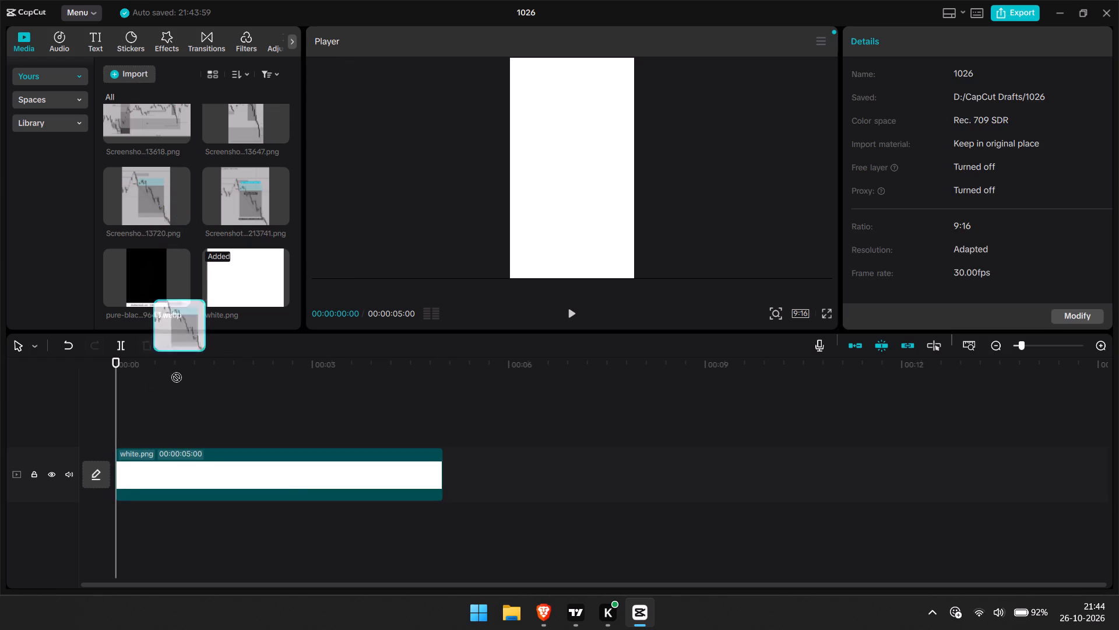
pyautogui.moveTo(167, 368); pyautogui.dragTo(111, 428)
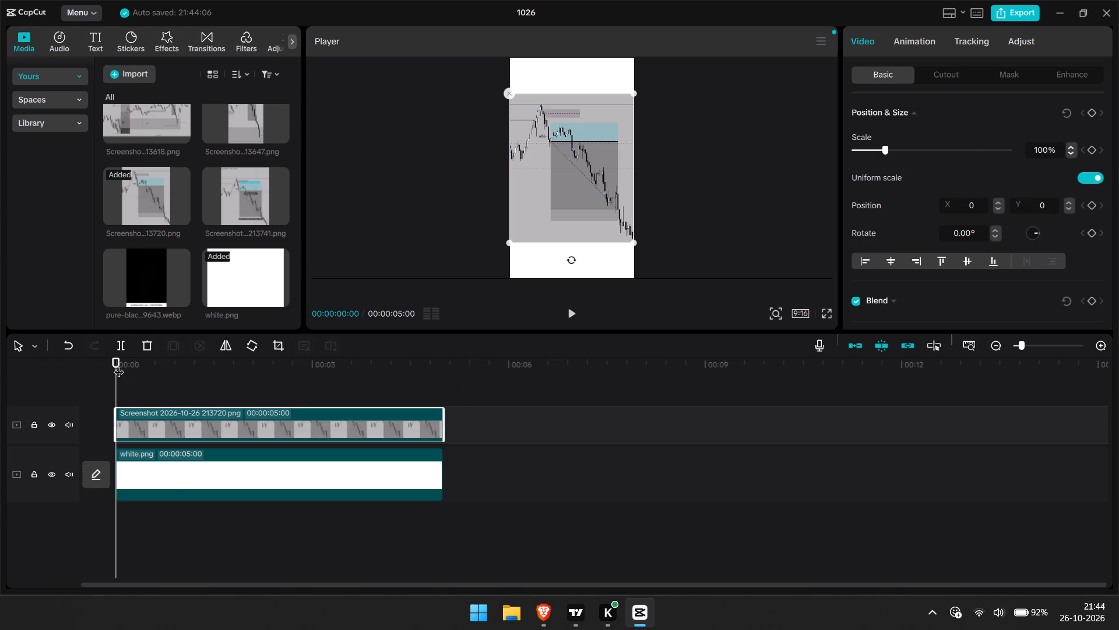
pyautogui.moveTo(118, 365); pyautogui.dragTo(166, 409)
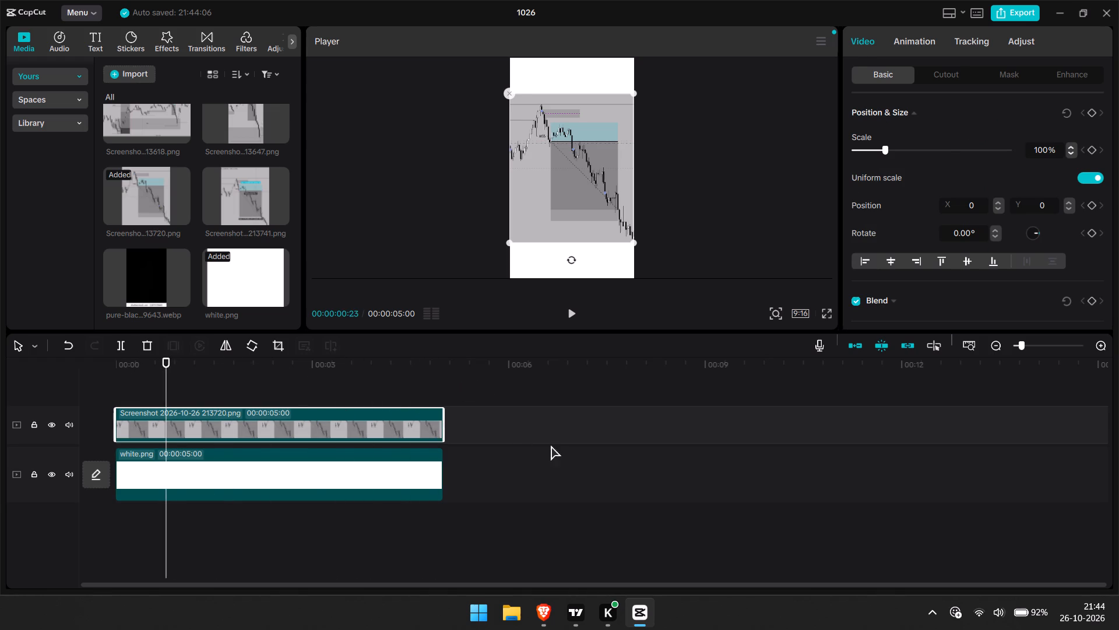
pyautogui.click(564, 448)
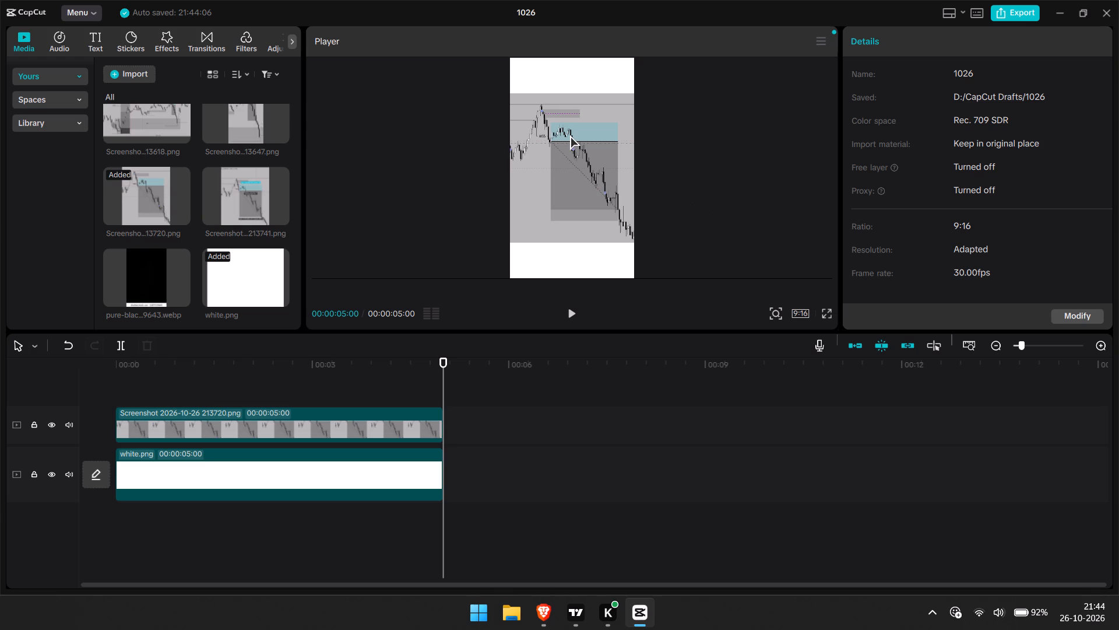
# Enlarge the 213720 chart screenshot to about 107% so it slightly overlaps the frame's sides.
pyautogui.click(562, 229)
pyautogui.moveTo(508, 243); pyautogui.dragTo(506, 287)
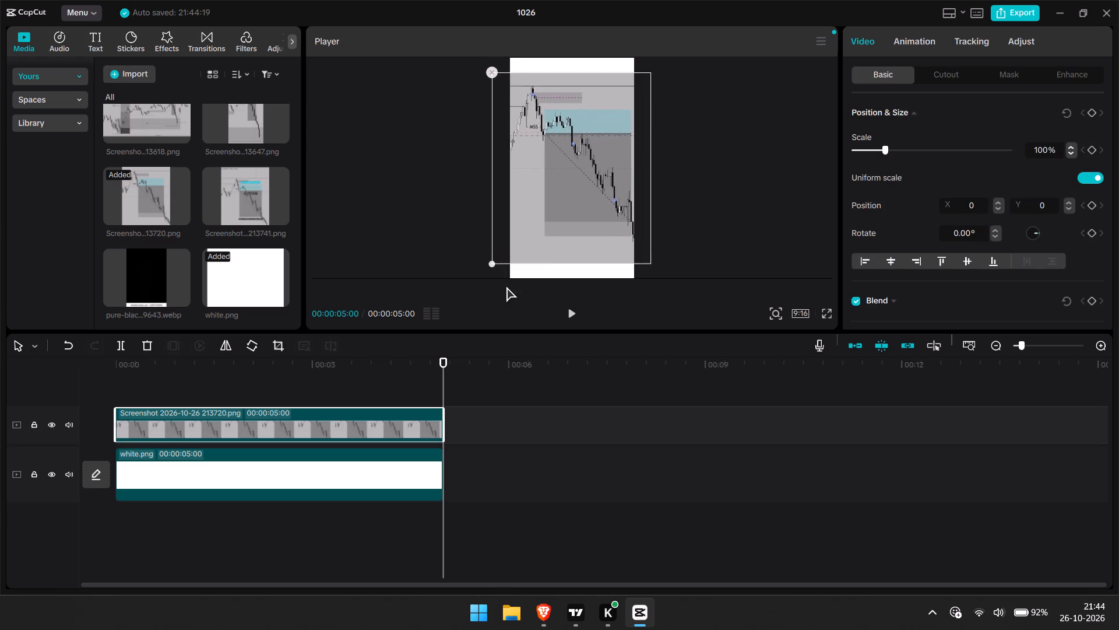
pyautogui.moveTo(506, 287); pyautogui.dragTo(513, 281)
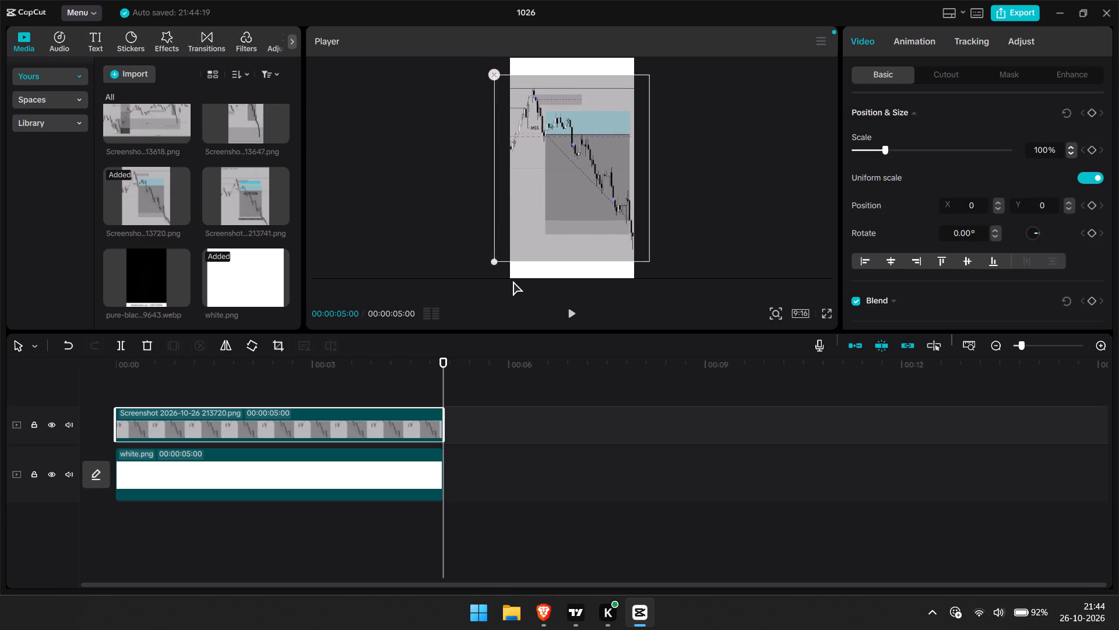
pyautogui.moveTo(513, 281); pyautogui.dragTo(522, 257)
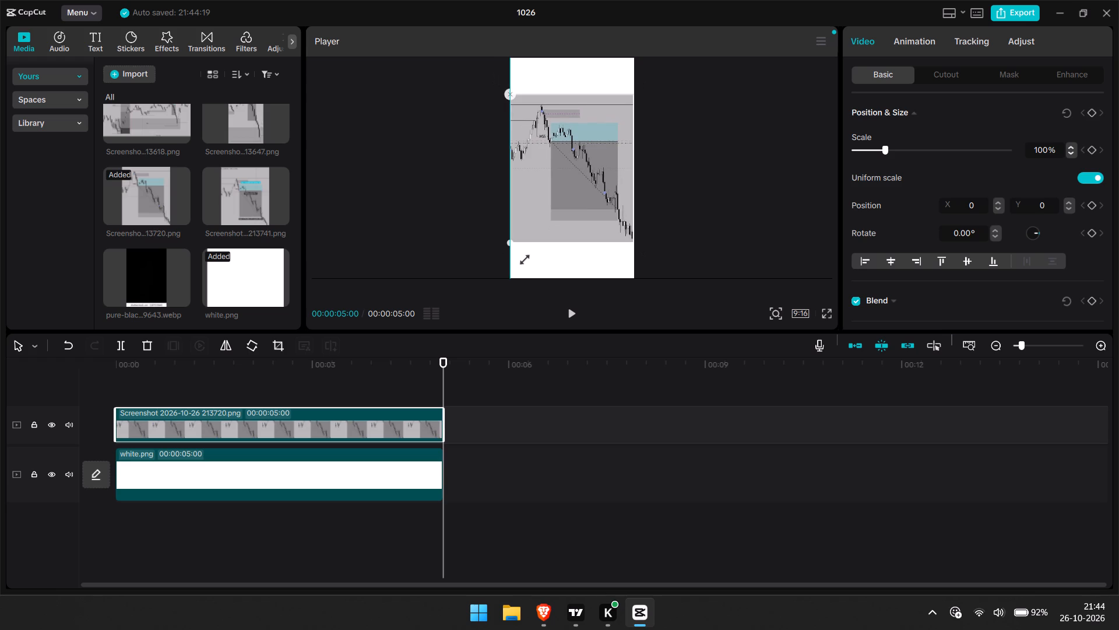
pyautogui.moveTo(522, 257); pyautogui.dragTo(520, 260)
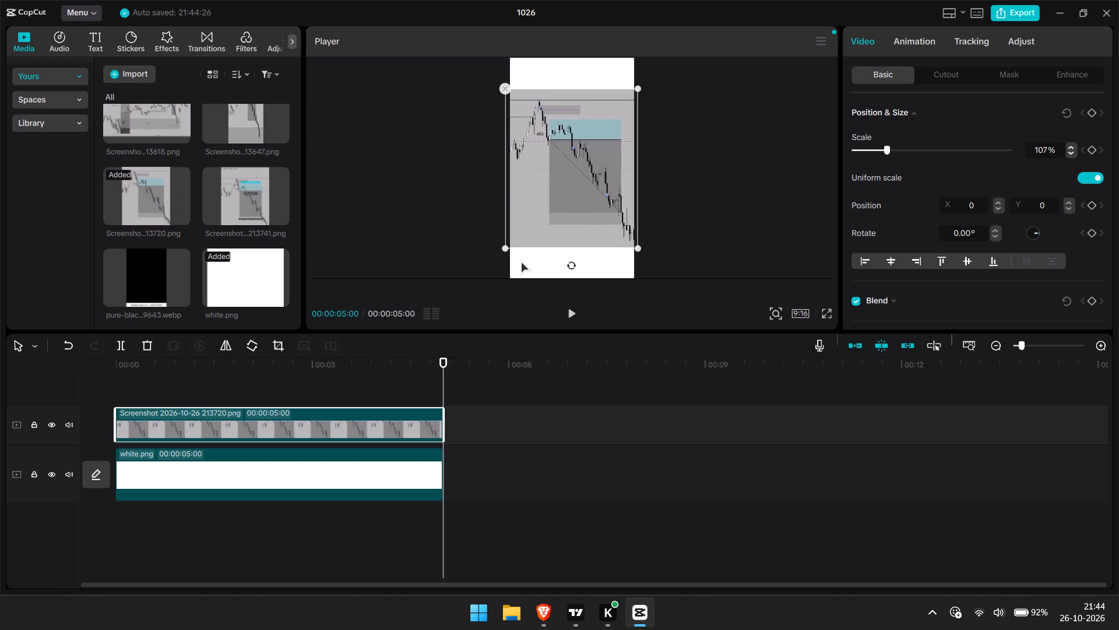
pyautogui.click(773, 168)
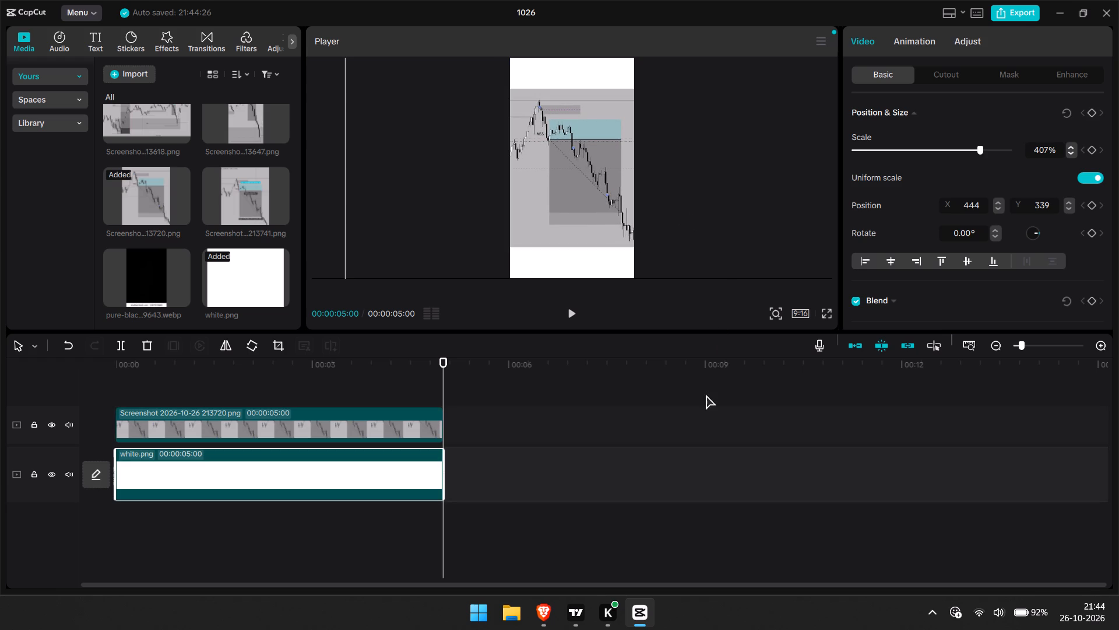
pyautogui.click(704, 403)
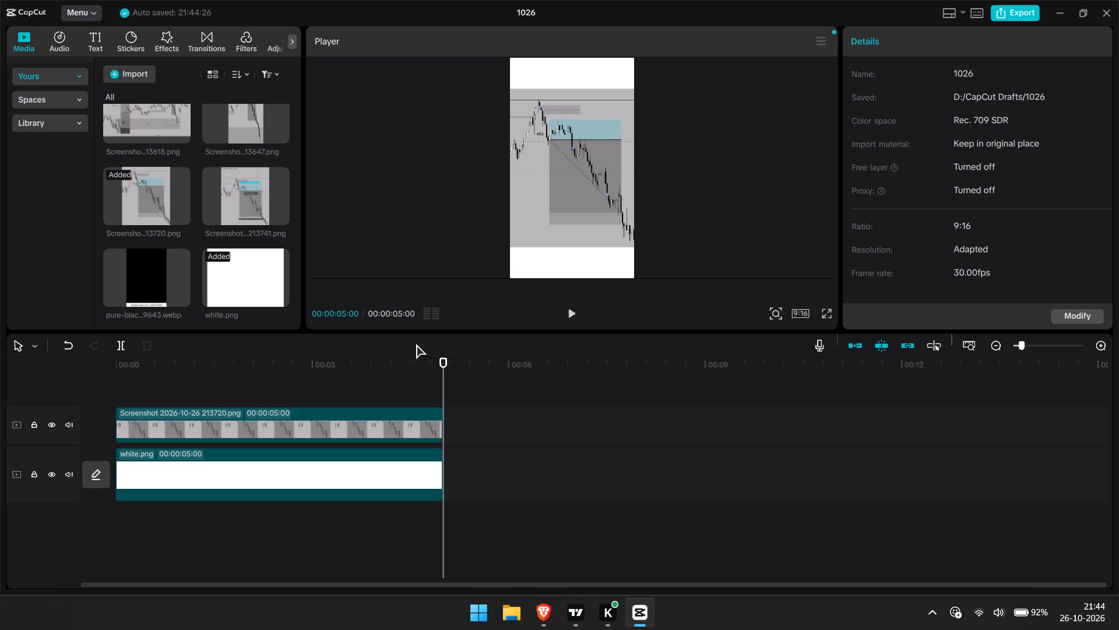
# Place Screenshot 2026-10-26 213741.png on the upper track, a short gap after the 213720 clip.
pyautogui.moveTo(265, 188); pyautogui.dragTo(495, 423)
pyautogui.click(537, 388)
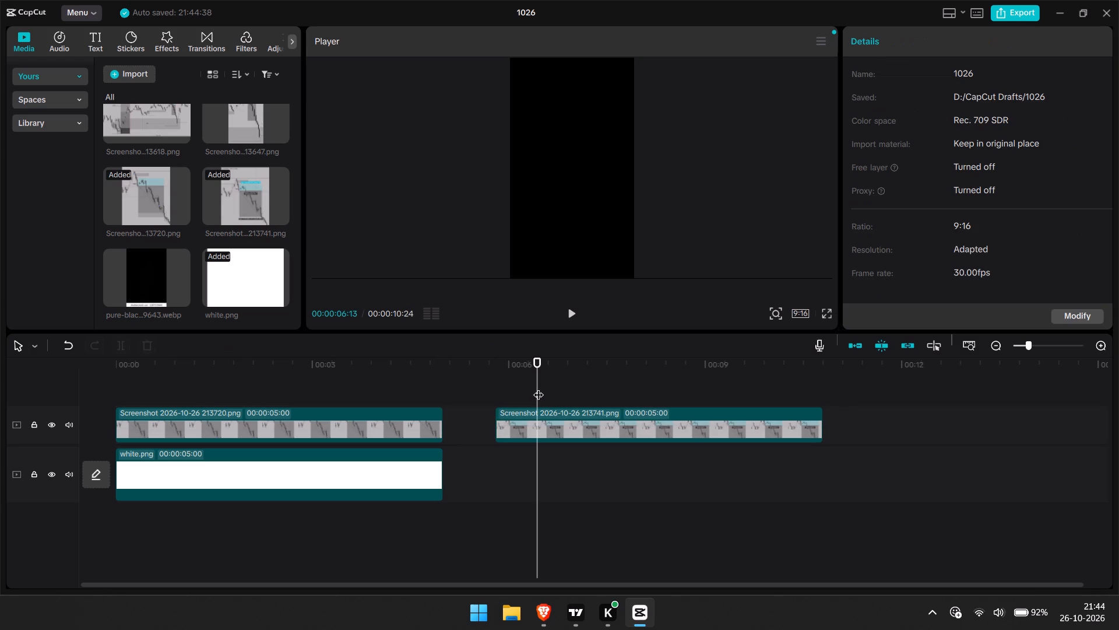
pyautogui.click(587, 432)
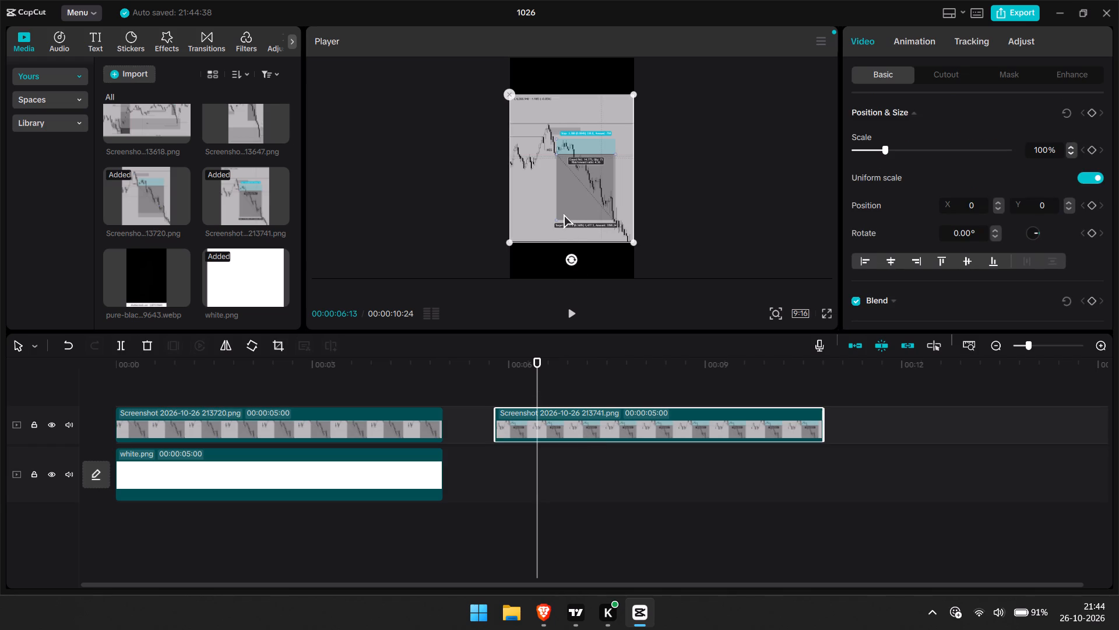
# Add Screenshot 2026-10-26 213647.png to the main track directly after the white clip.
pyautogui.scroll(1, 265, 202)
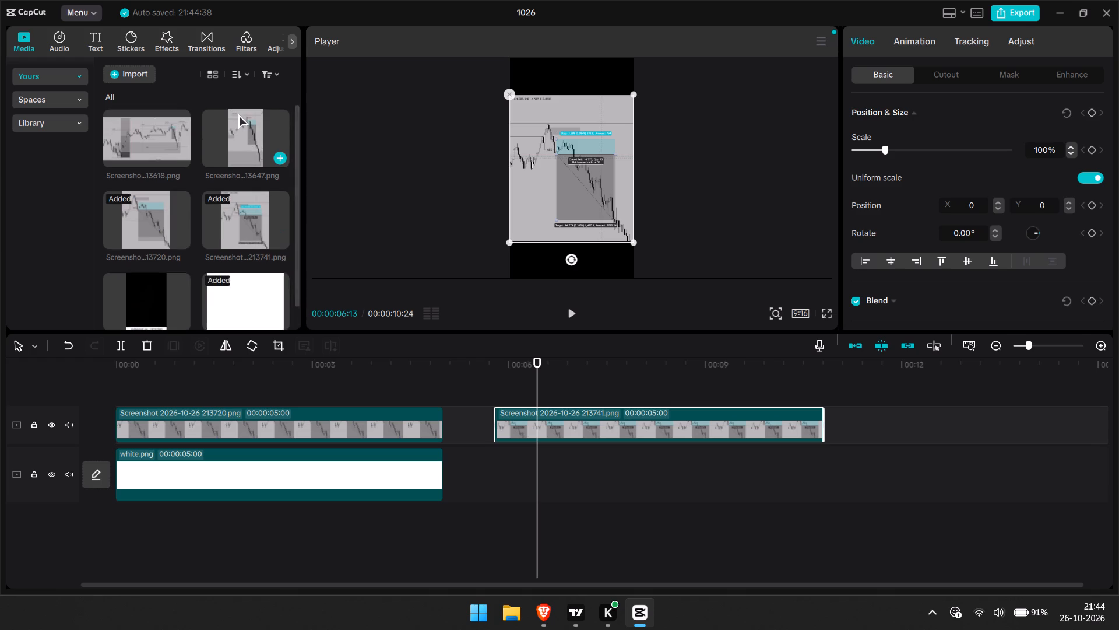
pyautogui.moveTo(251, 123); pyautogui.dragTo(529, 463)
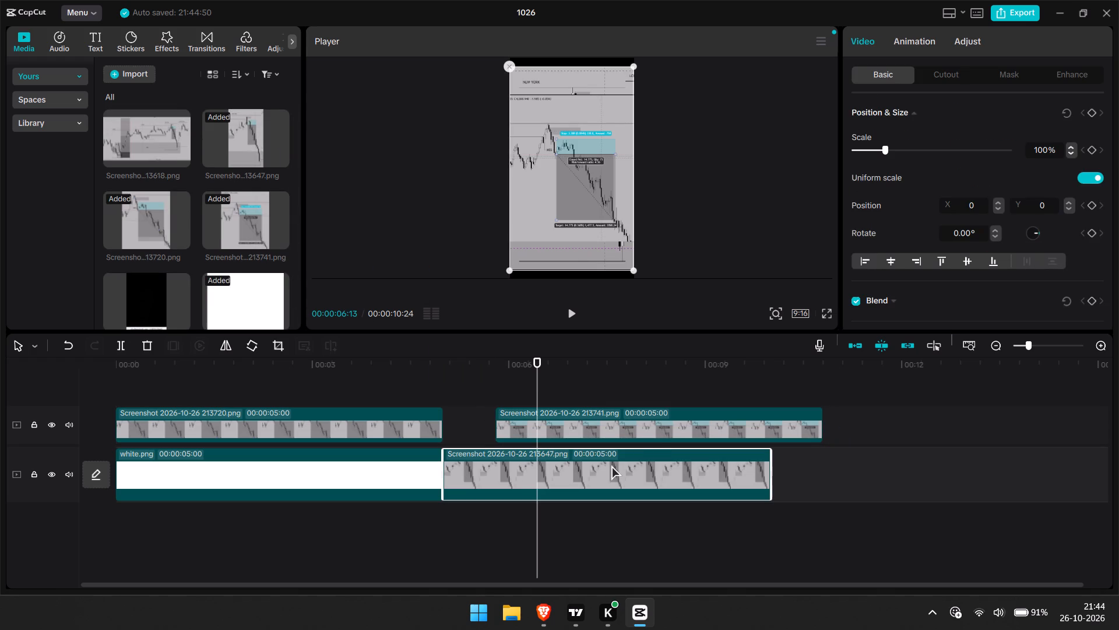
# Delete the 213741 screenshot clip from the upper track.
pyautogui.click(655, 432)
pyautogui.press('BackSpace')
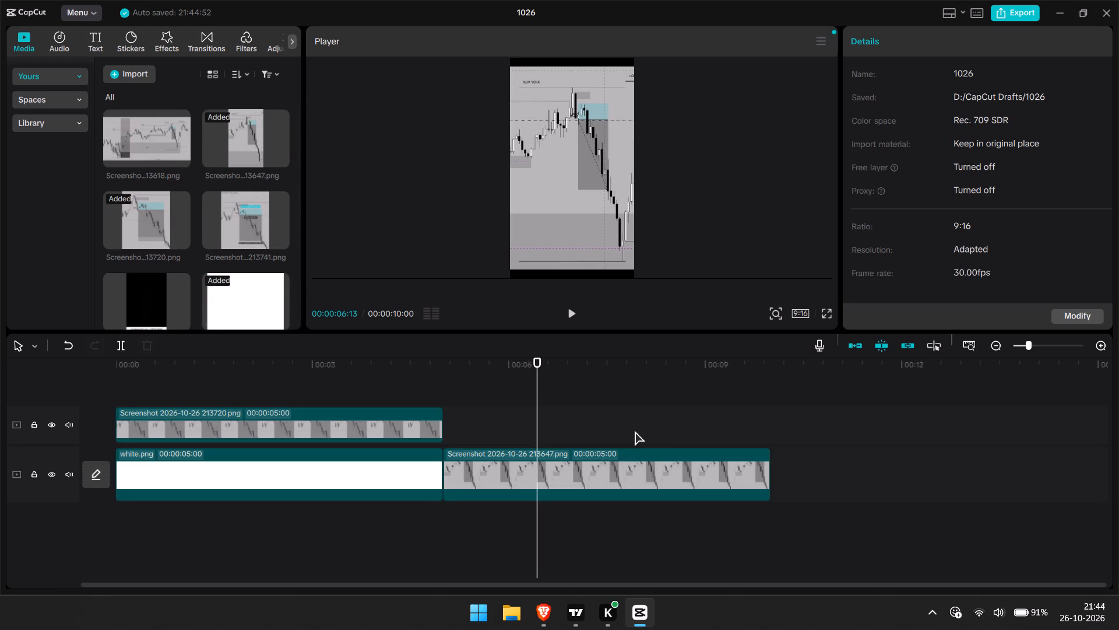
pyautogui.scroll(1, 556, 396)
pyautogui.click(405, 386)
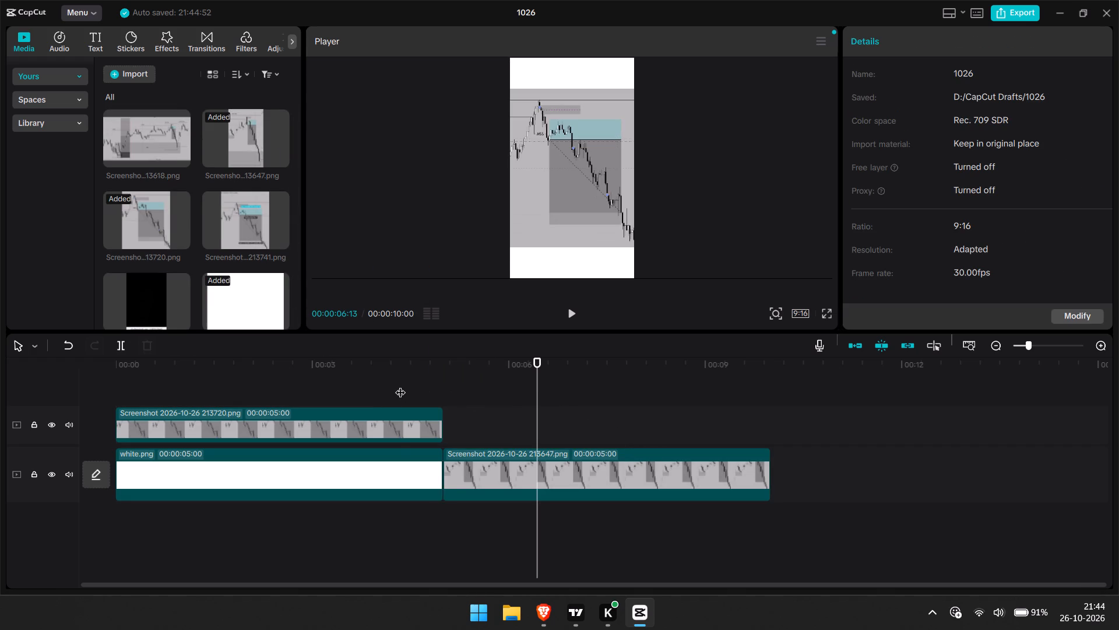
# Delete the 213647 screenshot clip from the main track.
pyautogui.click(579, 400)
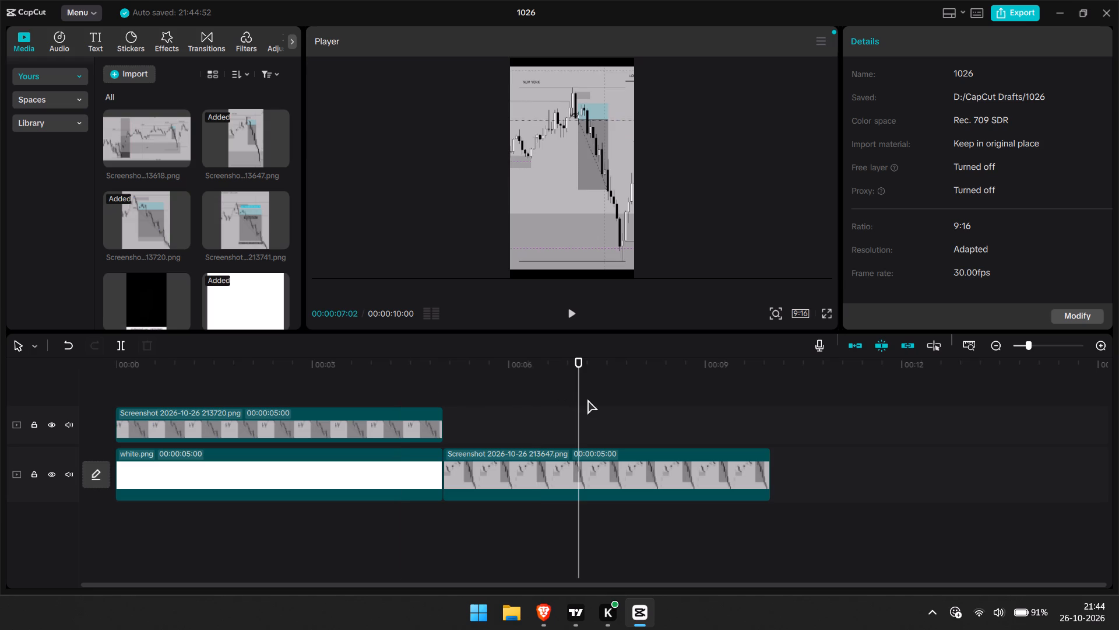
pyautogui.click(624, 468)
pyautogui.press('BackSpace')
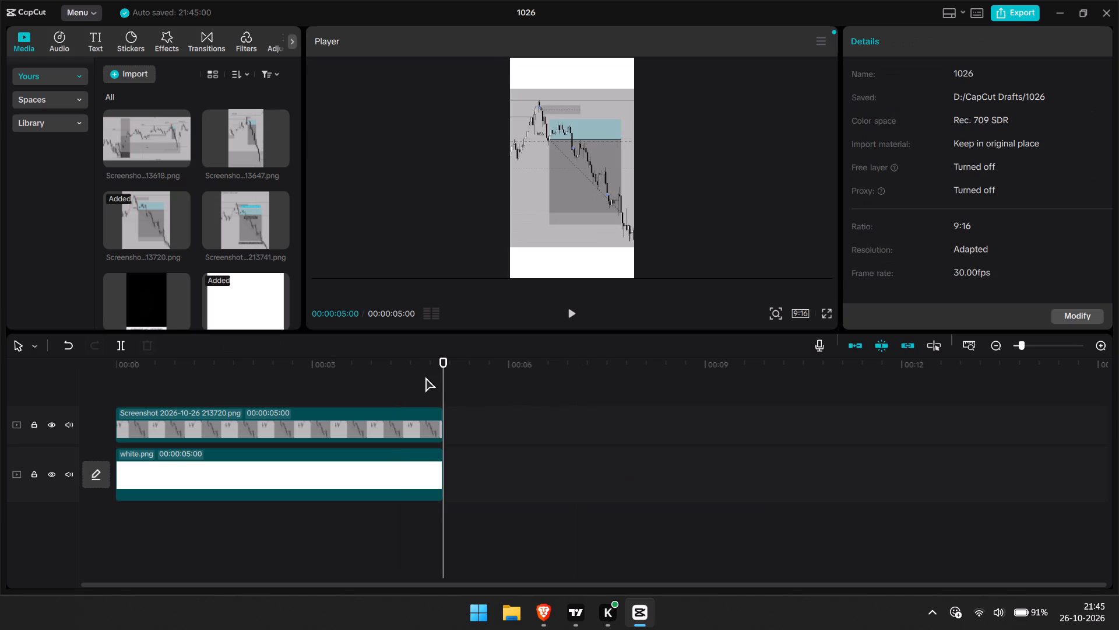
# Add a default text clip at the start of the timeline, extended to the 5-second end of the other clips.
pyautogui.moveTo(448, 387); pyautogui.dragTo(87, 368)
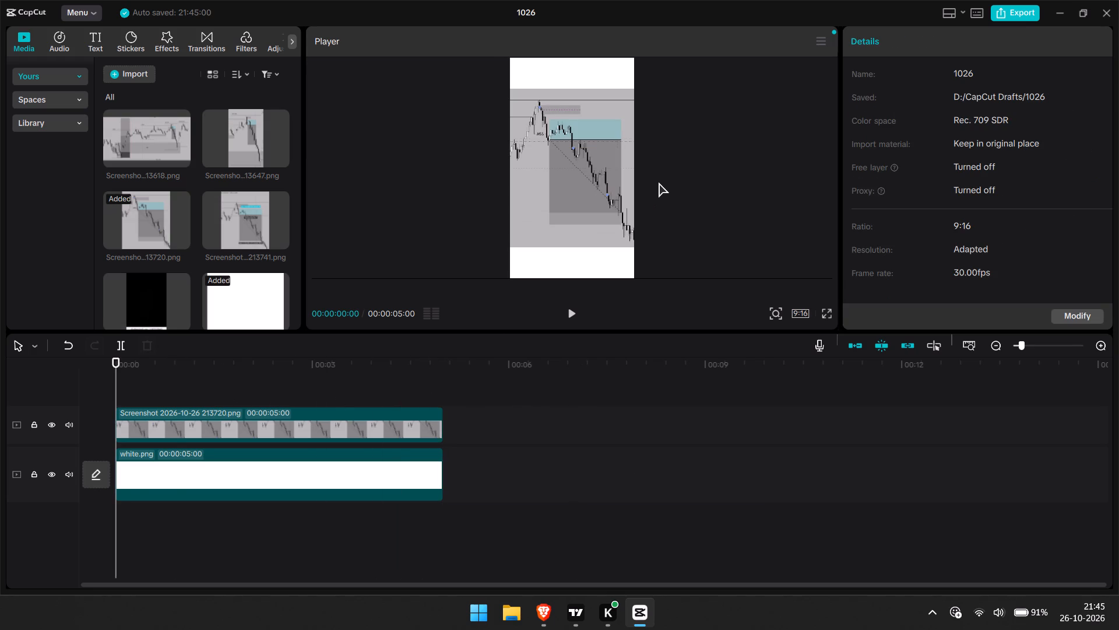
pyautogui.click(94, 38)
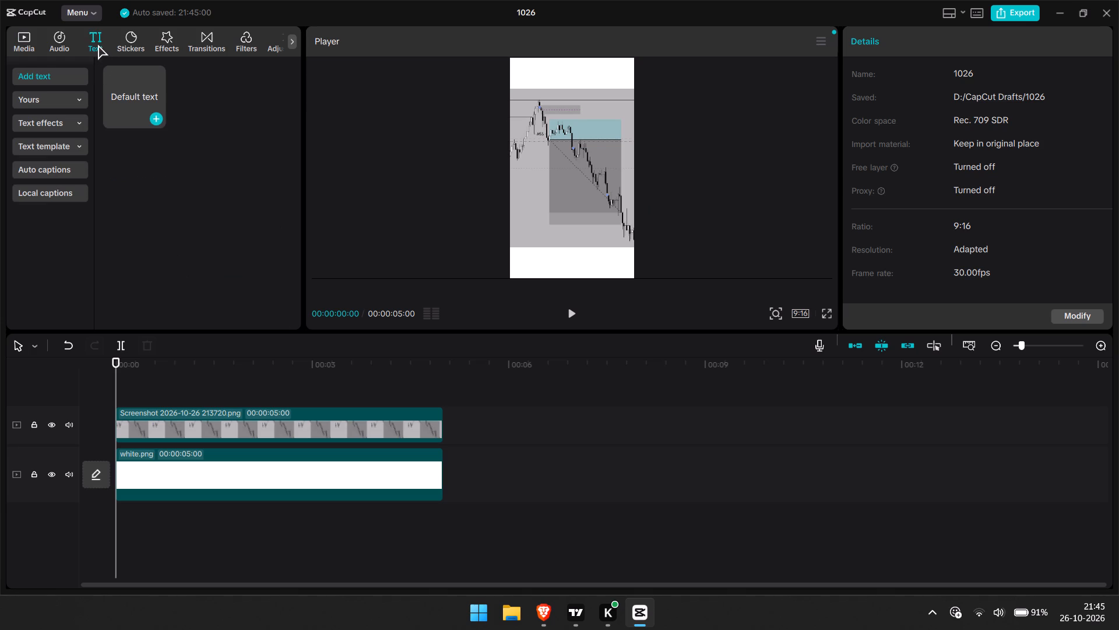
pyautogui.click(159, 117)
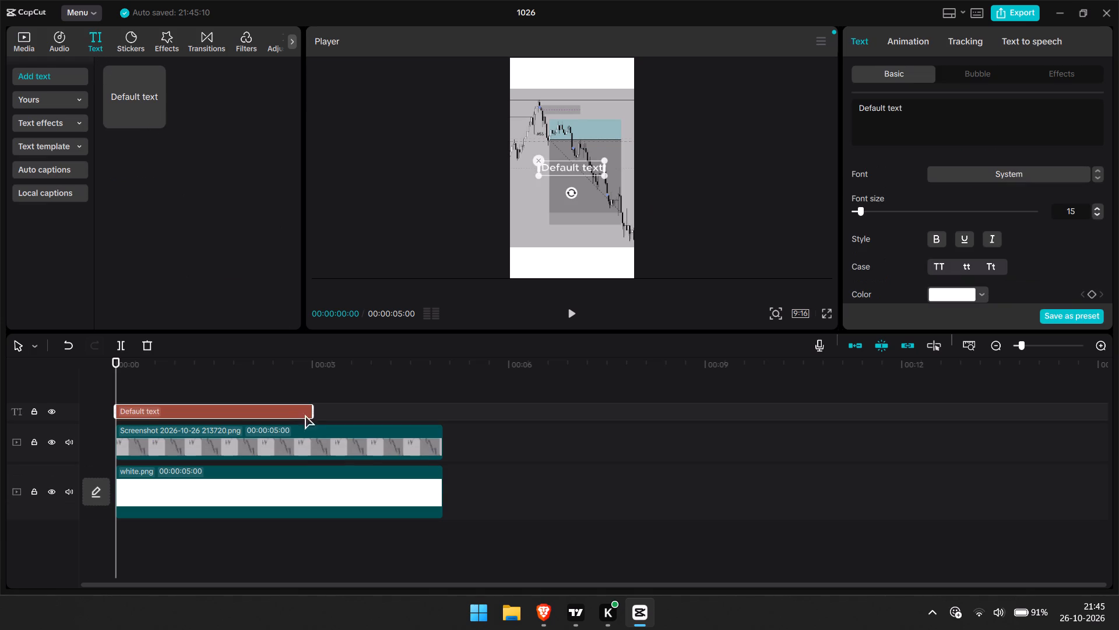
pyautogui.moveTo(311, 415); pyautogui.dragTo(441, 433)
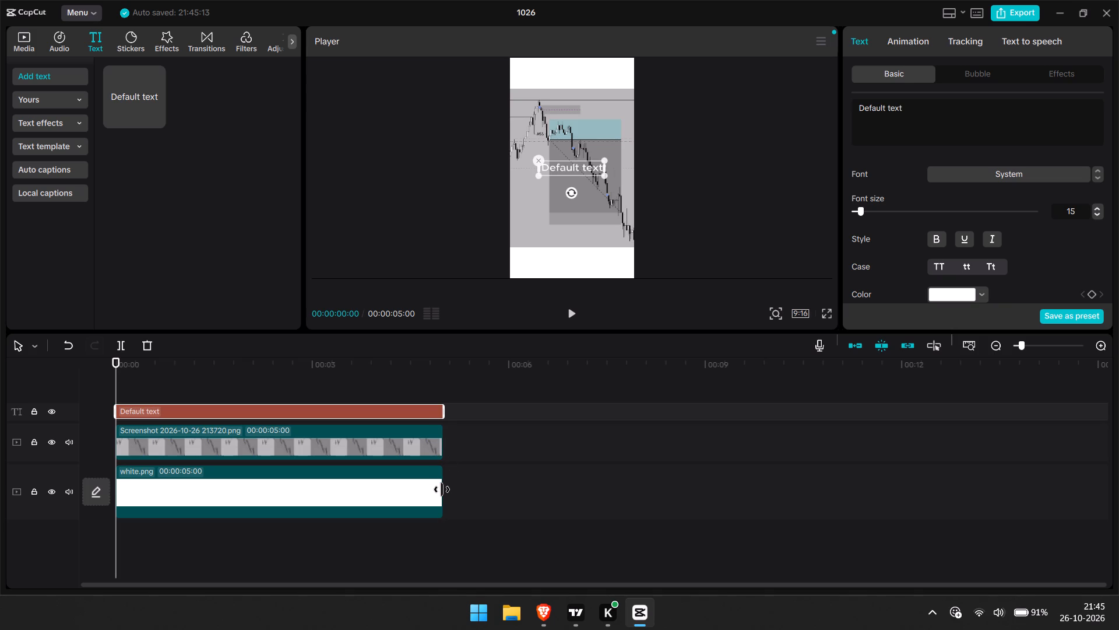
# Extend the white background, the 213720 screenshot and the text clip so all three last 00:00:12:04.
pyautogui.moveTo(442, 490); pyautogui.dragTo(818, 468)
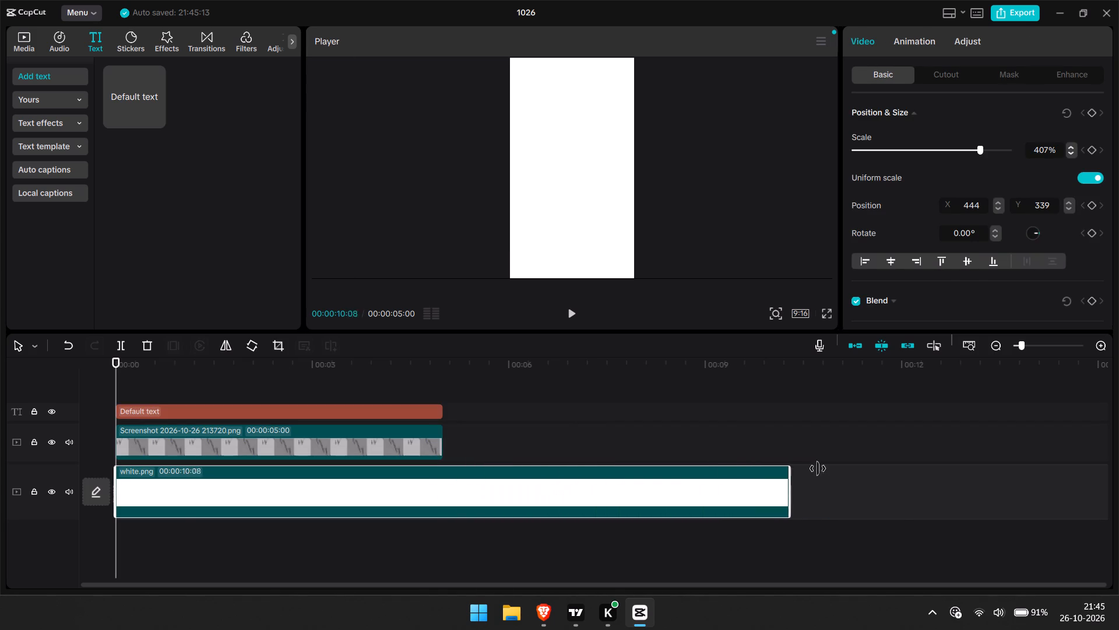
pyautogui.moveTo(818, 468); pyautogui.dragTo(909, 442)
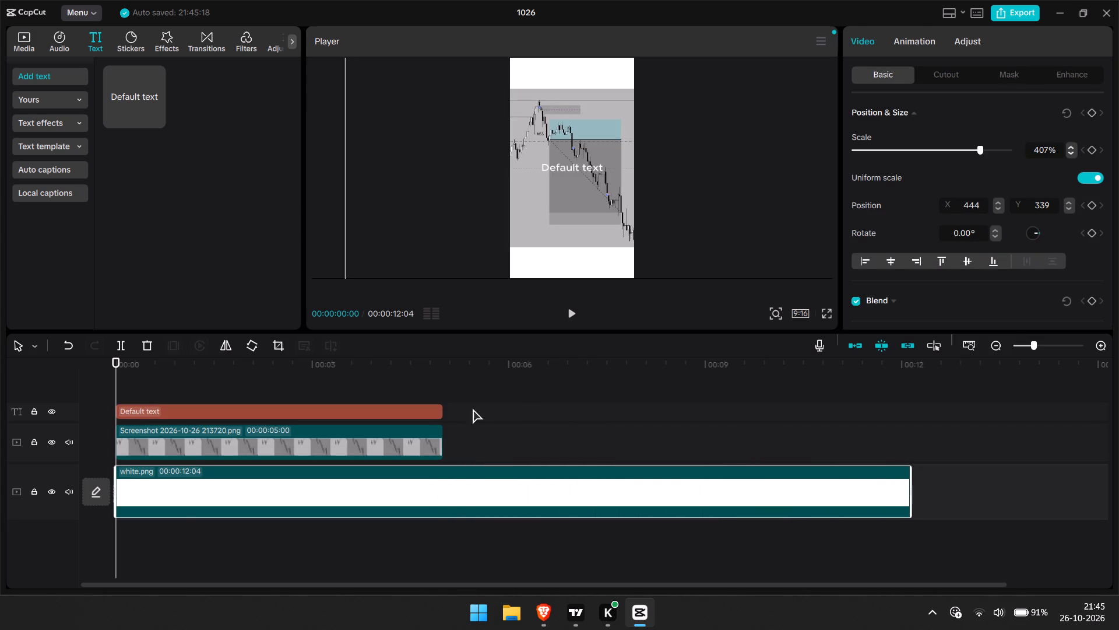
pyautogui.moveTo(442, 439); pyautogui.dragTo(728, 432)
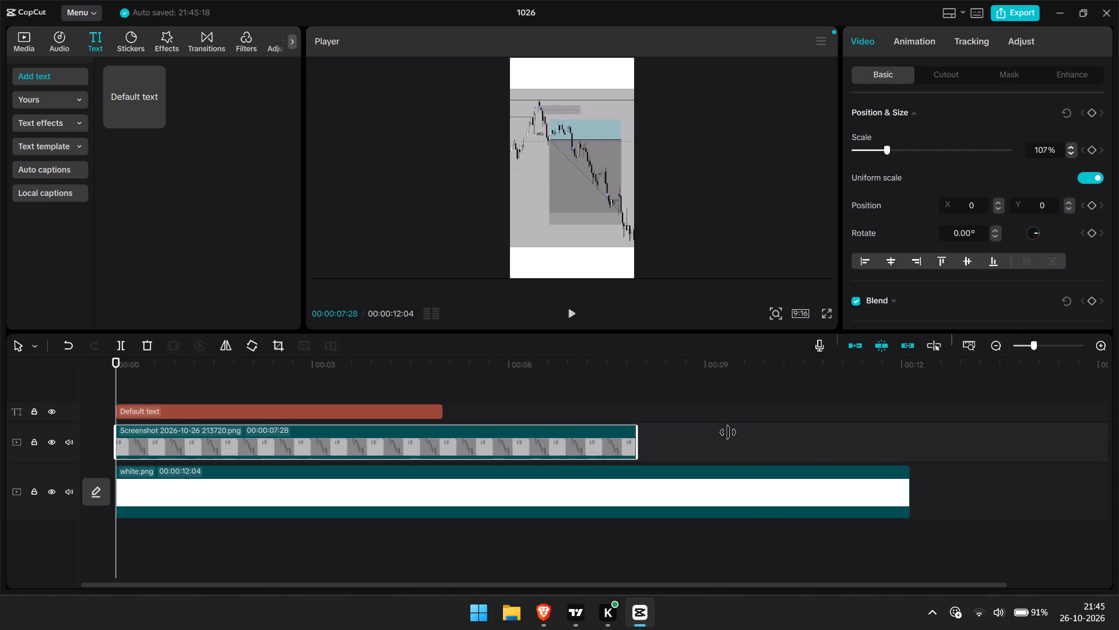
pyautogui.moveTo(728, 432); pyautogui.dragTo(907, 432)
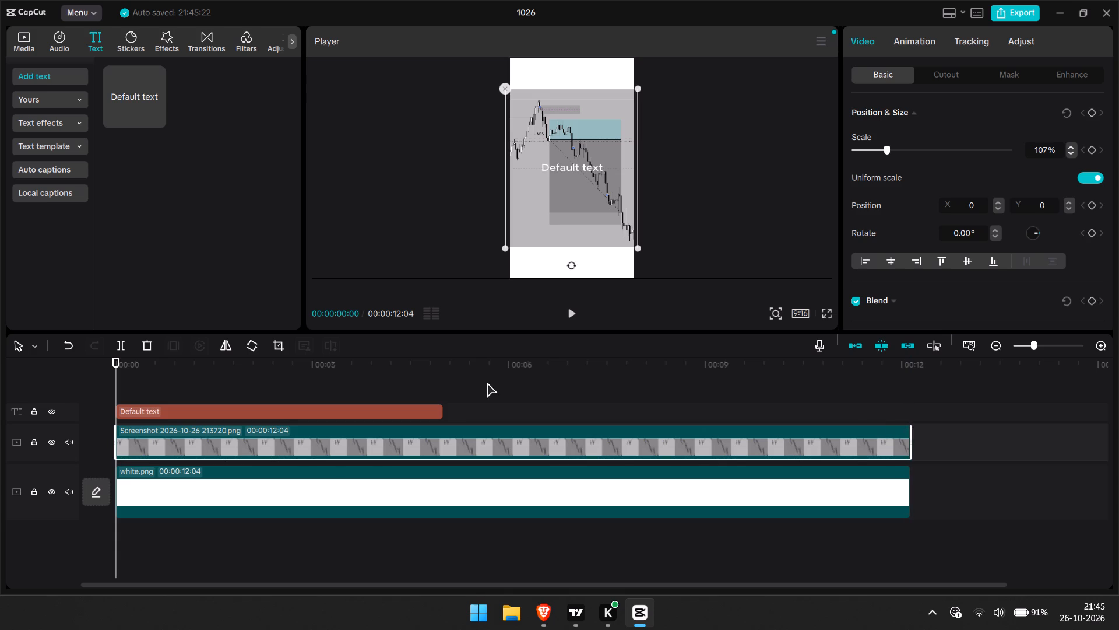
pyautogui.moveTo(442, 408); pyautogui.dragTo(681, 421)
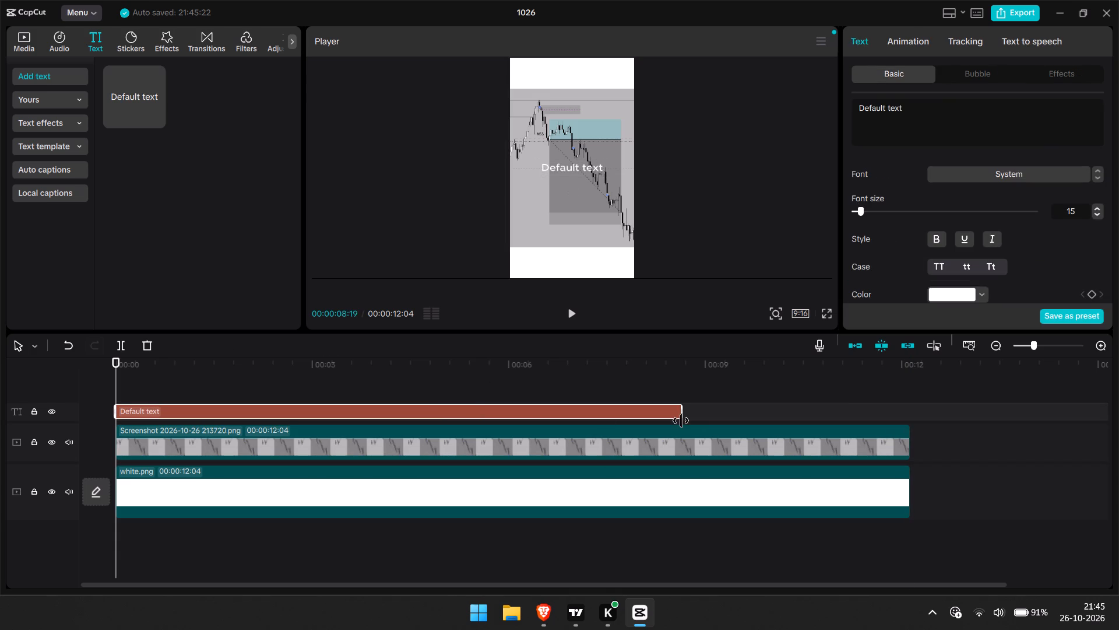
pyautogui.moveTo(681, 421); pyautogui.dragTo(907, 404)
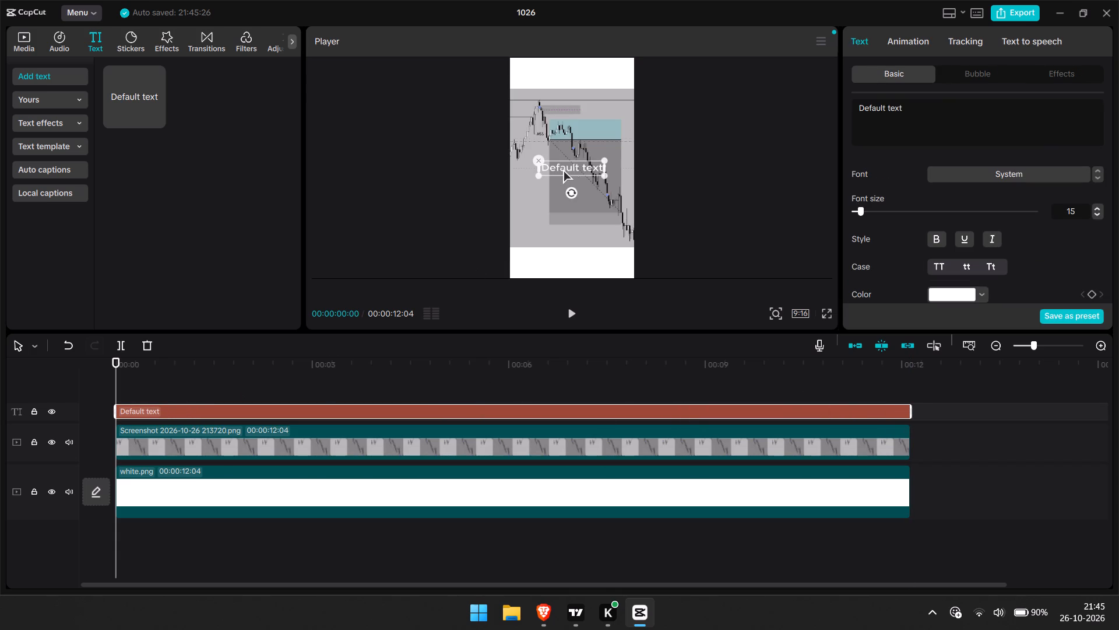
# Clear the placeholder wording from the text clip.
pyautogui.click(916, 120)
pyautogui.press('BackSpace')
pyautogui.press('BackSpace')
pyautogui.press('BackSpace')
pyautogui.press('BackSpace')
pyautogui.press('BackSpace')
pyautogui.press('BackSpace')
pyautogui.press('BackSpace')
pyautogui.press('BackSpace')
pyautogui.press('BackSpace')
pyautogui.press('BackSpace')
pyautogui.press('BackSpace')
pyautogui.press('BackSpace')
pyautogui.press('BackSpace')
pyautogui.press('BackSpace')
pyautogui.press('BackSpace')
pyautogui.press('BackSpace')
pyautogui.press('BackSpace')
pyautogui.press('BackSpace')
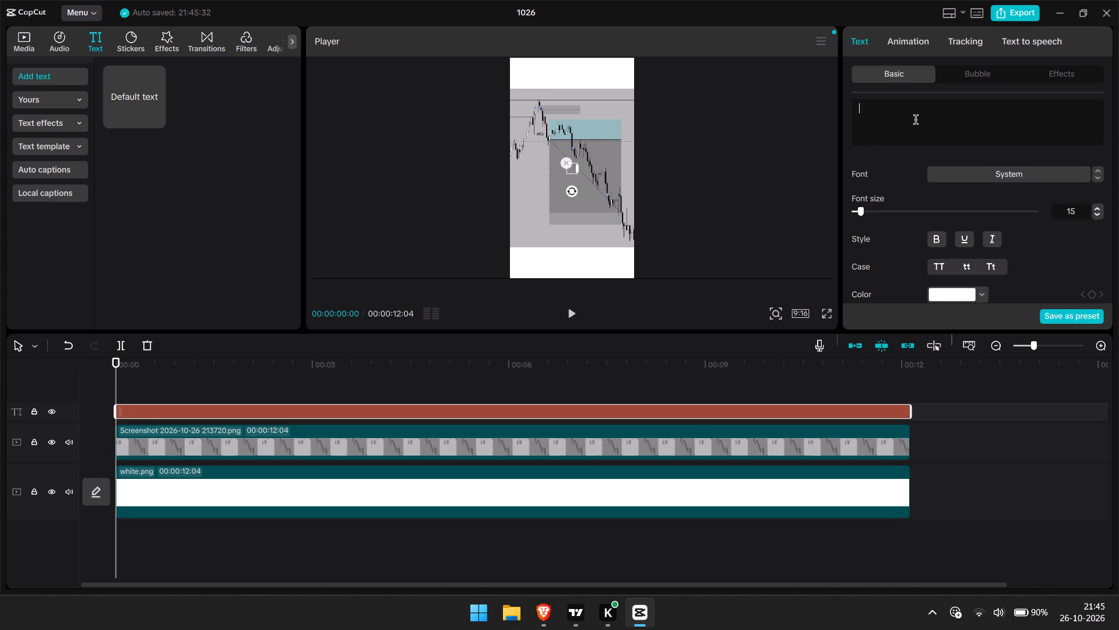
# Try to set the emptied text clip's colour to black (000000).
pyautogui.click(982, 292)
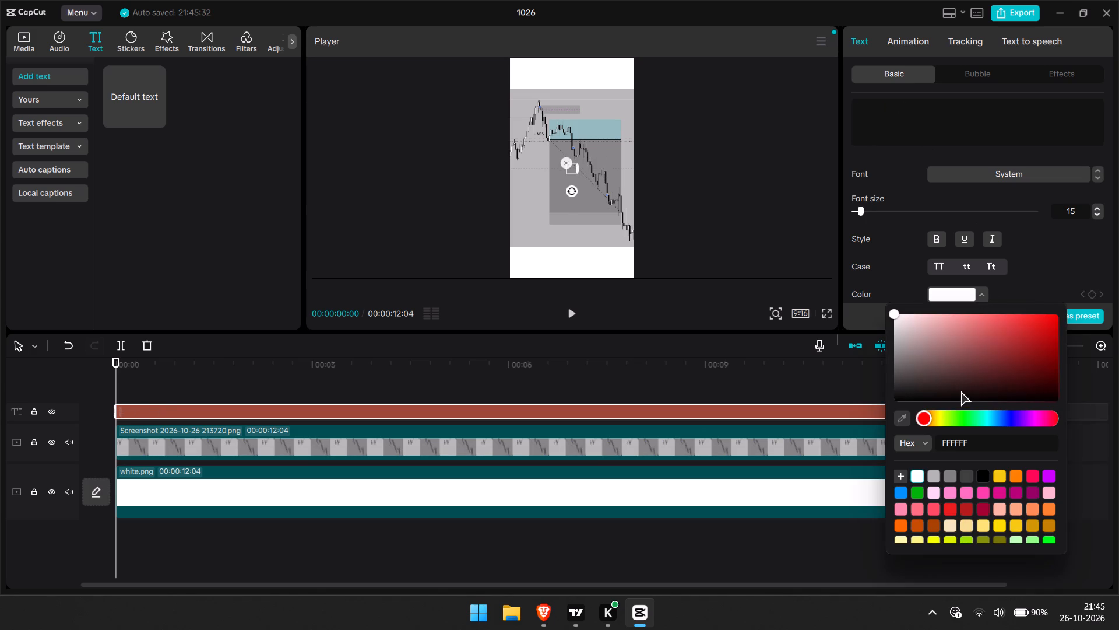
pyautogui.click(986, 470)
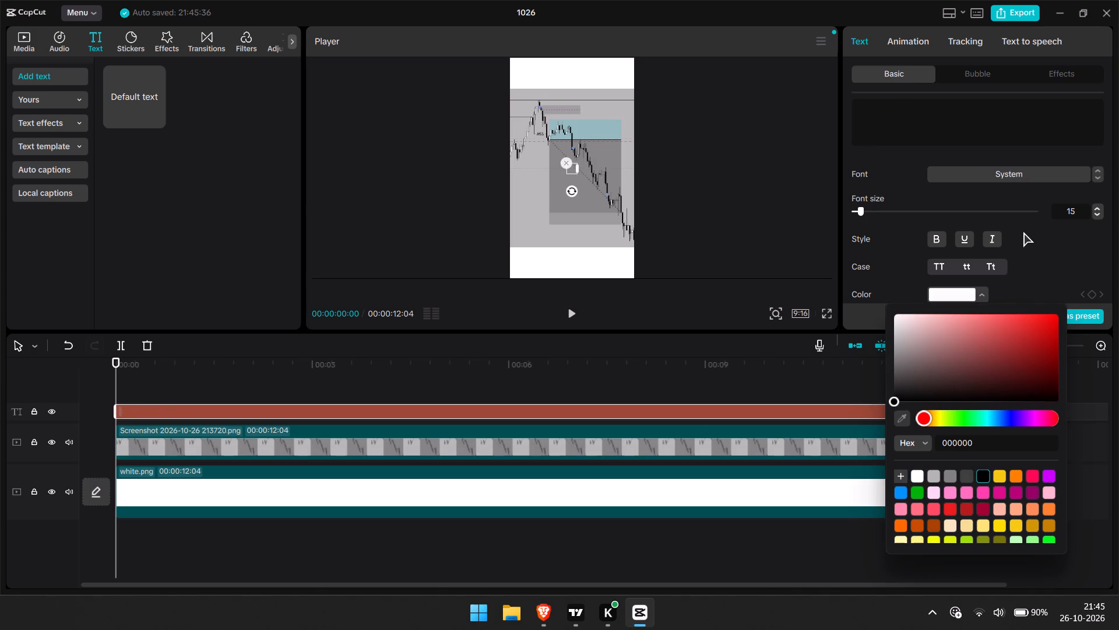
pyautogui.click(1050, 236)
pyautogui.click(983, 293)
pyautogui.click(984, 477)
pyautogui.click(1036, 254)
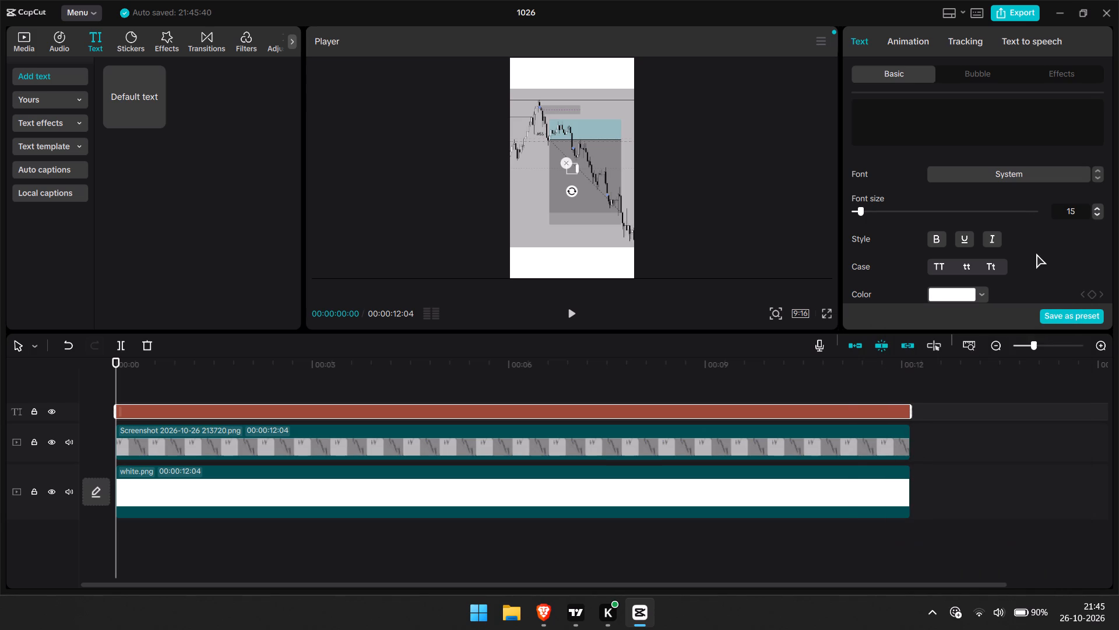
# Enter "The" as the start of the text clip's wording.
pyautogui.click(966, 120)
pyautogui.write('Thr')
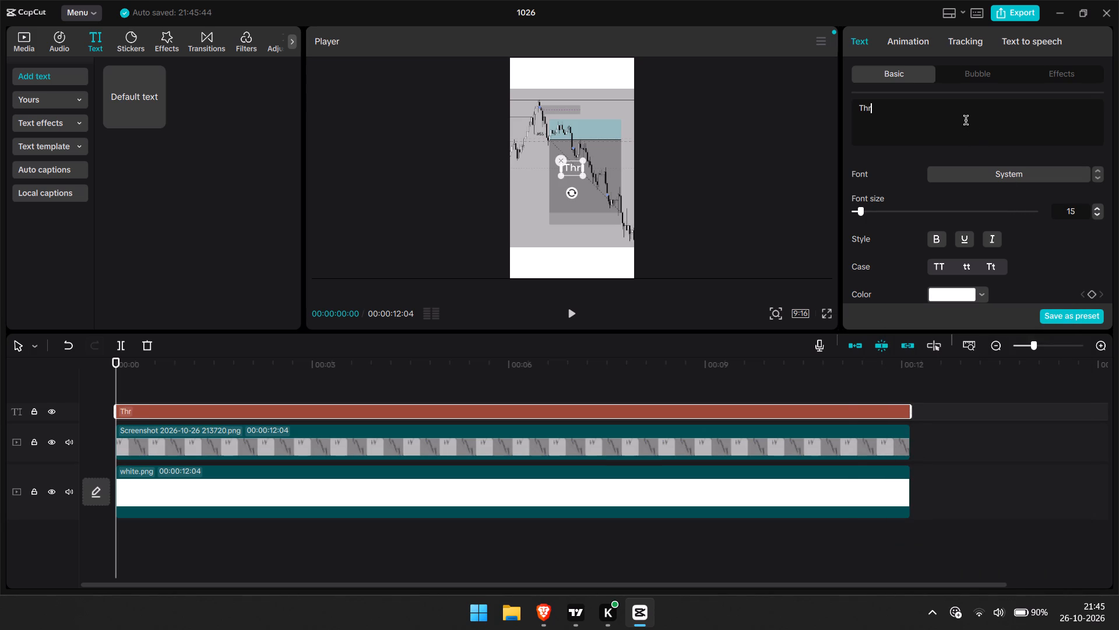
pyautogui.press('BackSpace')
pyautogui.press('e')
# Look through the text clip's formatting options, from colour and preset styles to position, background and shadow.
pyautogui.scroll(-1, 972, 226)
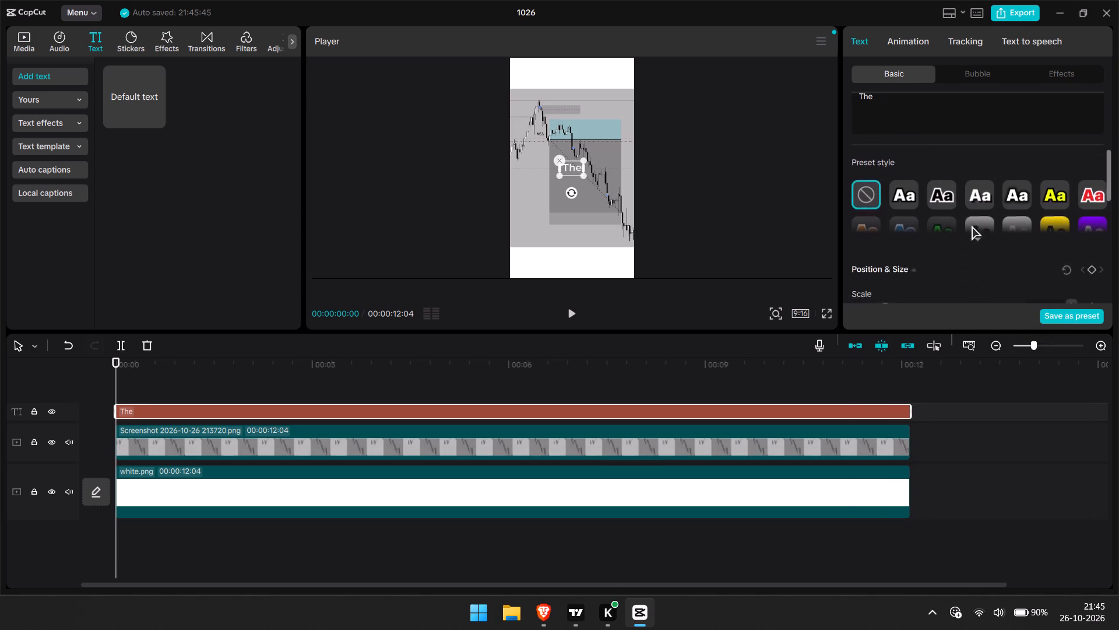
pyautogui.scroll(-2, 972, 226)
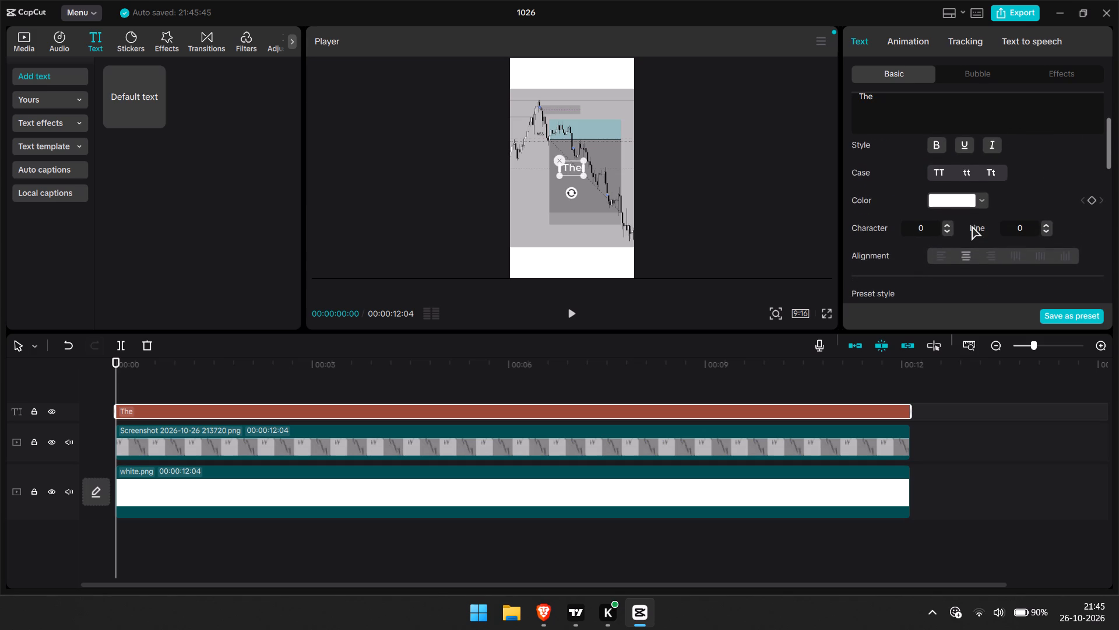
pyautogui.scroll(-2, 972, 226)
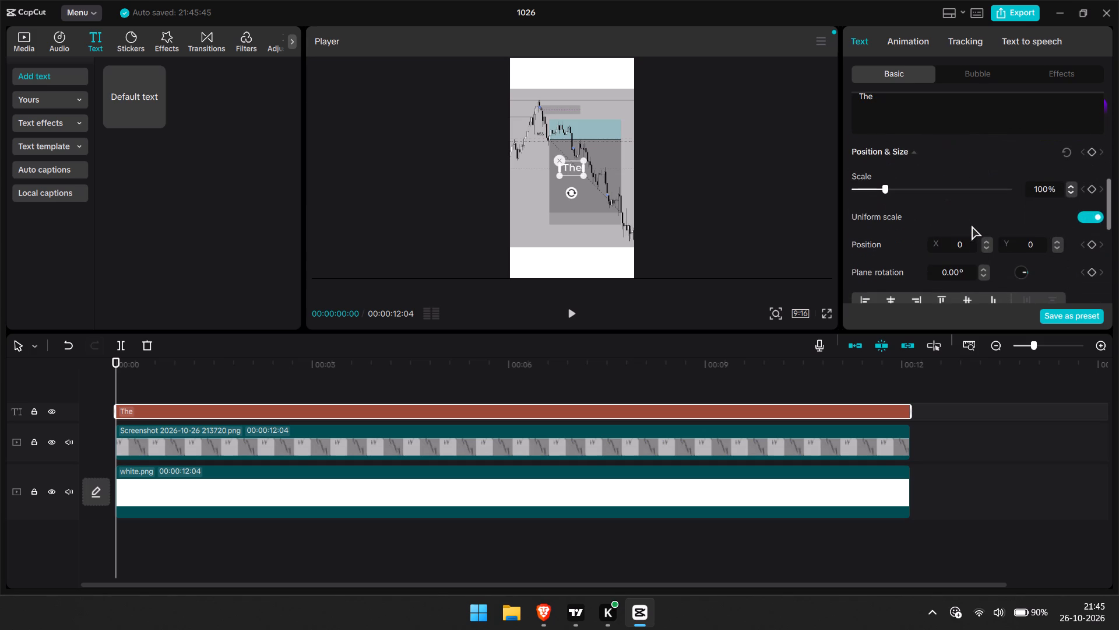
pyautogui.scroll(-2, 972, 226)
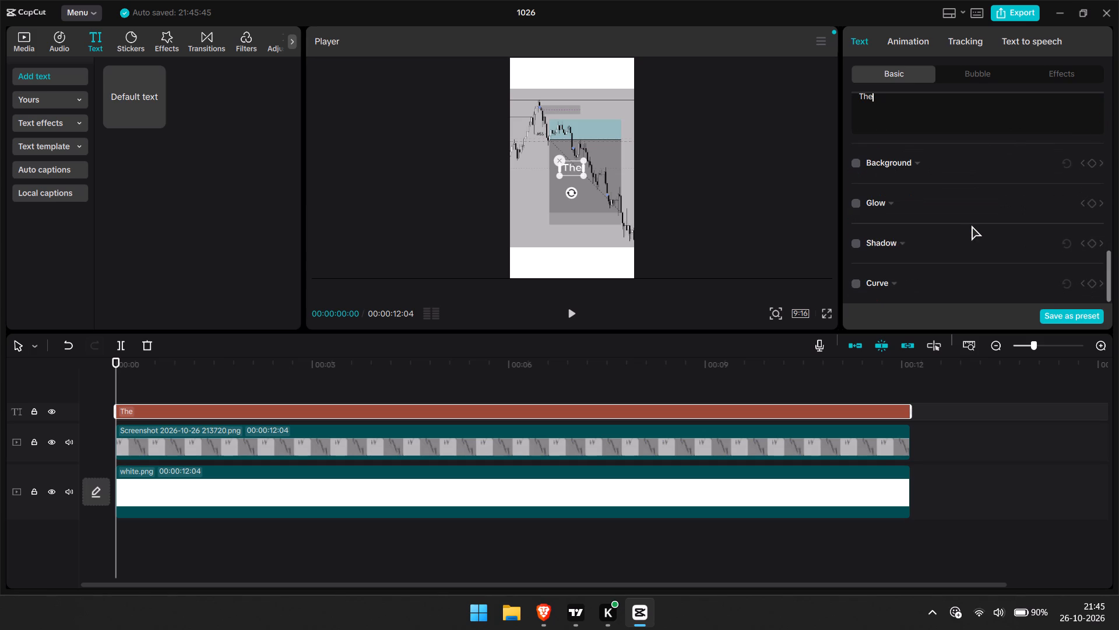
pyautogui.scroll(-1, 972, 226)
pyautogui.scroll(1, 972, 226)
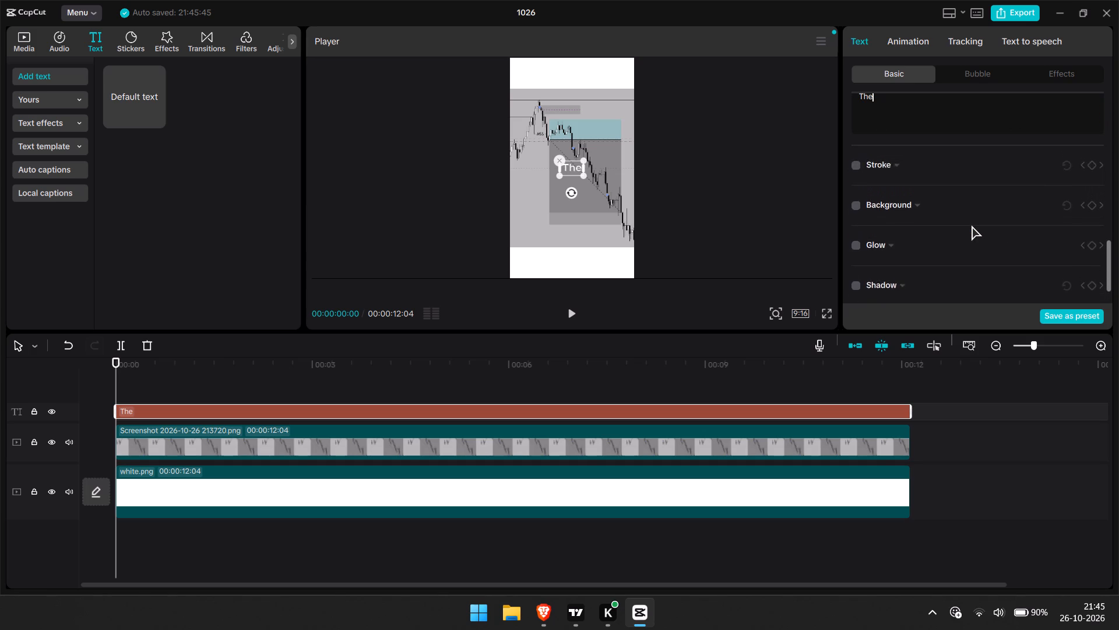
pyautogui.scroll(2, 972, 226)
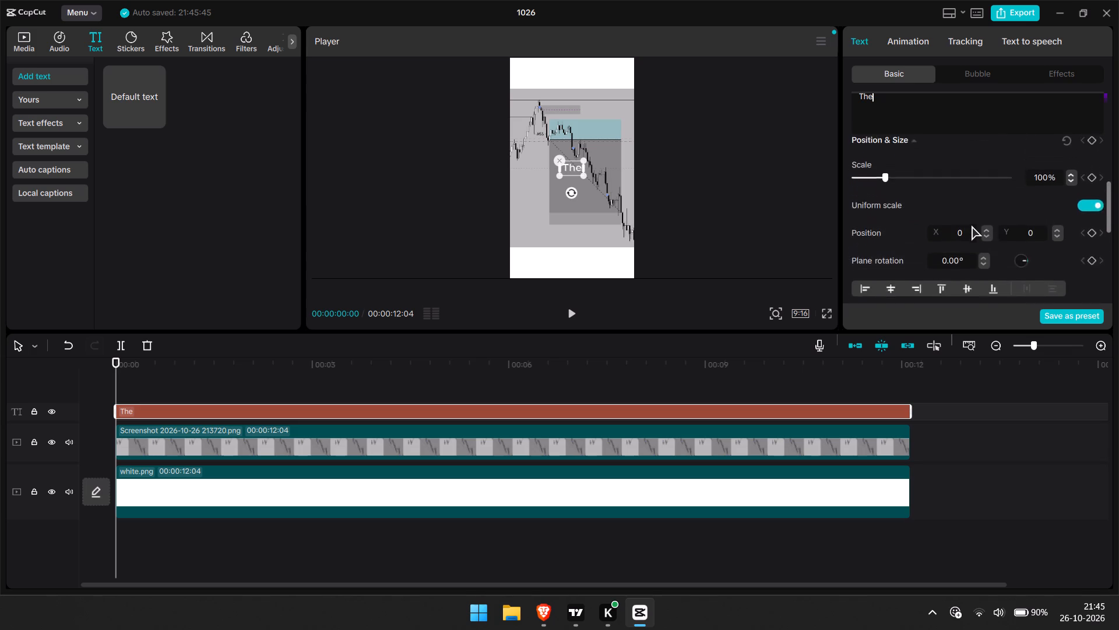
pyautogui.scroll(3, 972, 226)
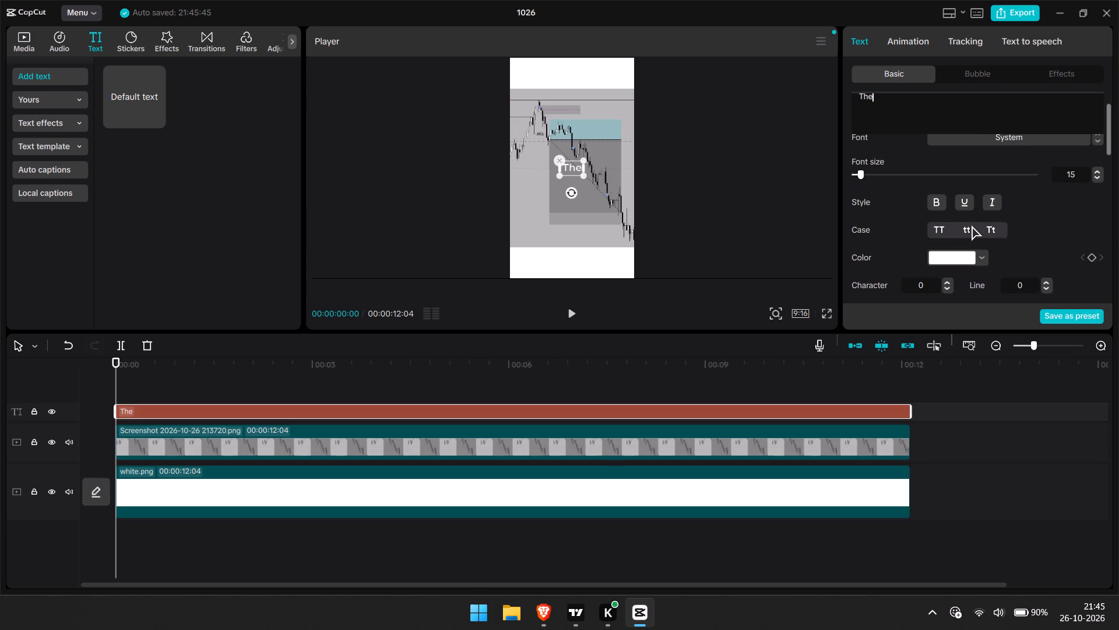
pyautogui.scroll(1, 972, 226)
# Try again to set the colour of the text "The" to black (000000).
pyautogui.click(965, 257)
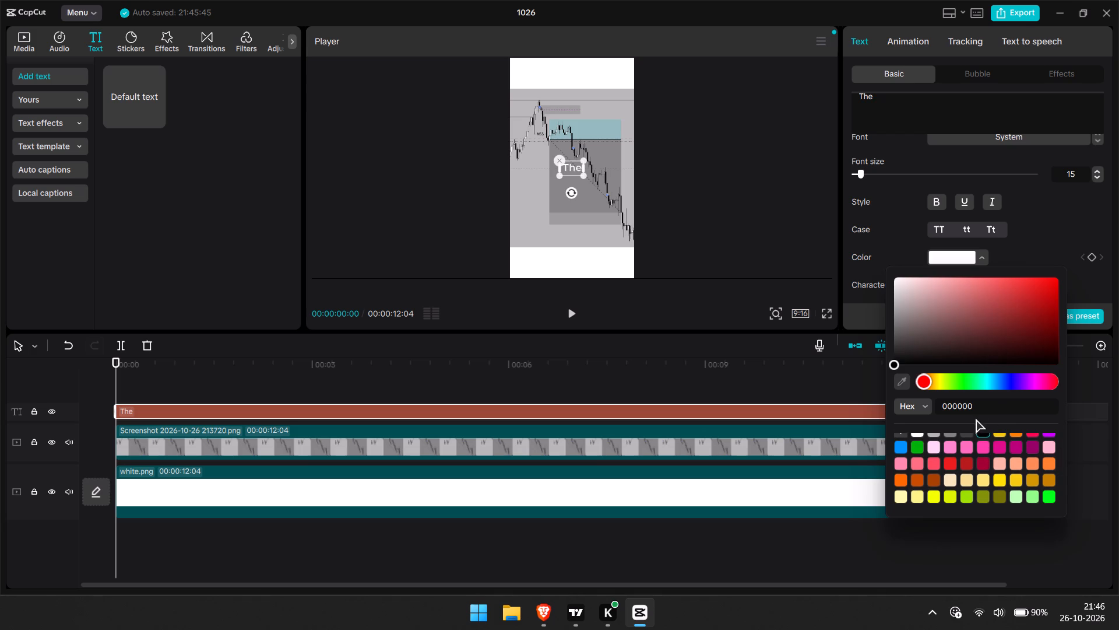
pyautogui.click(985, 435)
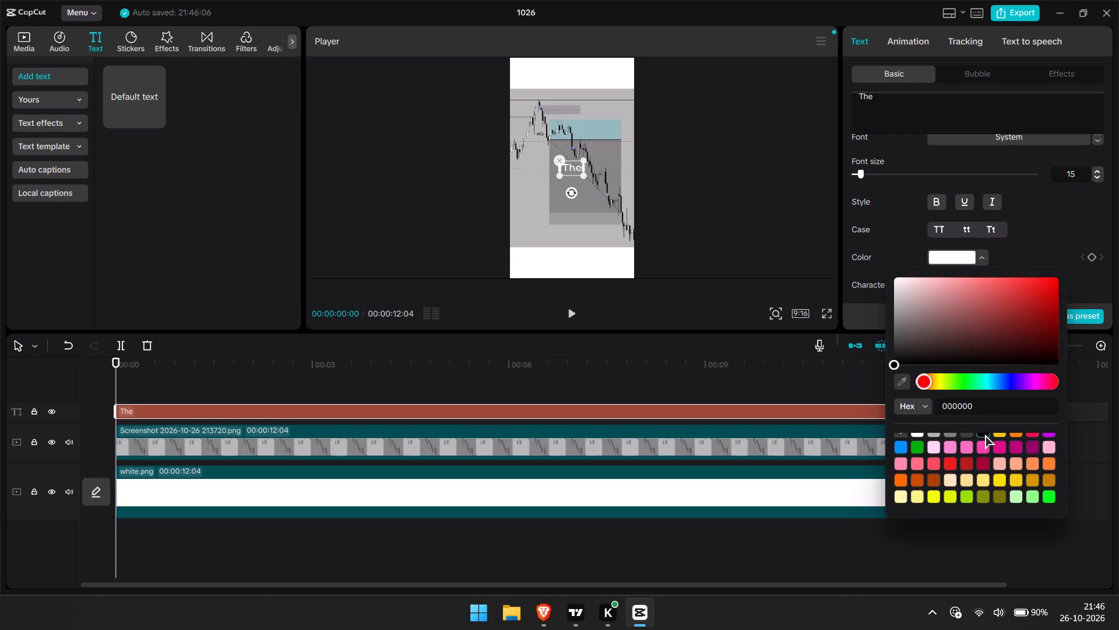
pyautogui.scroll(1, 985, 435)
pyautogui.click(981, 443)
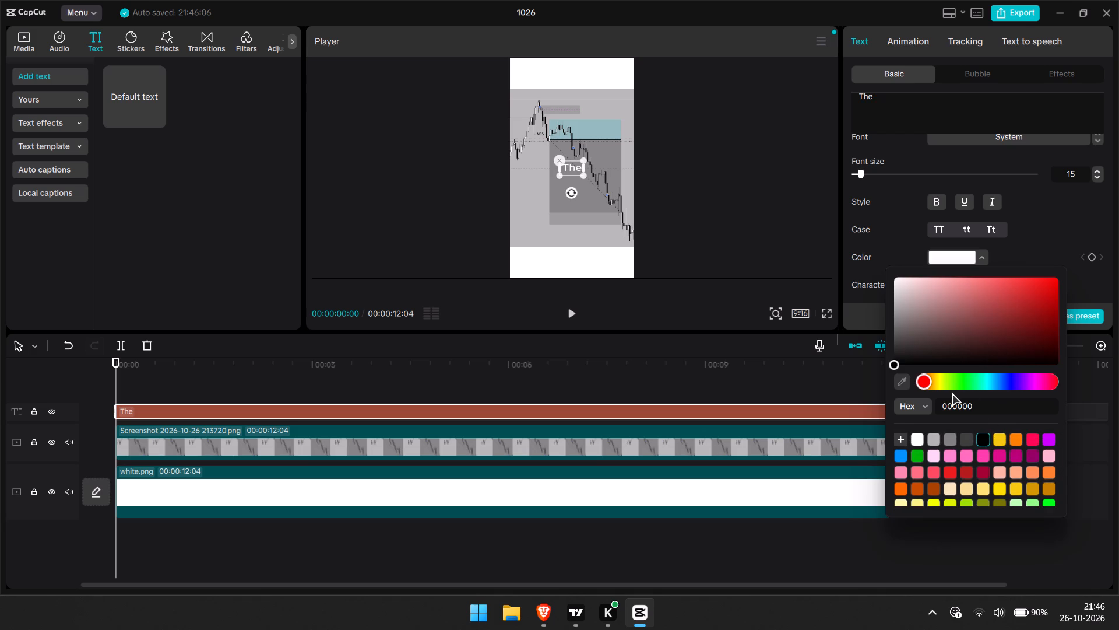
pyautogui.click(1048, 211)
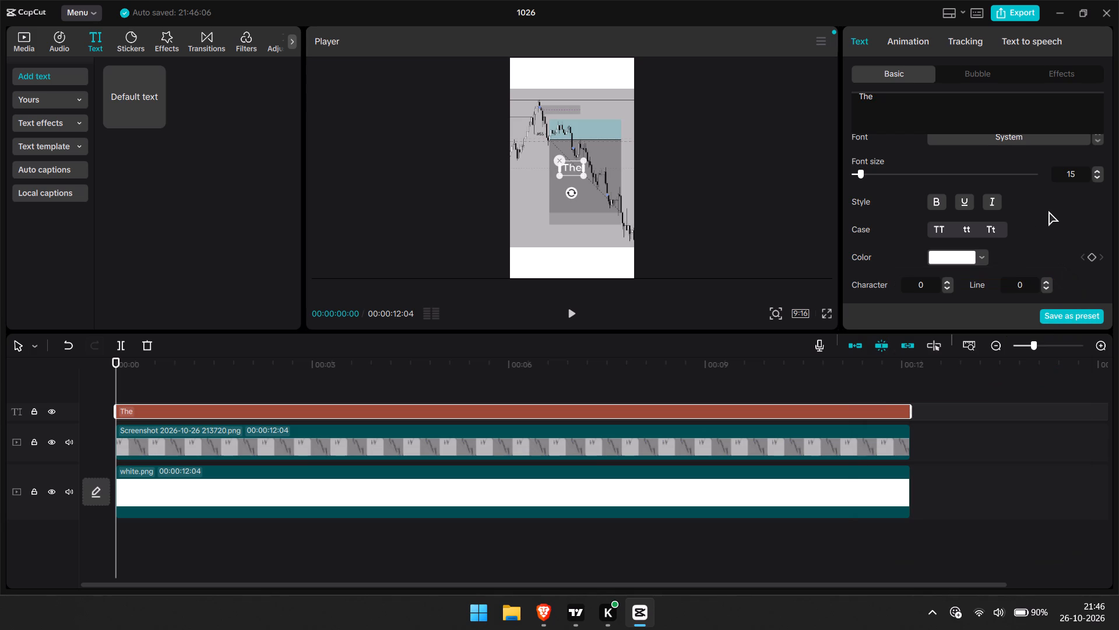
# Extend the text clip's first line to read "The Type of Trdade you" and start a second line.
pyautogui.scroll(1, 1048, 211)
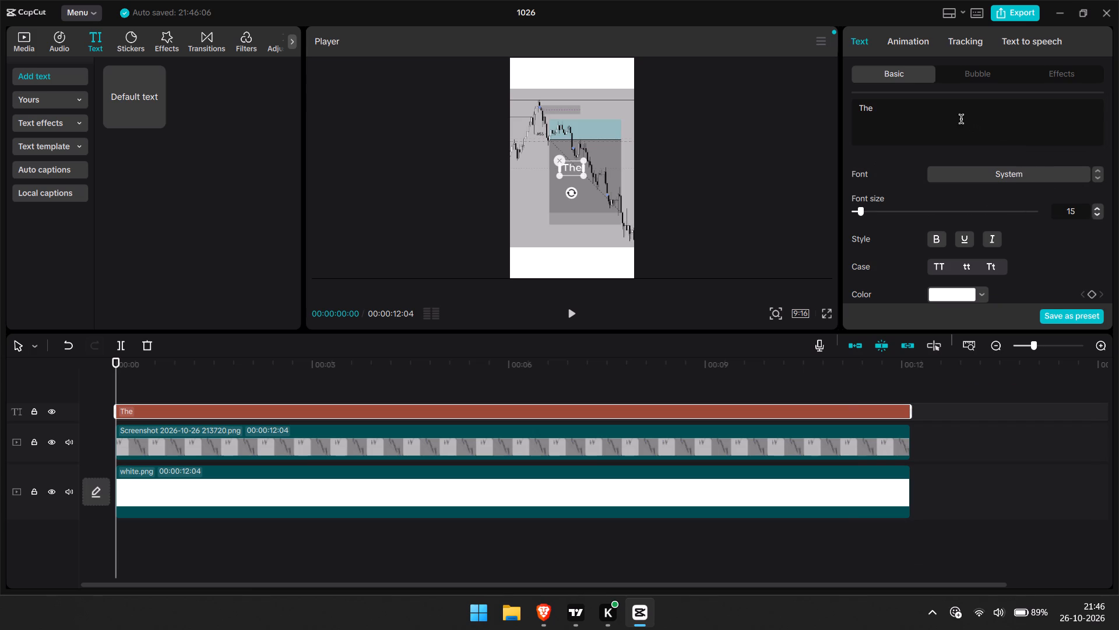
pyautogui.click(961, 119)
pyautogui.press('space')
pyautogui.write('Type')
pyautogui.press('space')
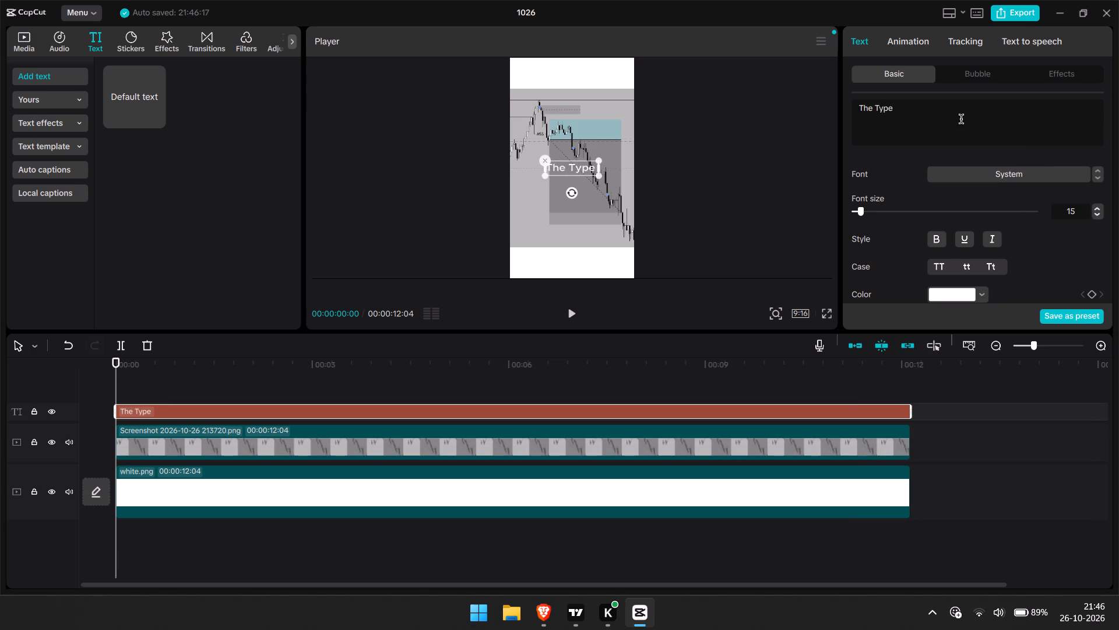
pyautogui.write('of')
pyautogui.press('space')
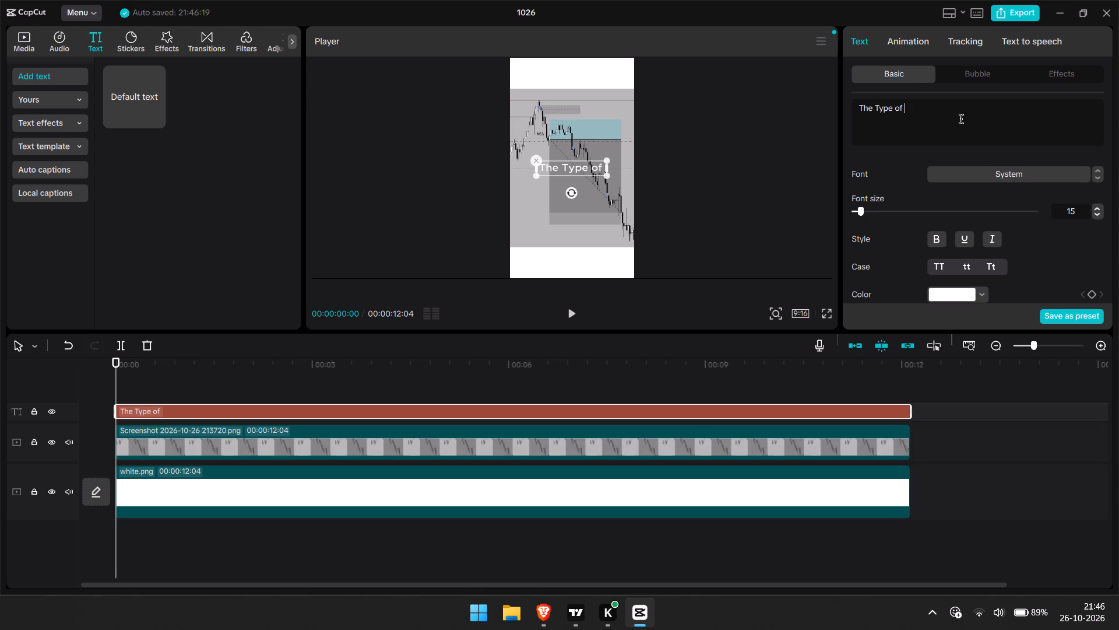
pyautogui.write('Tr')
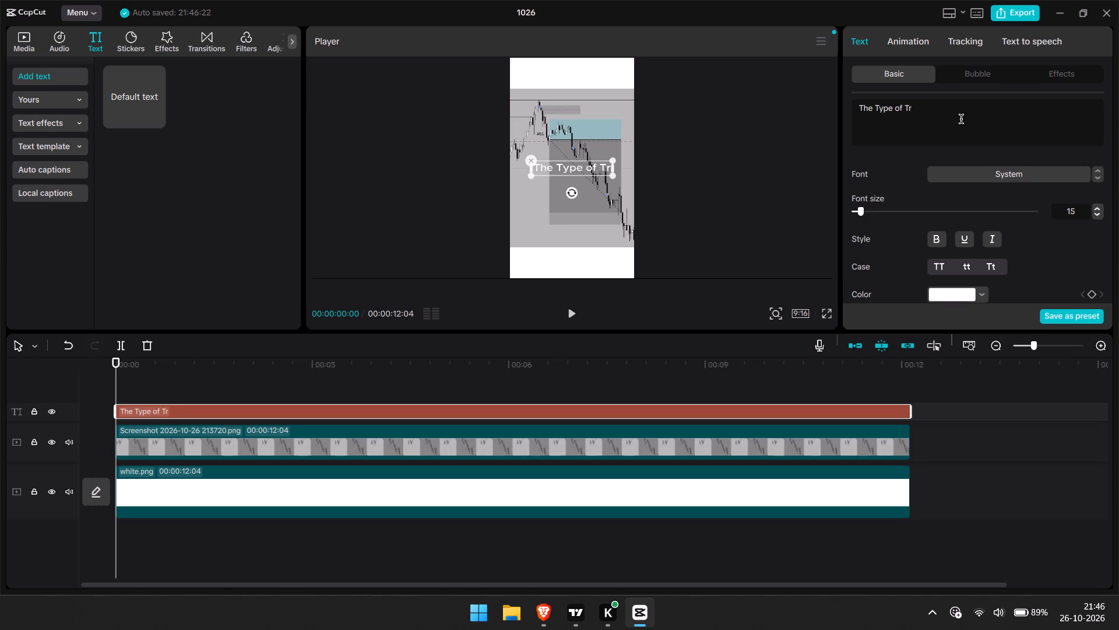
pyautogui.write('dade')
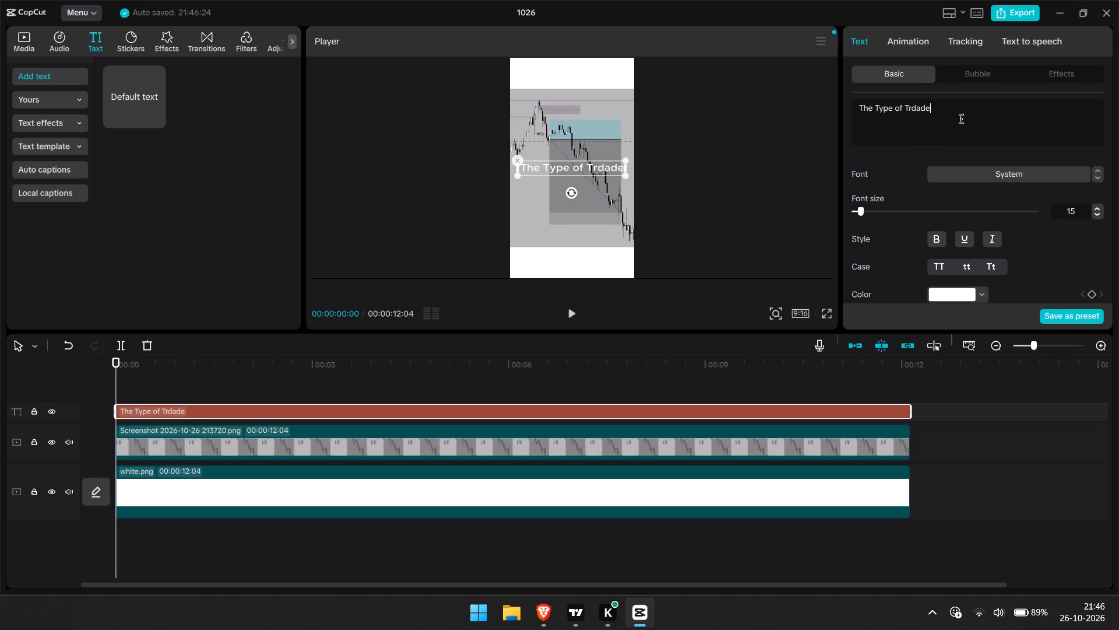
pyautogui.press('space')
pyautogui.write('you')
pyautogui.press('Return')
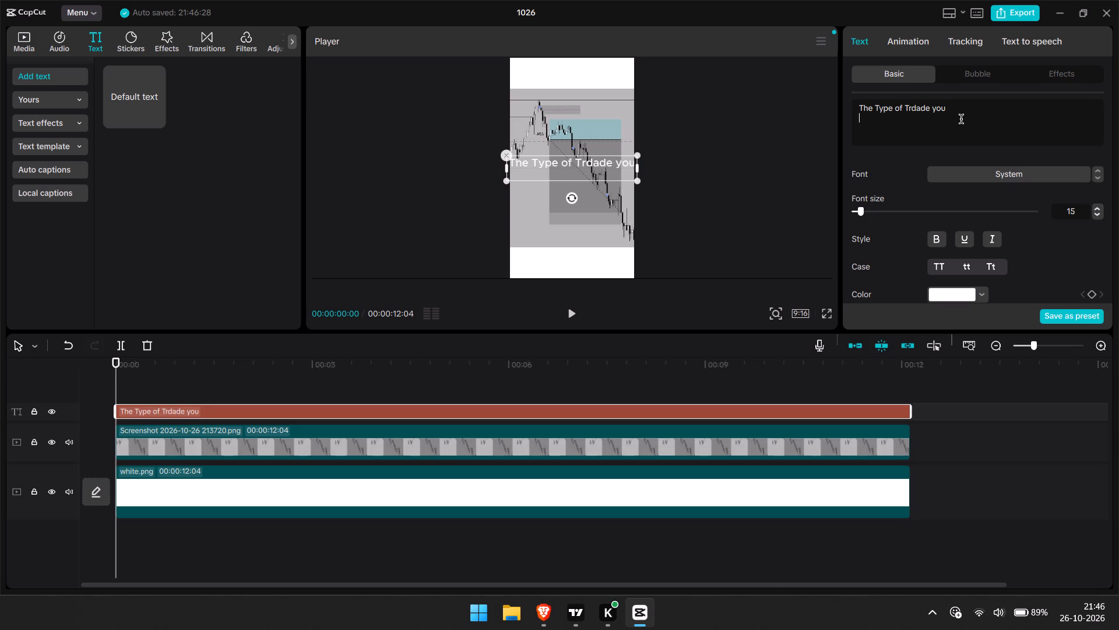
# Add "capture when you finally" as the caption's second line and "under stand the" as its third.
pyautogui.write('ca')
pyautogui.write('pture when')
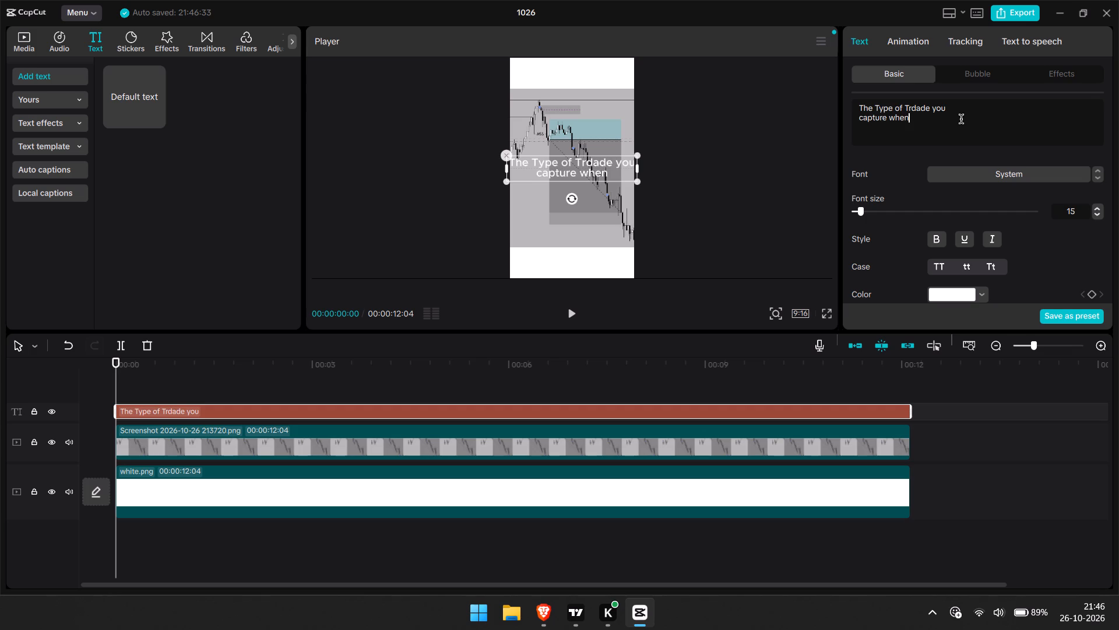
pyautogui.press('space')
pyautogui.write('you fu')
pyautogui.press('BackSpace')
pyautogui.write('inally')
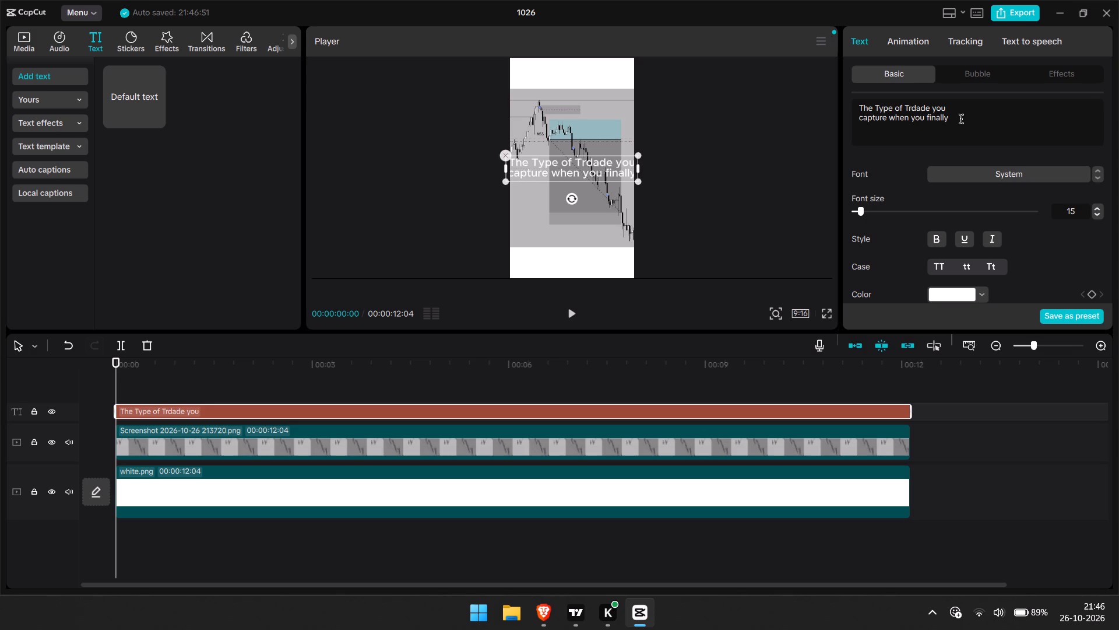
pyautogui.press('Return')
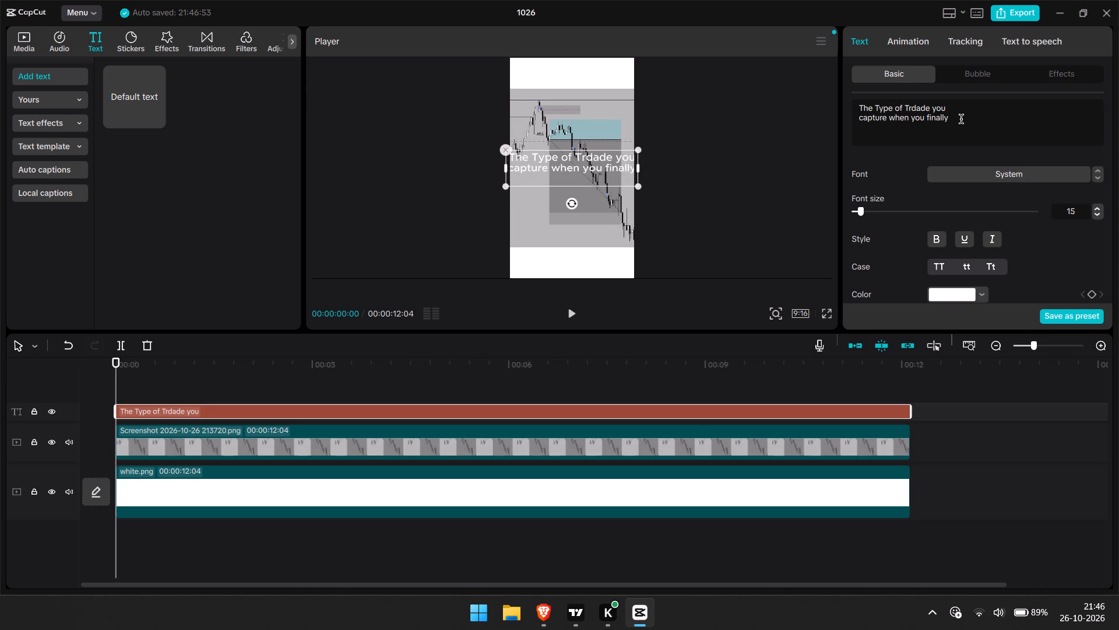
pyautogui.write('under stand the')
pyautogui.press('space')
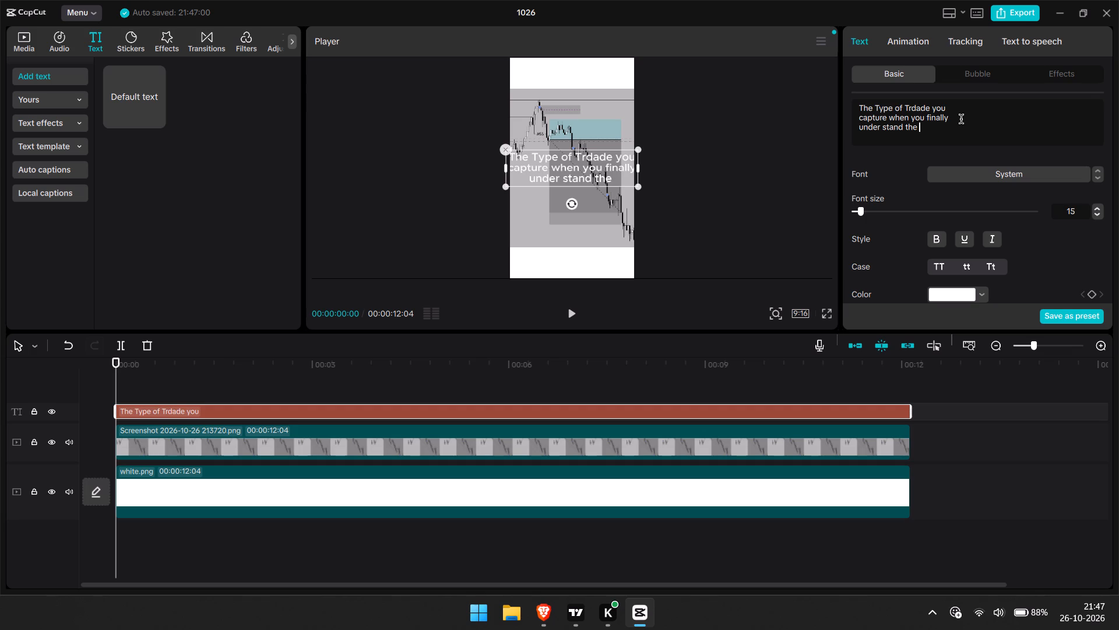
# Remove the space inside "under stand" in the caption's third line so it reads "understand the".
pyautogui.press('Left')
pyautogui.press('Left')
pyautogui.press('Left')
pyautogui.press('Left')
pyautogui.press('Left')
pyautogui.press('Left')
pyautogui.press('Left')
pyautogui.press('Left')
pyautogui.press('Left')
pyautogui.press('Left')
pyautogui.press('BackSpace')
pyautogui.press('Right')
pyautogui.press('Right')
pyautogui.press('Right')
pyautogui.press('Right')
pyautogui.press('Right')
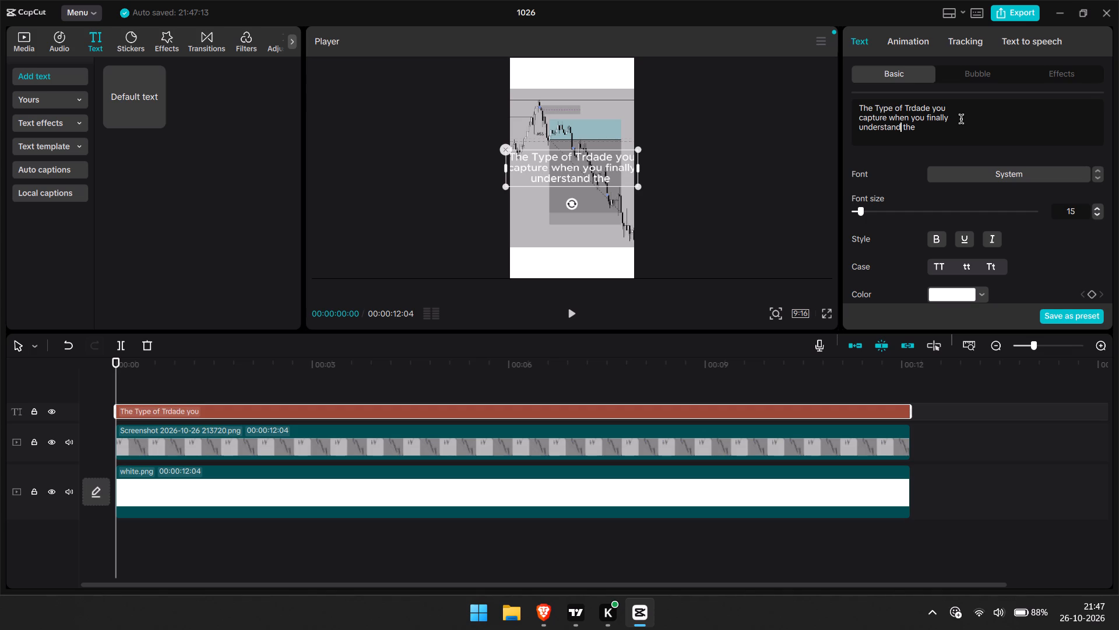
pyautogui.press('Right')
pyautogui.press('Right')
pyautogui.press('Right')
pyautogui.press('Right')
# Append "Risk management" to the end of the caption's third line.
pyautogui.press('space')
pyautogui.write('Risk management')
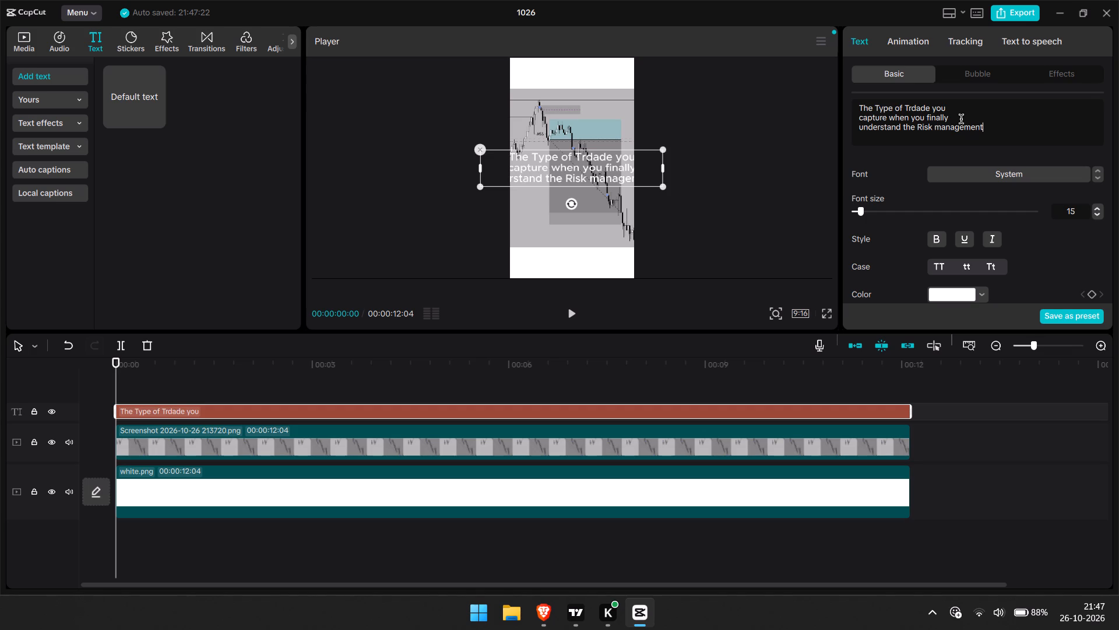
# Retype the end of the caption's third line so that it reads "understand the Ris Management".
pyautogui.press('BackSpace')
pyautogui.press('BackSpace')
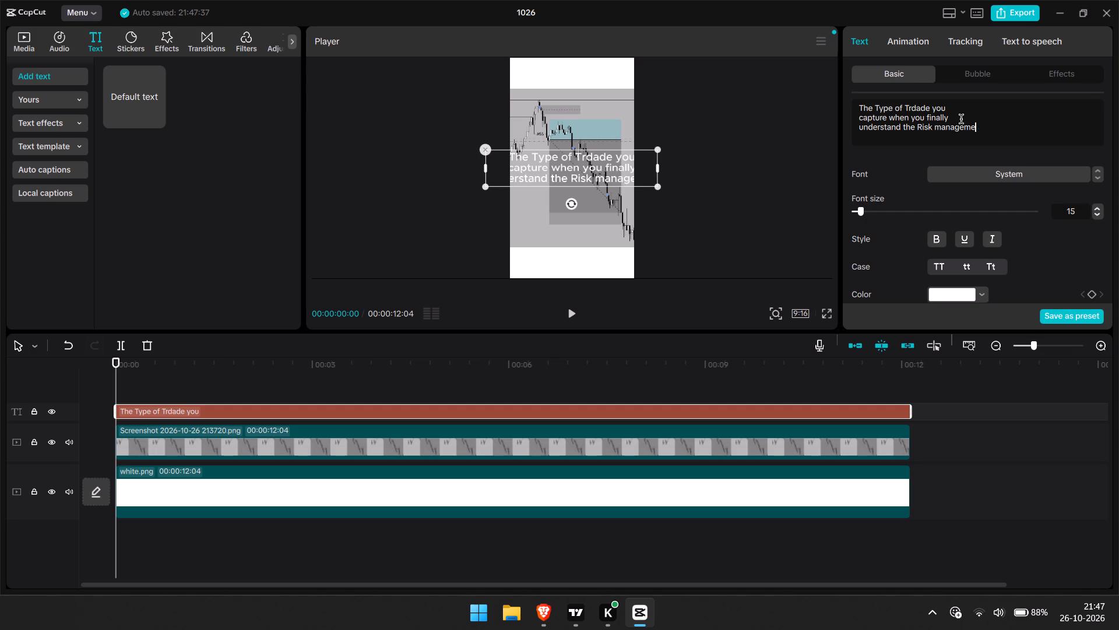
pyautogui.press('BackSpace')
pyautogui.press('BackSpace')
pyautogui.press('BackSpace')
pyautogui.press('BackSpace')
pyautogui.press('BackSpace')
pyautogui.press('BackSpace')
pyautogui.press('BackSpace')
pyautogui.press('BackSpace')
pyautogui.press('BackSpace')
pyautogui.press('BackSpace')
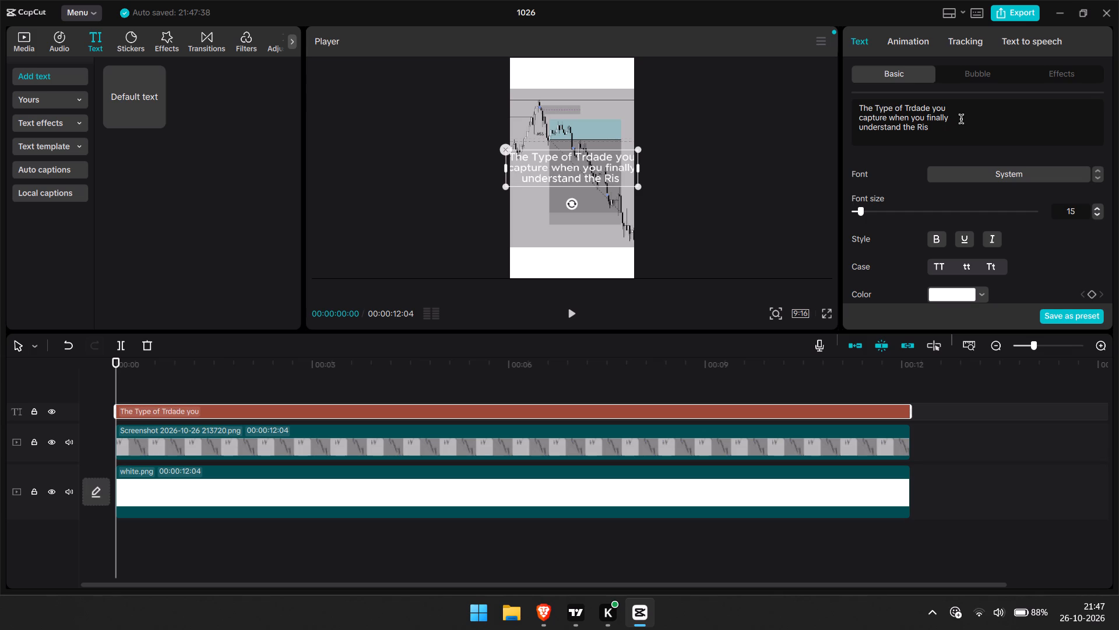
pyautogui.press('space')
pyautogui.write('Management')
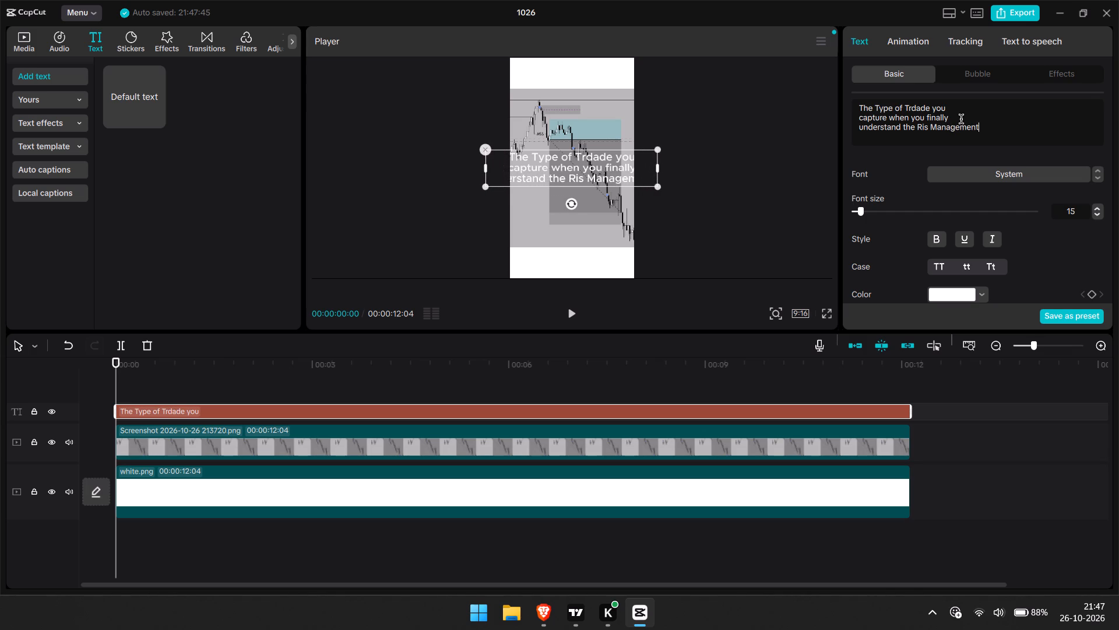
# Add "and Market direction" as the caption's fourth line.
pyautogui.press('space')
pyautogui.press('Return')
pyautogui.write('and')
pyautogui.press('space')
pyautogui.write('Market')
pyautogui.press('space')
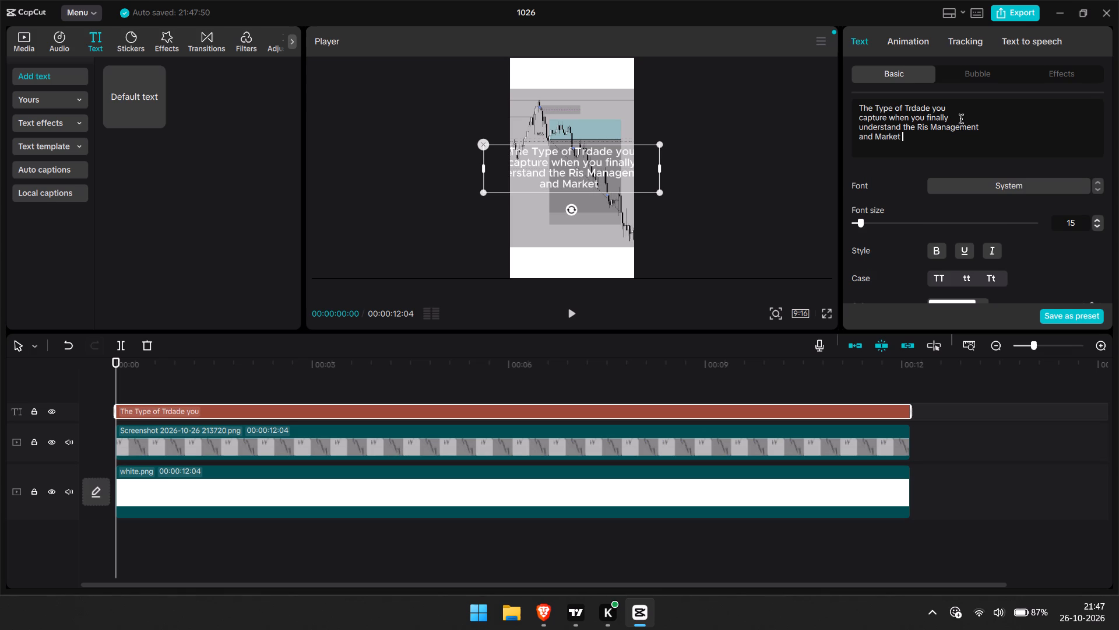
pyautogui.write('direction')
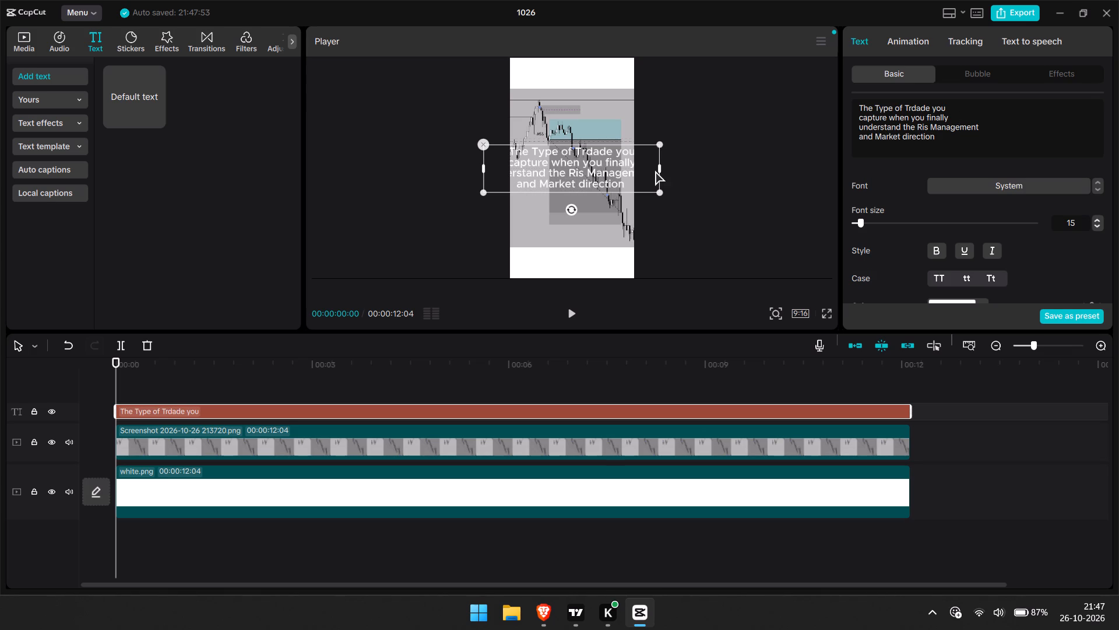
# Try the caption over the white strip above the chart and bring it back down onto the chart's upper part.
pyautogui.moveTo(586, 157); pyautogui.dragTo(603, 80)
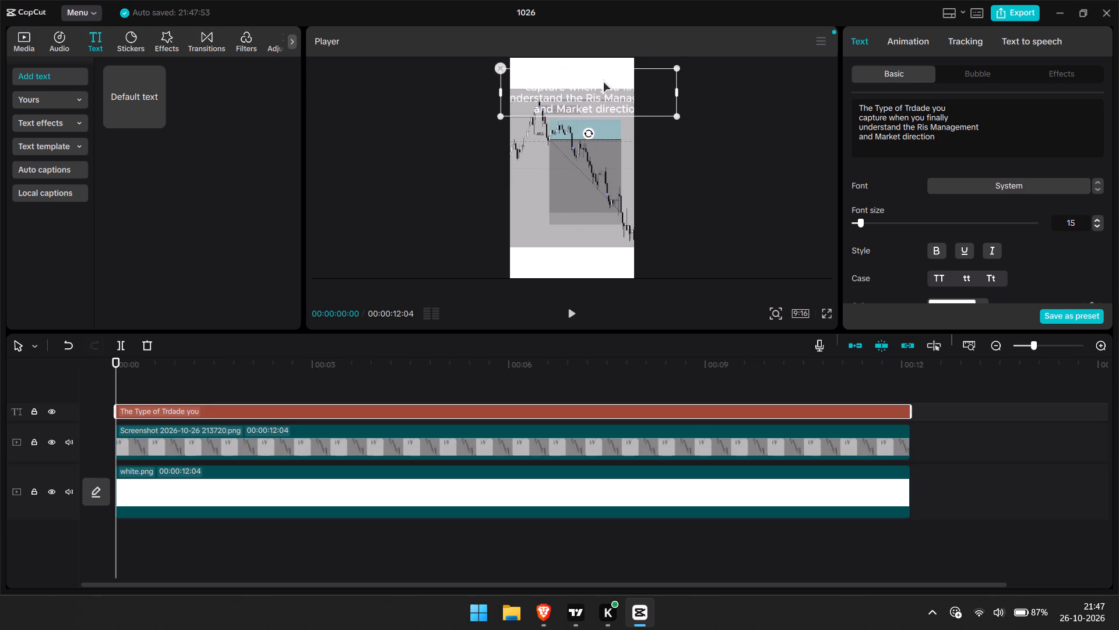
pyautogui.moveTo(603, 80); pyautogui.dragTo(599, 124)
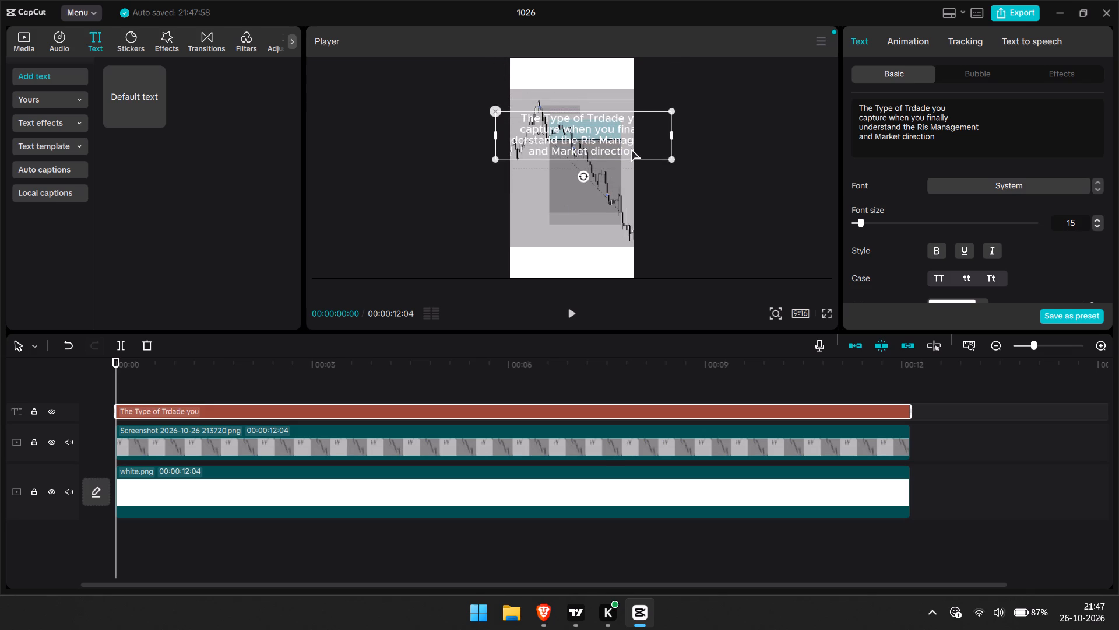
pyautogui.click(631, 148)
# Set the colour of the whole four-line caption text to black (000000).
pyautogui.moveTo(952, 143); pyautogui.dragTo(890, 141)
pyautogui.moveTo(890, 141); pyautogui.dragTo(851, 97)
pyautogui.click(963, 305)
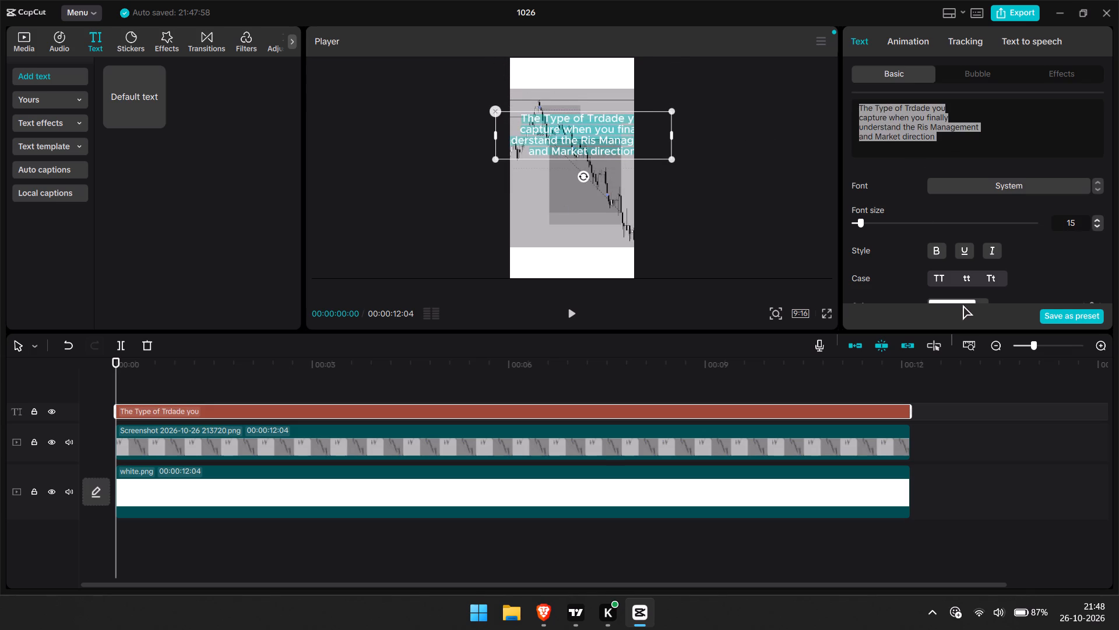
pyautogui.click(975, 299)
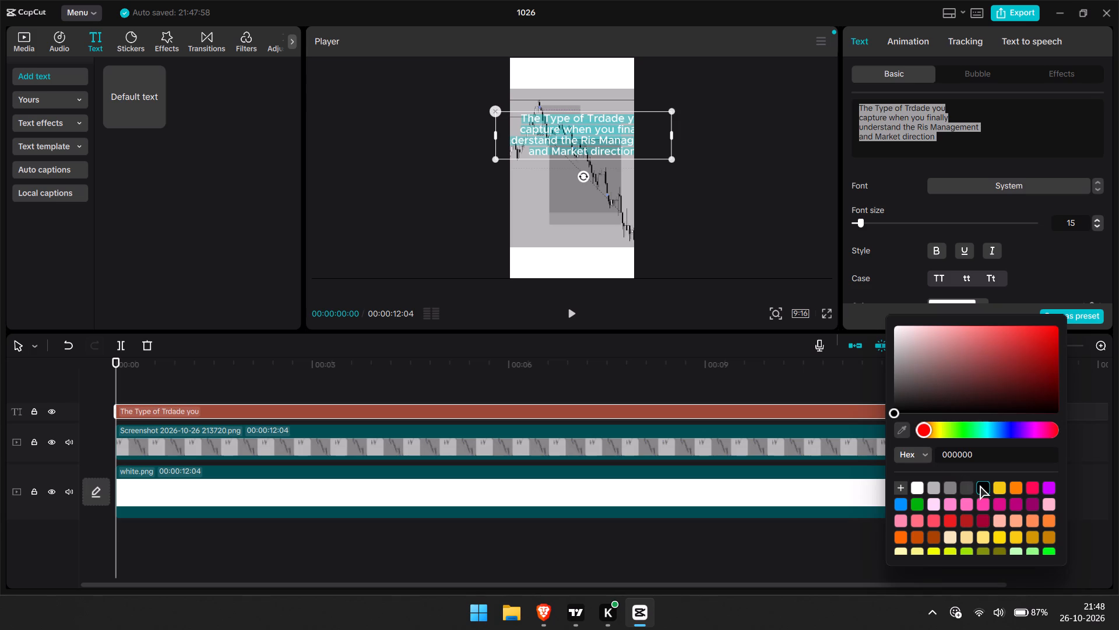
pyautogui.click(984, 488)
pyautogui.click(965, 488)
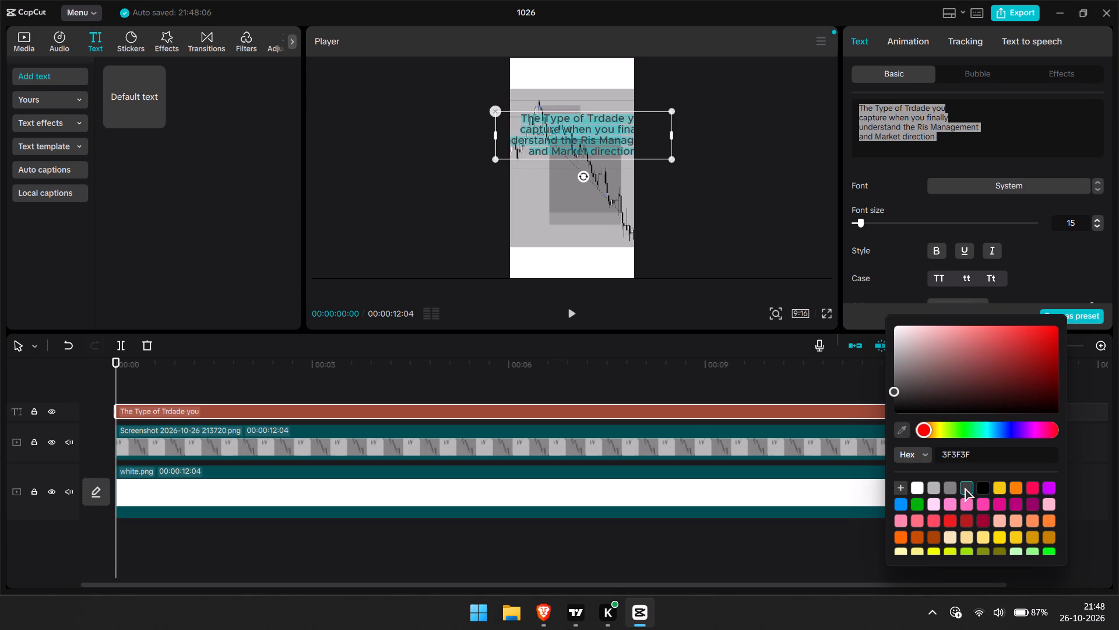
pyautogui.click(982, 487)
pyautogui.click(1034, 243)
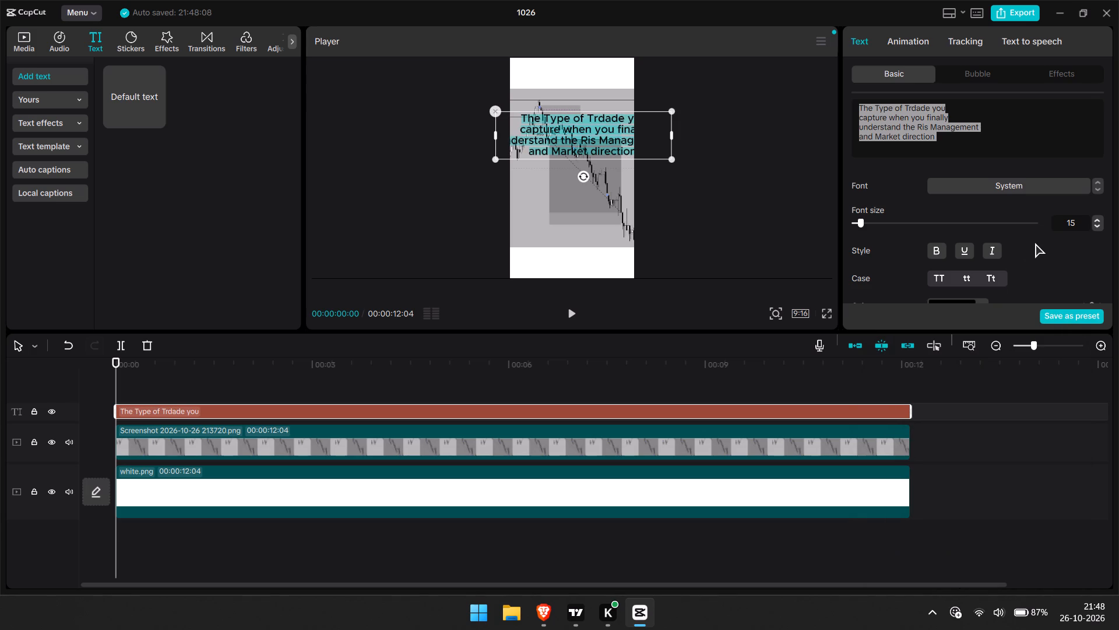
pyautogui.click(980, 132)
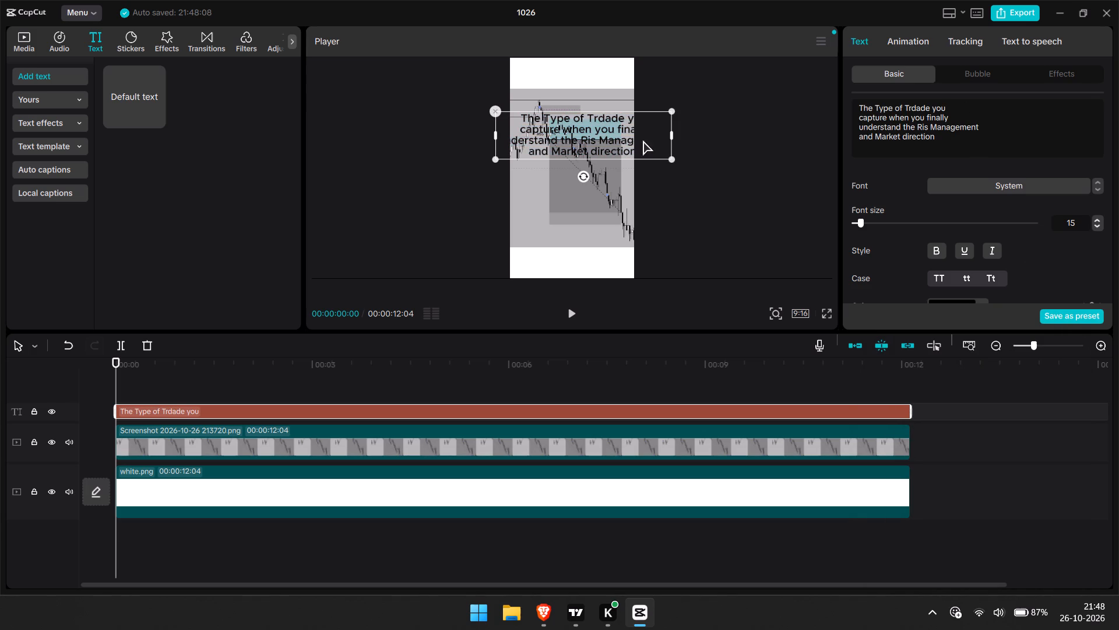
# Move the caption into the white strip above the chart and shrink it to fit within the frame's width.
pyautogui.moveTo(613, 134); pyautogui.dragTo(608, 82)
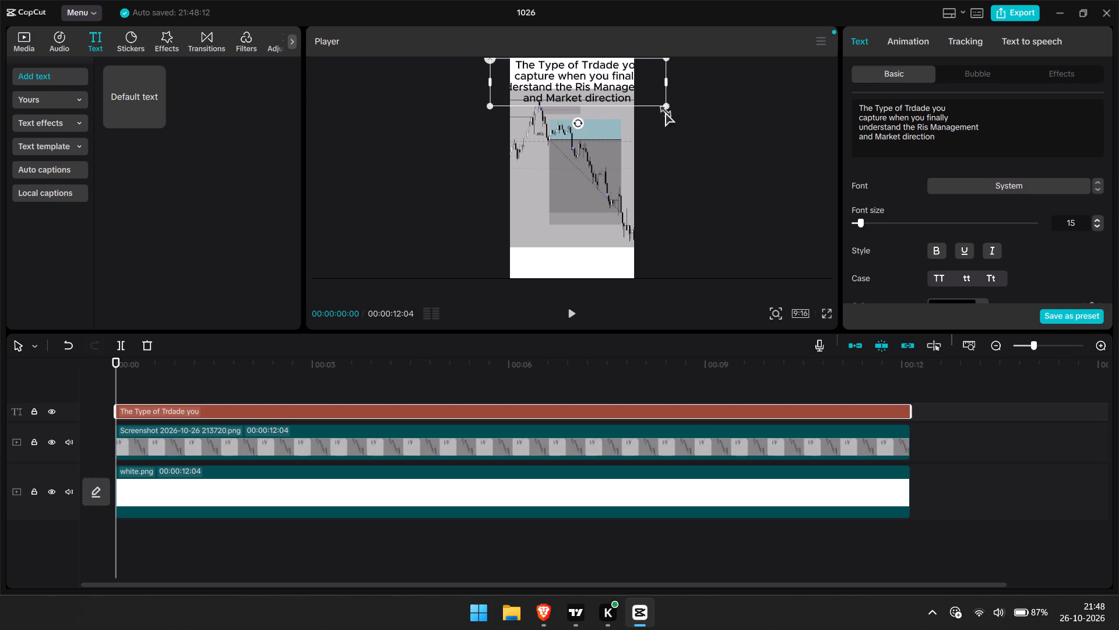
pyautogui.moveTo(666, 105); pyautogui.dragTo(648, 97)
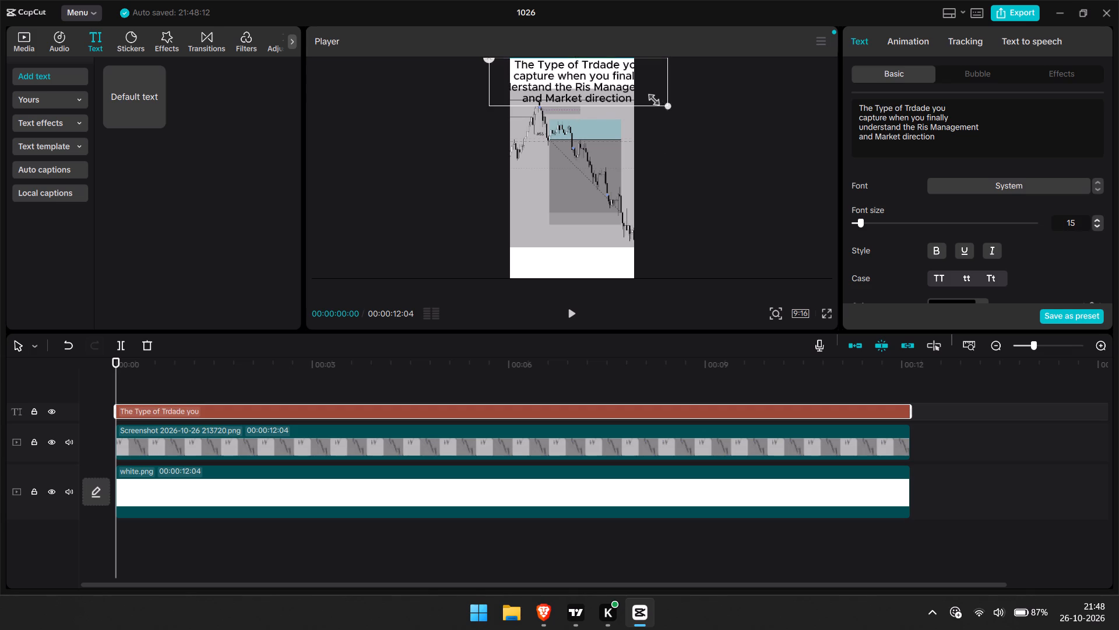
pyautogui.moveTo(648, 97); pyautogui.dragTo(624, 89)
pyautogui.moveTo(590, 76); pyautogui.dragTo(581, 69)
pyautogui.click(674, 173)
# Shift the chart screenshot lower in the frame, leaving a taller white strip above and a narrow one below.
pyautogui.click(593, 167)
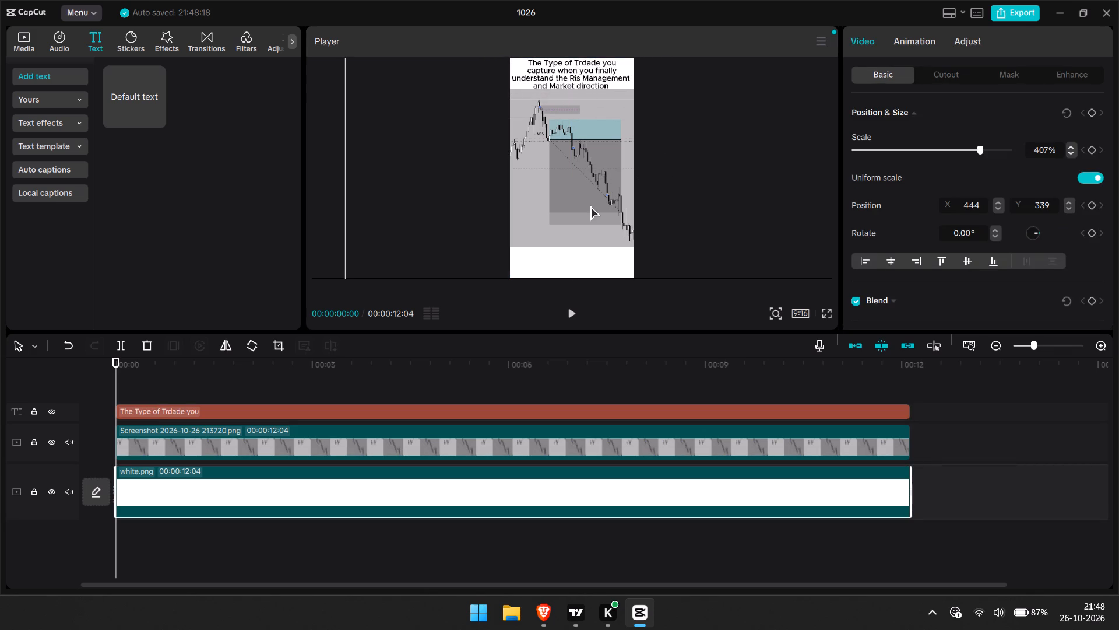
pyautogui.click(589, 239)
pyautogui.click(513, 446)
pyautogui.click(592, 112)
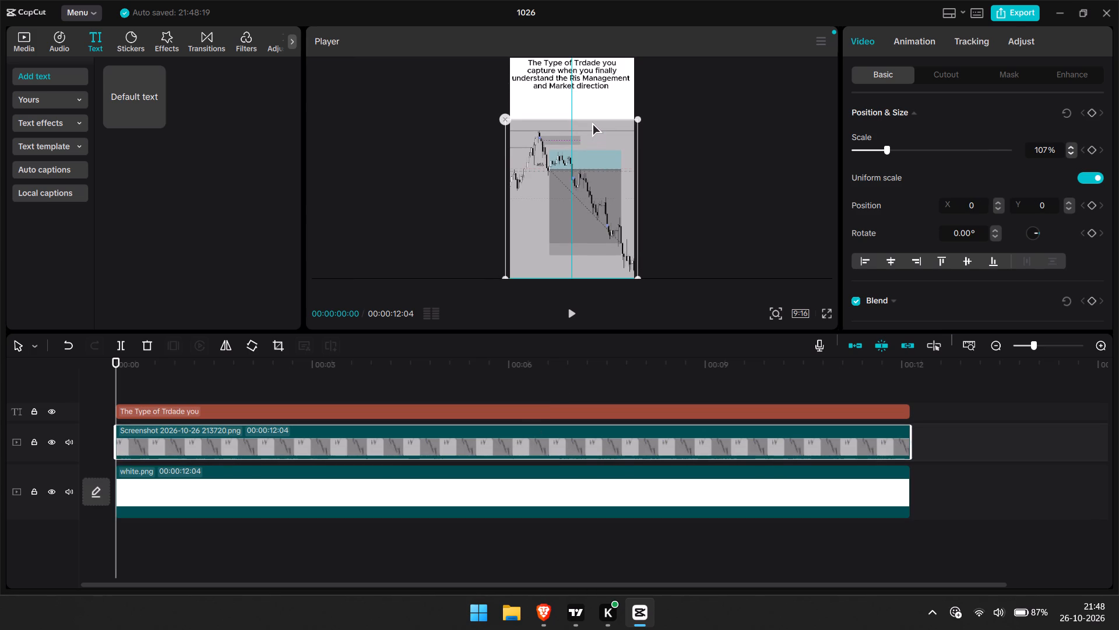
pyautogui.moveTo(598, 188); pyautogui.dragTo(598, 163)
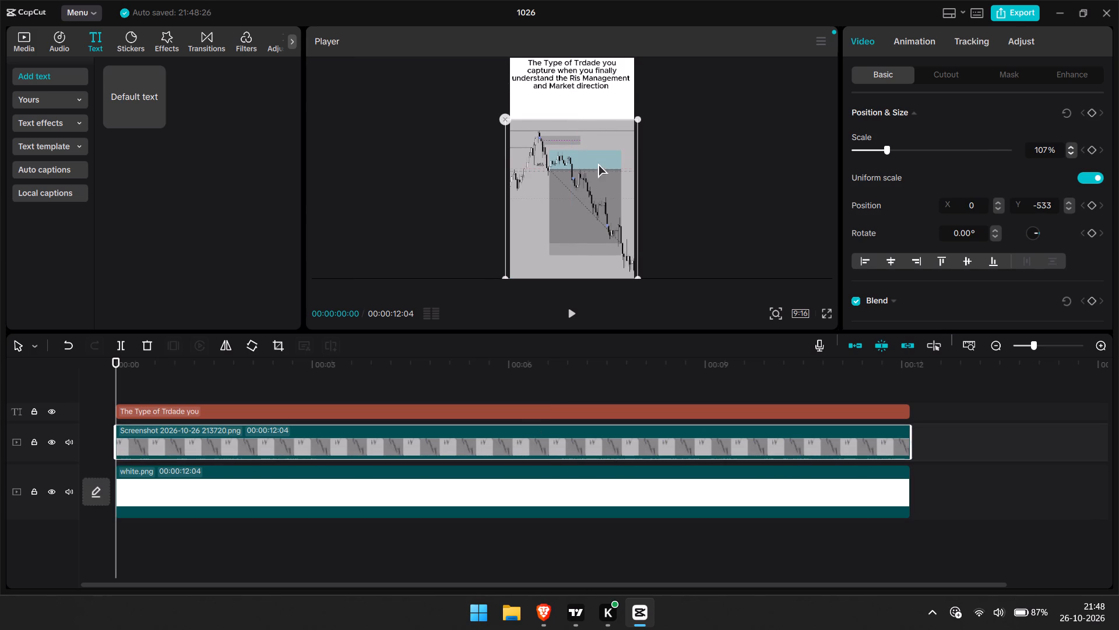
pyautogui.moveTo(598, 163); pyautogui.dragTo(594, 167)
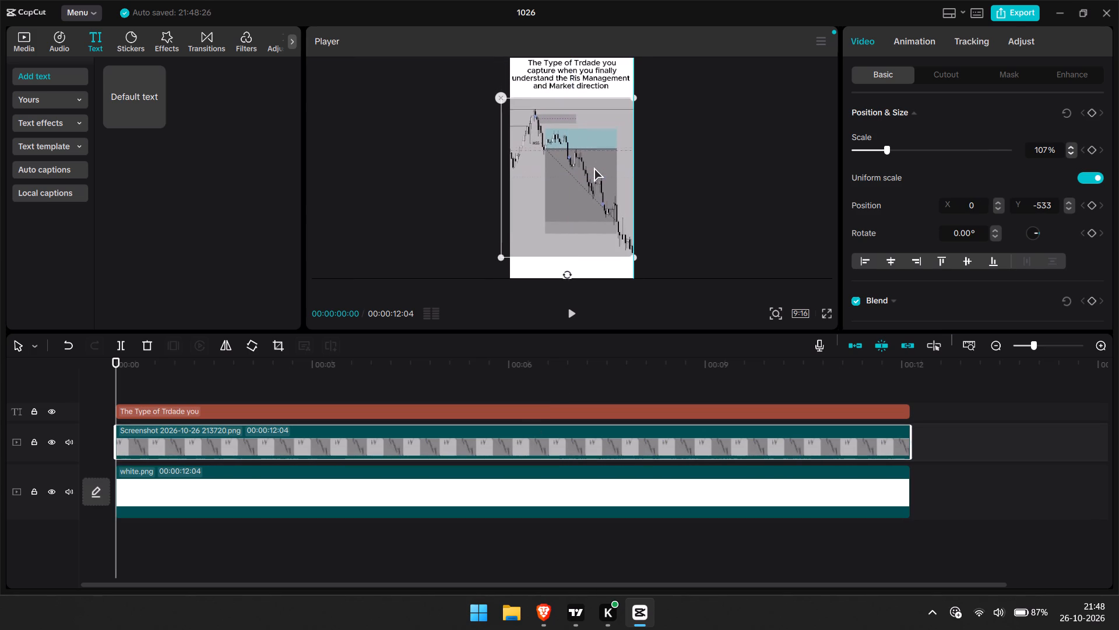
pyautogui.moveTo(594, 167); pyautogui.dragTo(594, 177)
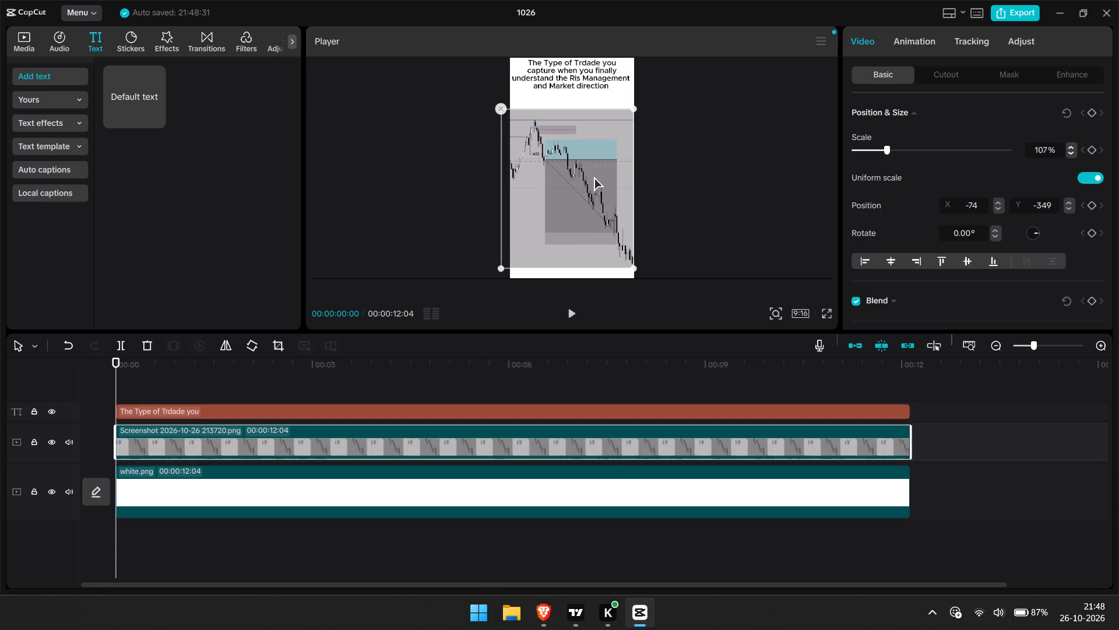
# Move the caption down, centred, to sit just above the chart's top edge, and check it in a full-screen preview.
pyautogui.click(676, 160)
pyautogui.click(594, 79)
pyautogui.click(592, 76)
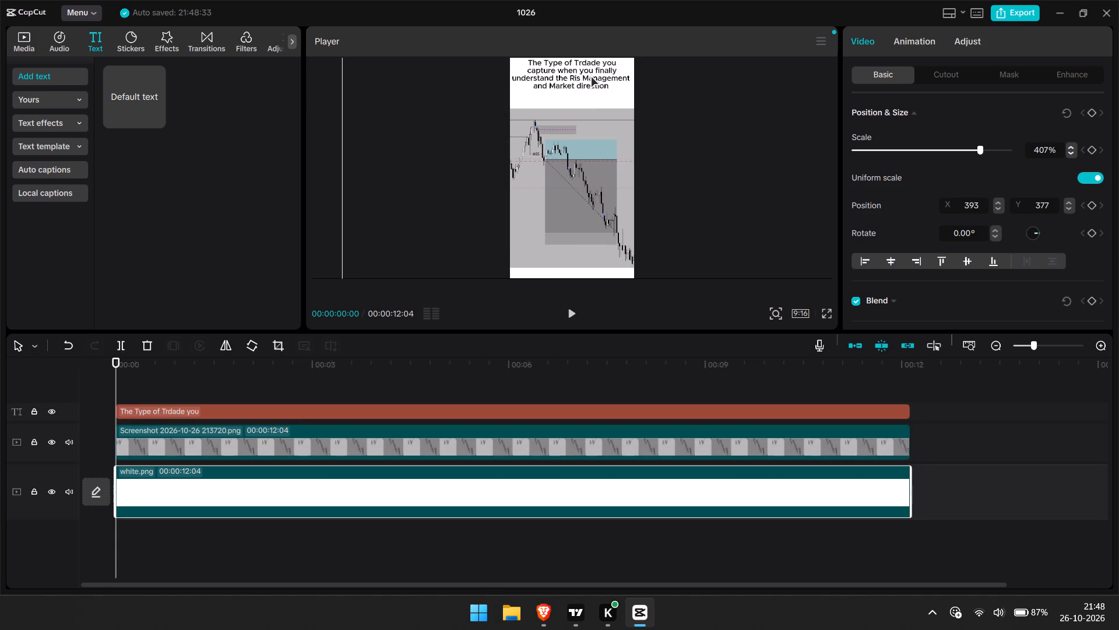
pyautogui.click(743, 410)
pyautogui.moveTo(589, 73); pyautogui.dragTo(590, 90)
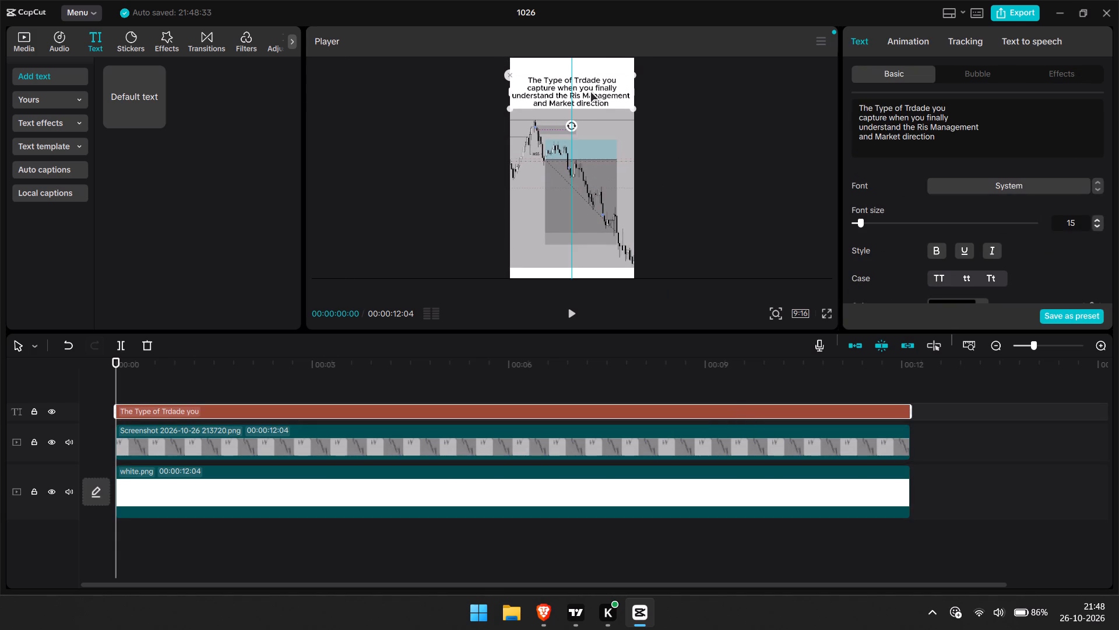
pyautogui.moveTo(590, 90); pyautogui.dragTo(590, 91)
pyautogui.click(828, 314)
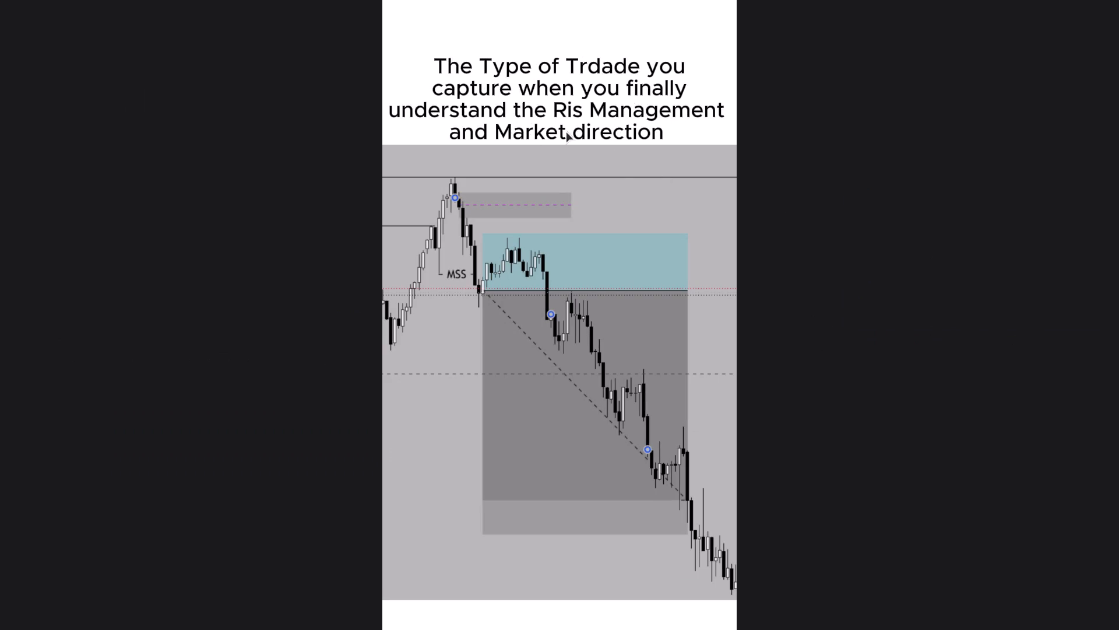
pyautogui.press('Escape')
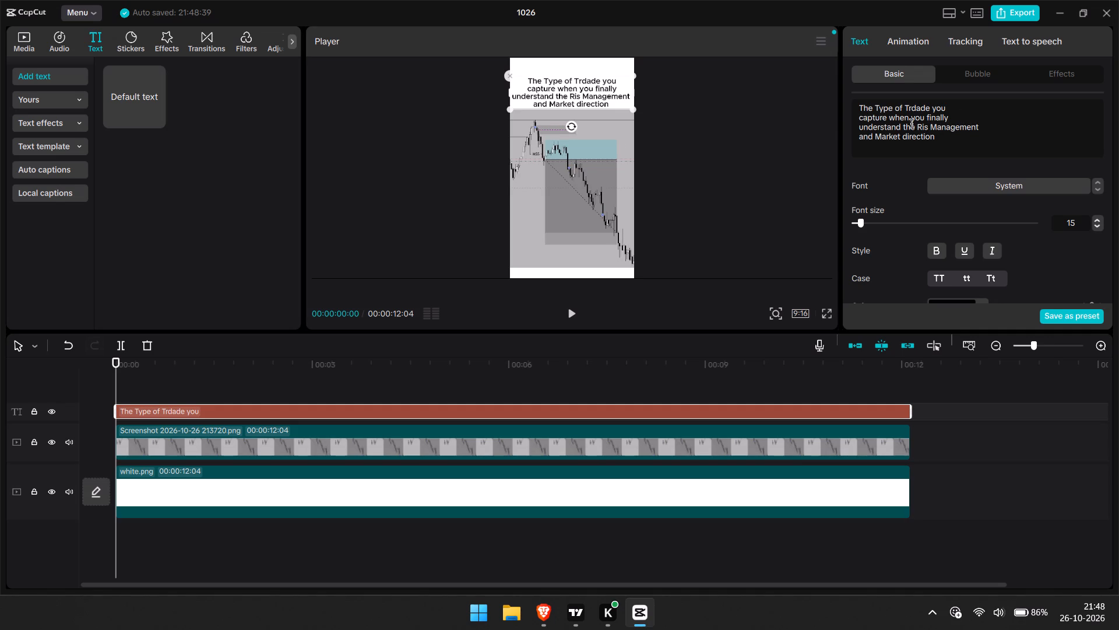
# Reflow the caption's opening so that "capture" ends the first line, reading "The Type of Trdade you capture".
pyautogui.click(860, 120)
pyautogui.press('BackSpace')
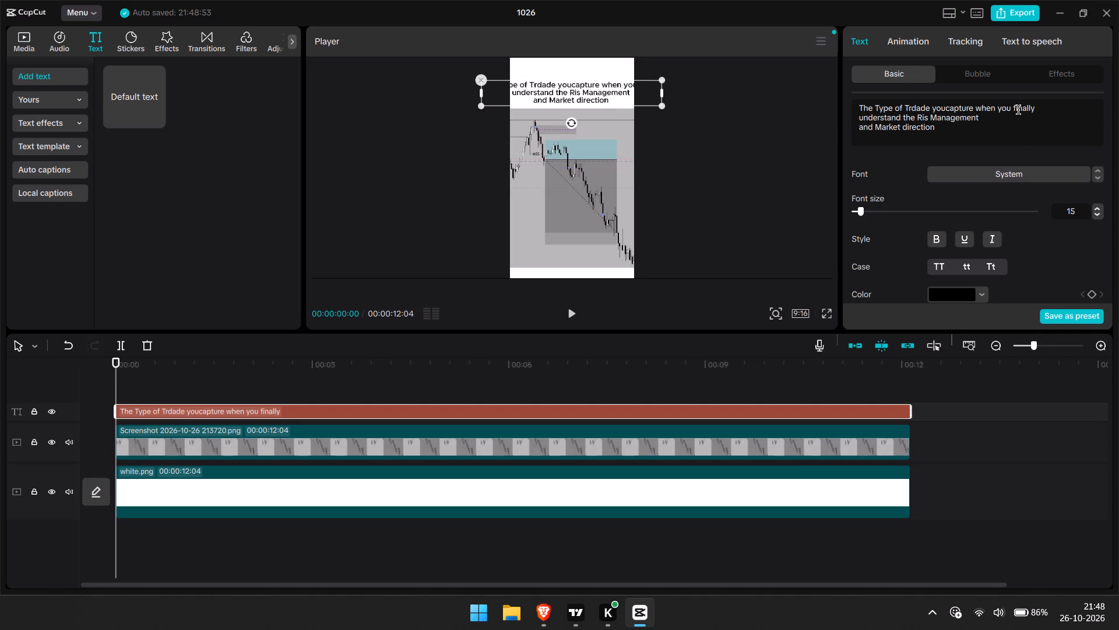
pyautogui.click(979, 110)
pyautogui.click(946, 113)
pyautogui.press('Left')
pyautogui.press('Left')
pyautogui.press('Left')
pyautogui.press('Left')
pyautogui.press('Left')
pyautogui.press('Left')
pyautogui.press('Left')
pyautogui.press('Left')
pyautogui.press('Left')
pyautogui.press('Left')
pyautogui.press('Left')
pyautogui.press('Left')
pyautogui.press('Left')
pyautogui.press('Left')
pyautogui.press('Left')
pyautogui.press('Left')
pyautogui.press('Left')
pyautogui.press('Left')
pyautogui.press('Left')
pyautogui.press('Left')
pyautogui.press('Left')
pyautogui.press('Left')
pyautogui.press('space')
pyautogui.press('Right')
pyautogui.press('Right')
pyautogui.press('Right')
pyautogui.press('Right')
pyautogui.press('Right')
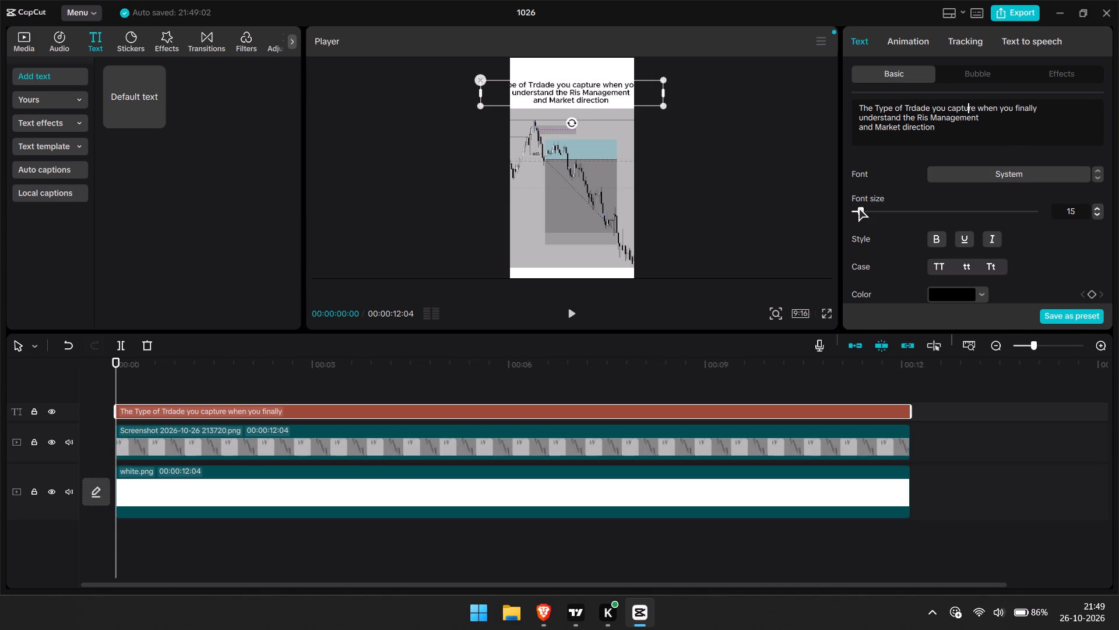
pyautogui.press('Right')
pyautogui.press('Right')
pyautogui.press('Return')
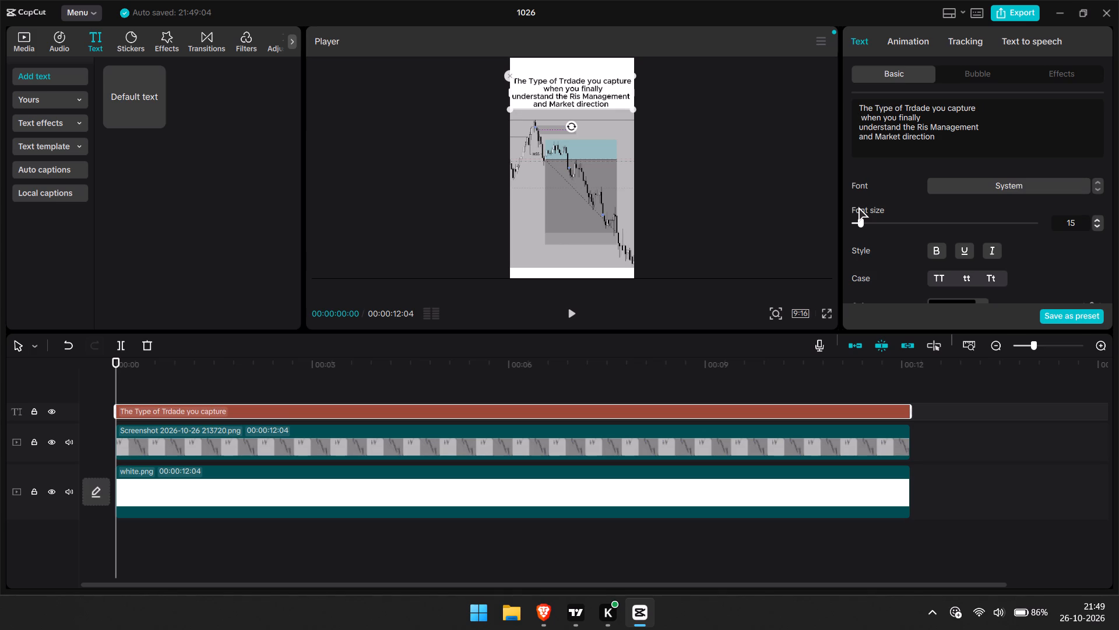
# Bring "understand" up to end the caption's second line, so it reads "when you finally understand".
pyautogui.press('Right')
pyautogui.press('Right')
pyautogui.press('Right')
pyautogui.press('Right')
pyautogui.press('Right')
pyautogui.press('Right')
pyautogui.press('Down')
pyautogui.press('Left')
pyautogui.press('Left')
pyautogui.press('Left')
pyautogui.press('Left')
pyautogui.press('Left')
pyautogui.press('Left')
pyautogui.press('BackSpace')
pyautogui.press('space')
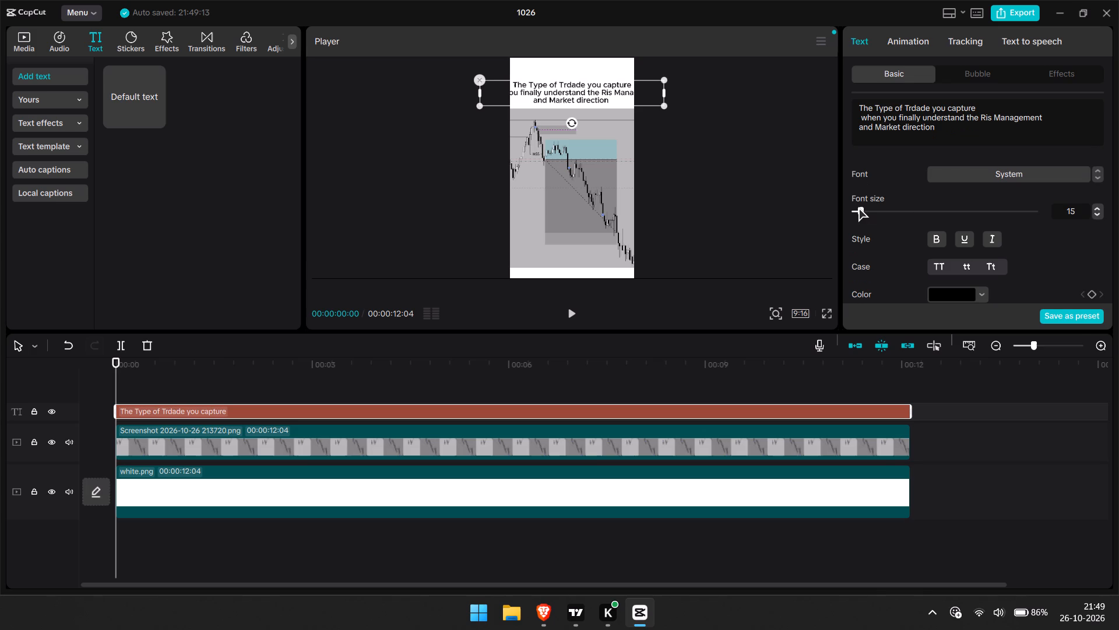
pyautogui.press('Right')
pyautogui.press('Right')
pyautogui.press('Right')
pyautogui.press('Right')
pyautogui.press('Right')
pyautogui.press('Right')
pyautogui.press('Right')
pyautogui.press('Right')
pyautogui.press('Right')
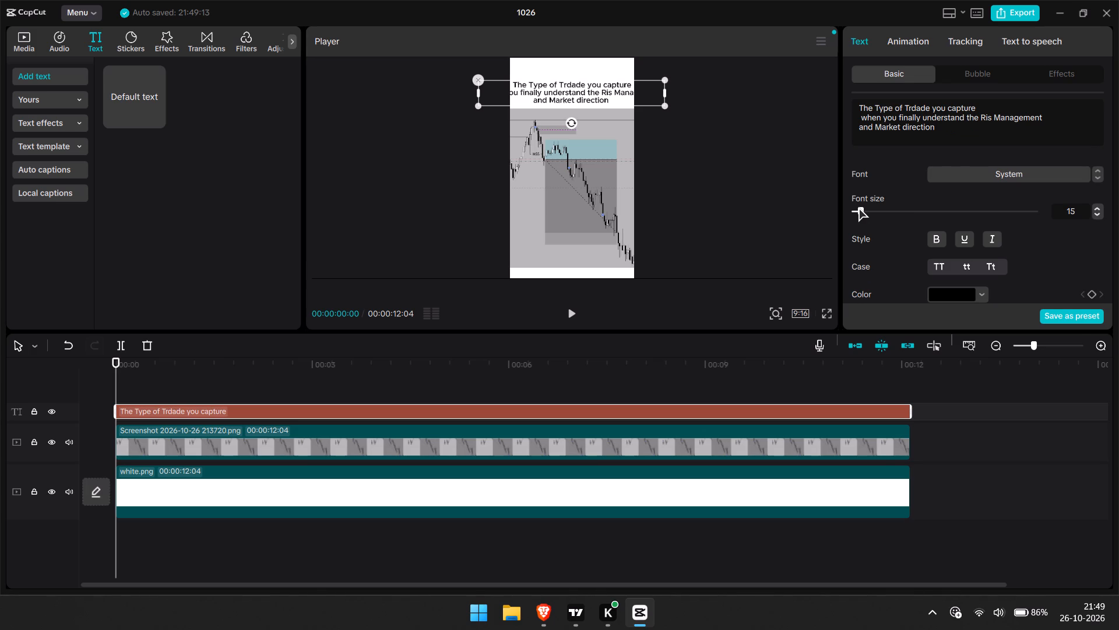
pyautogui.press('Right')
pyautogui.press('Right')
pyautogui.press('Return')
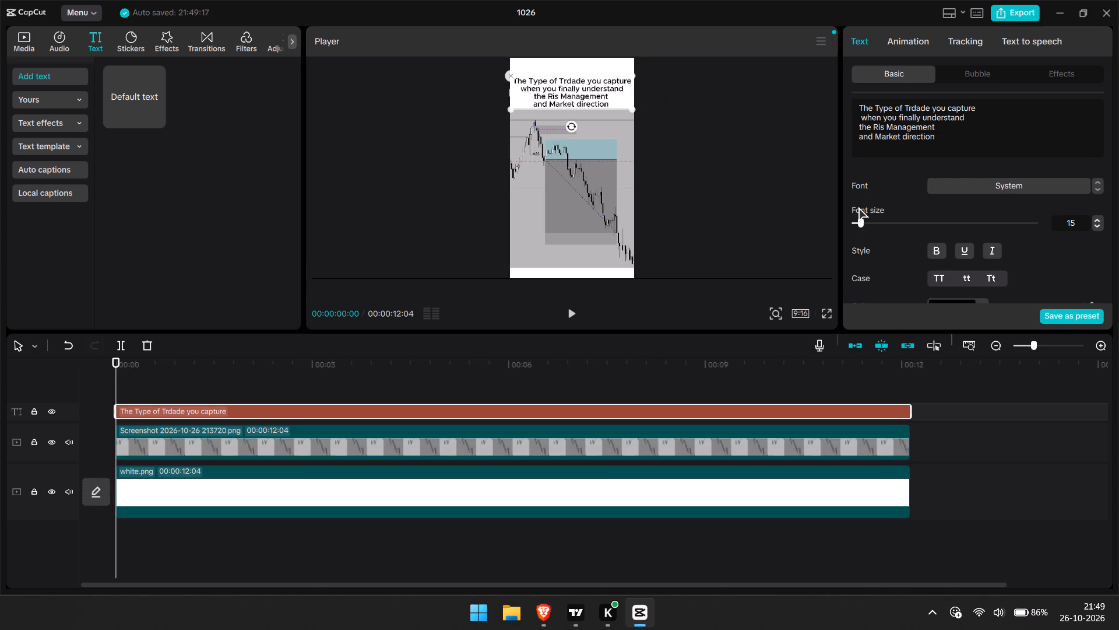
# Correct "Ris" to "Risk" in the caption's third line.
pyautogui.press('Right')
pyautogui.press('Right')
pyautogui.press('Right')
pyautogui.press('Right')
pyautogui.press('Right')
pyautogui.press('Right')
pyautogui.press('Right')
pyautogui.press('k')
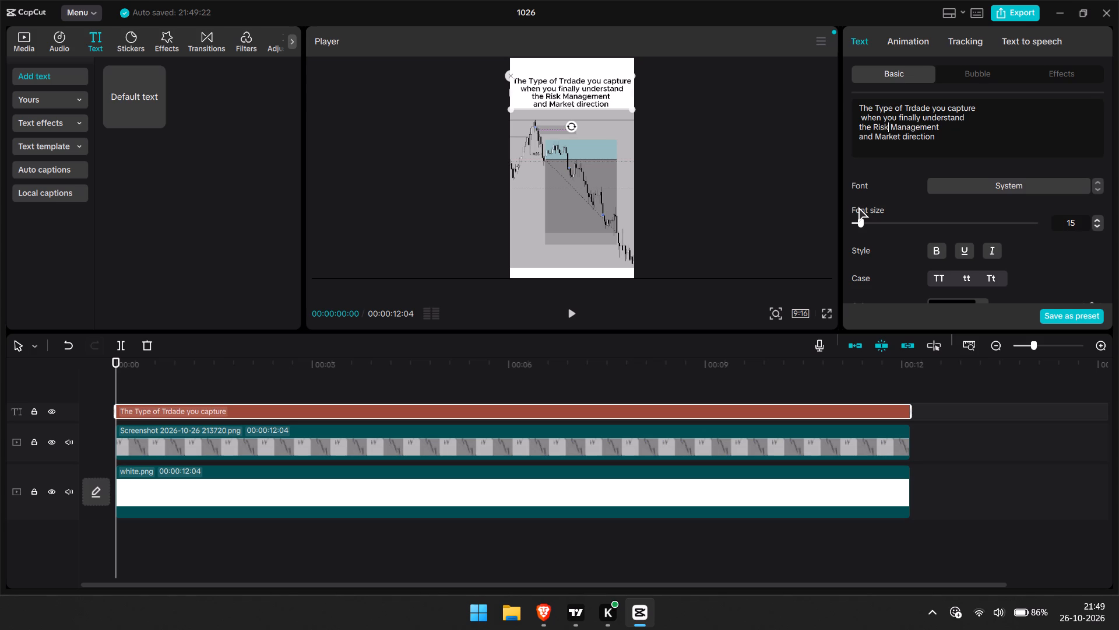
# Move "and" up to the end of the caption's third line, leaving "Market direction" as the fourth.
pyautogui.click(860, 140)
pyautogui.press('BackSpace')
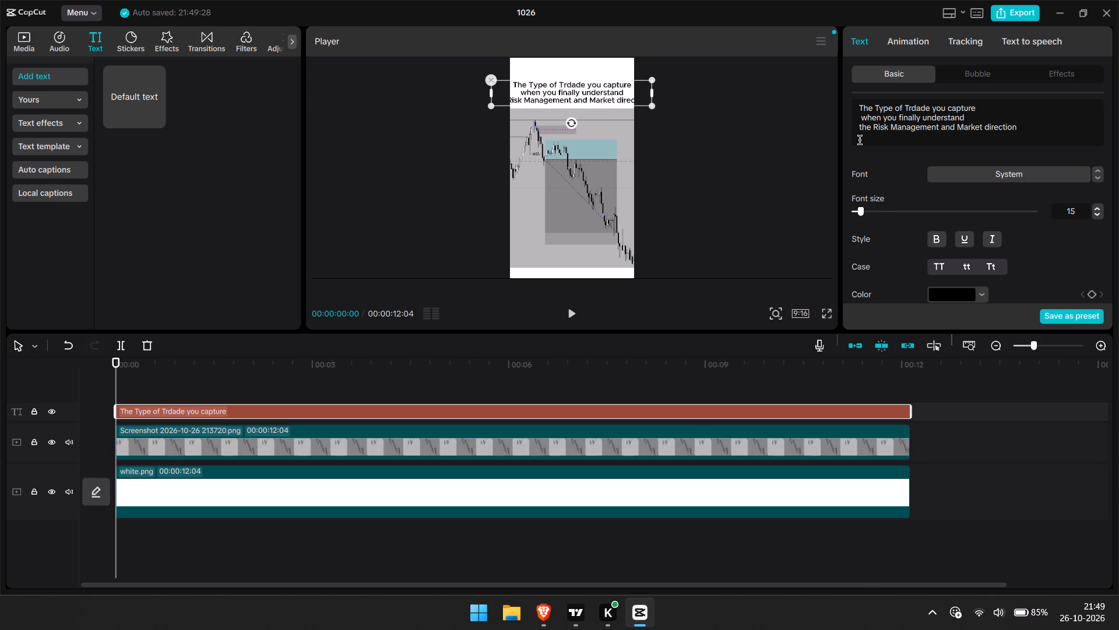
pyautogui.press('Right')
pyautogui.press('Right')
pyautogui.press('Right')
pyautogui.press('Return')
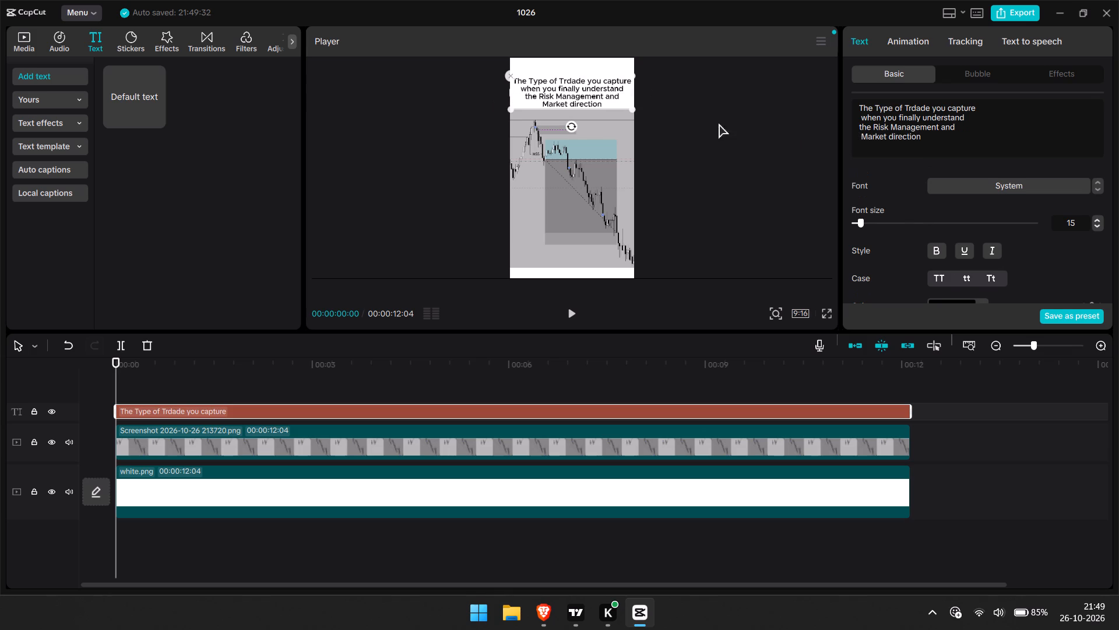
pyautogui.click(694, 122)
# Preview the composition full screen to check the reflowed caption above the chart.
pyautogui.click(820, 308)
pyautogui.click(829, 312)
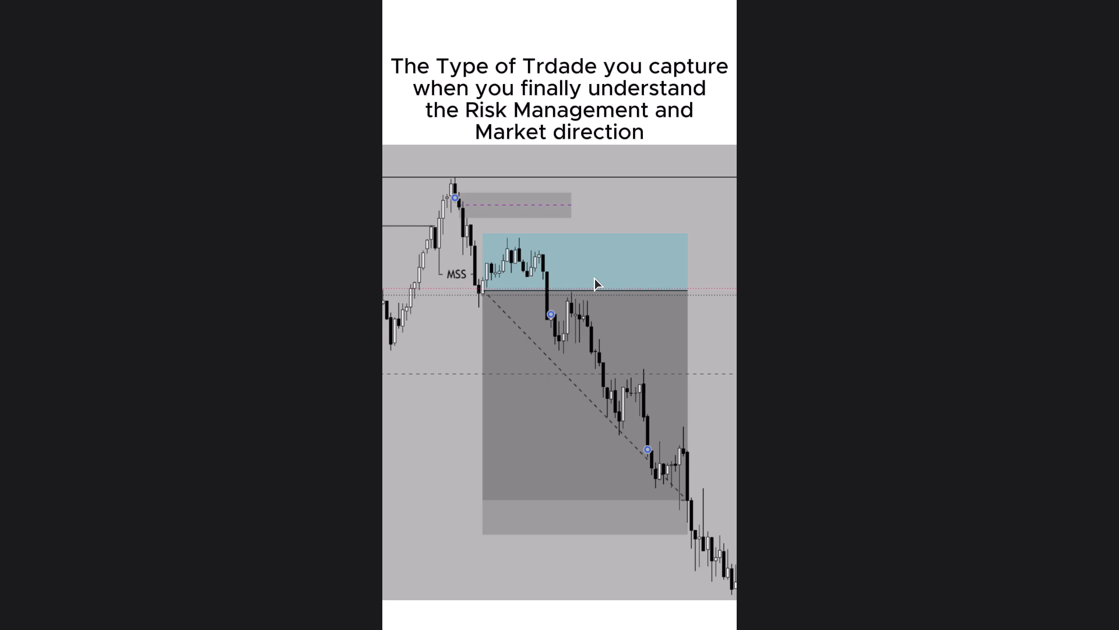
pyautogui.press('Escape')
pyautogui.press('Escape')
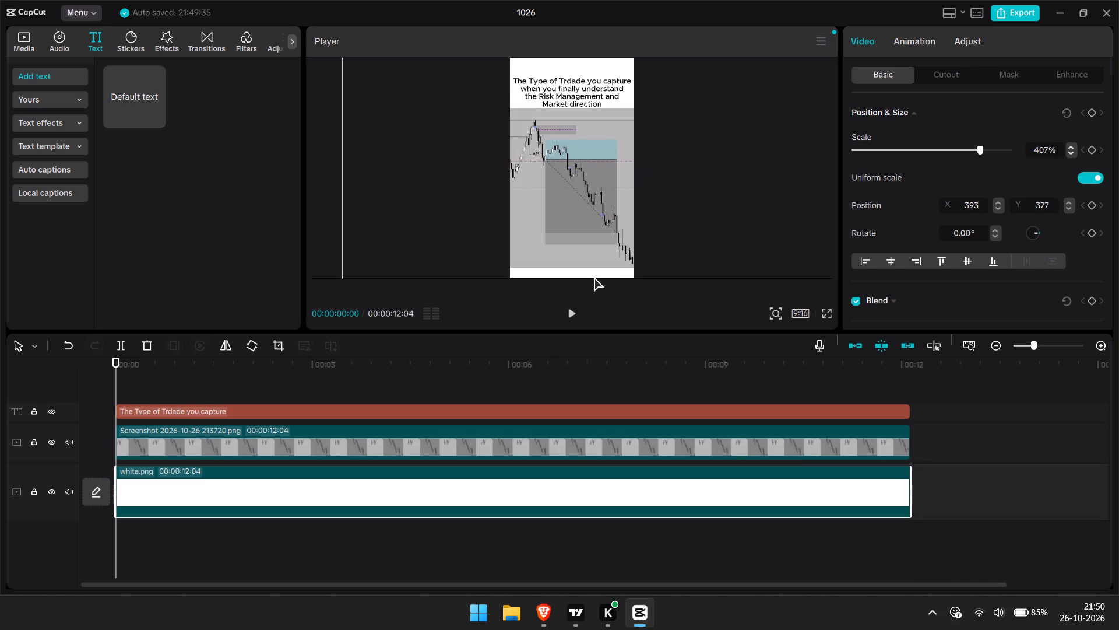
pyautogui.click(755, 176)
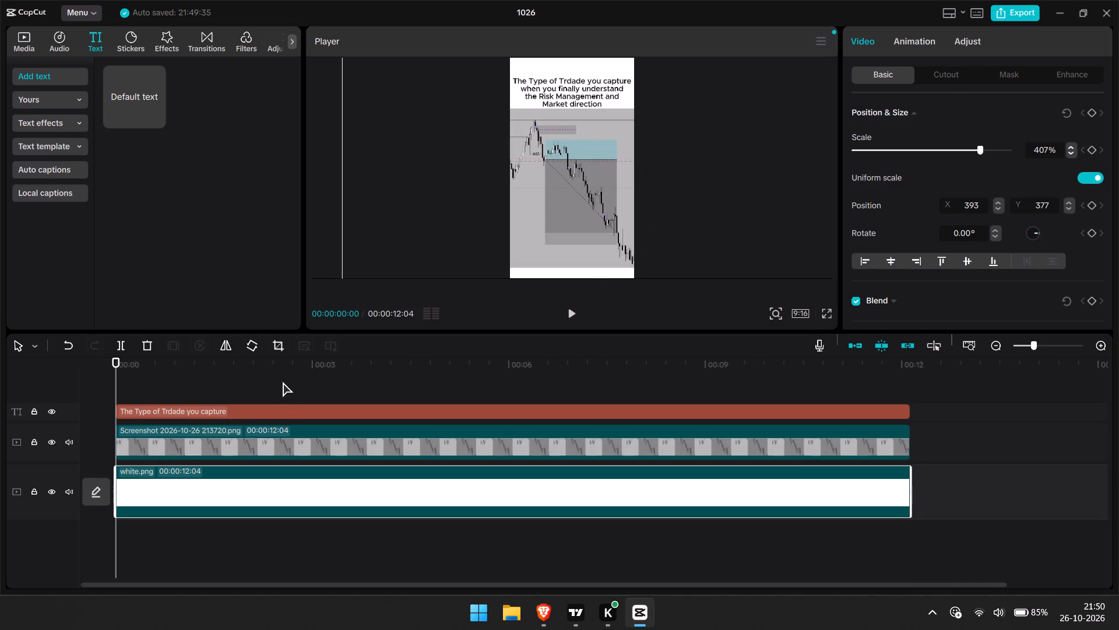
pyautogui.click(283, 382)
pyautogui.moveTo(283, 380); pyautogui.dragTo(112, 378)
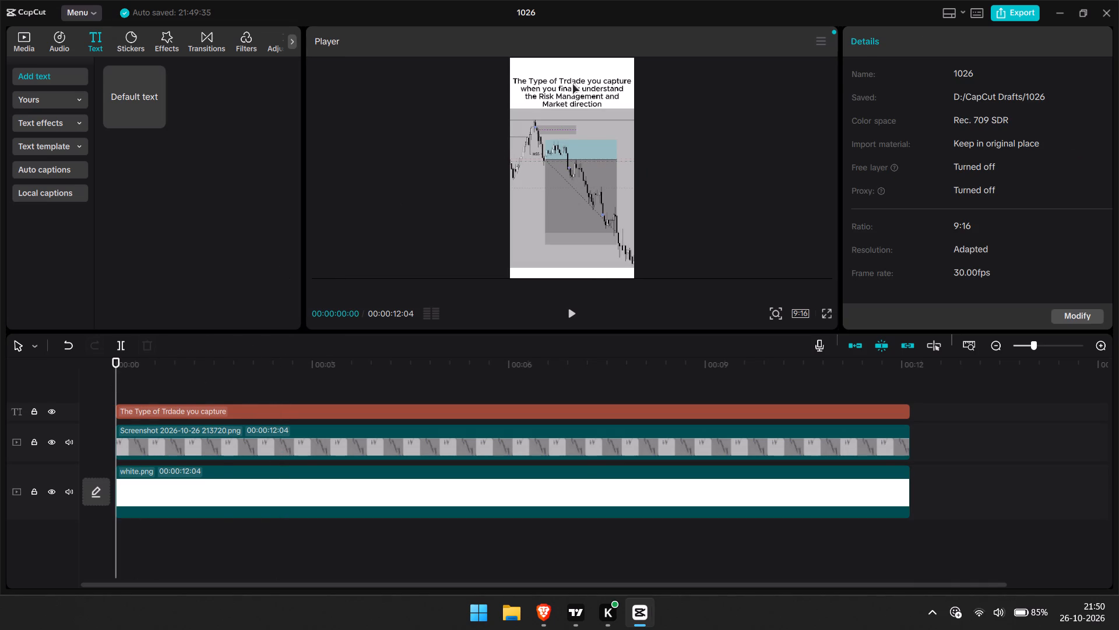
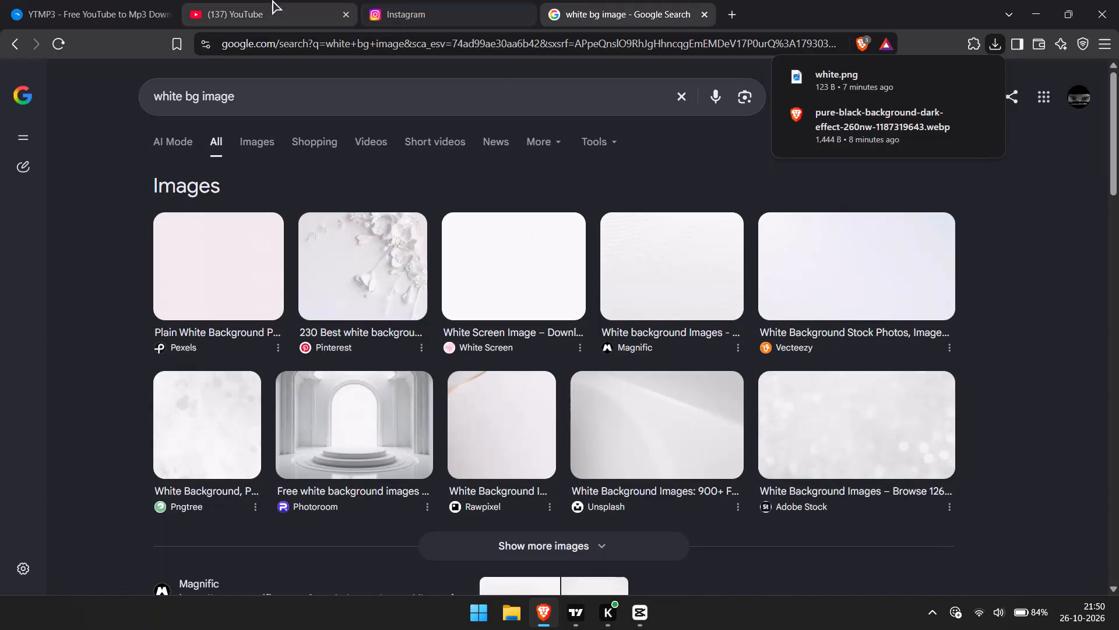
# Browse the YouTube home feed for a track to use as the video's audio, and return to CapCut.
pyautogui.click(259, 0)
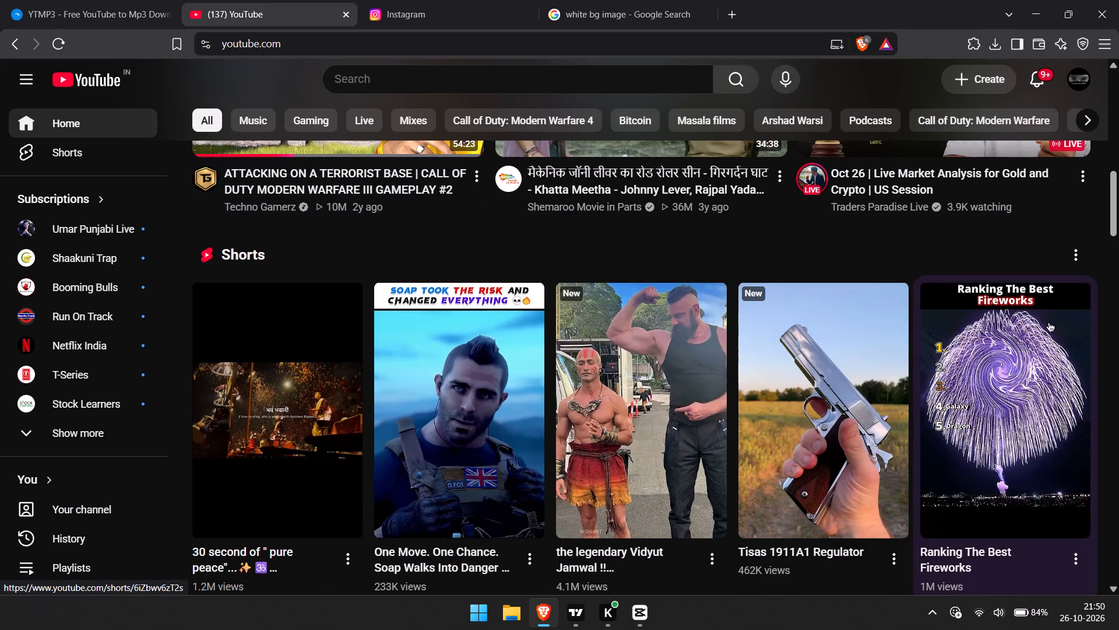
pyautogui.scroll(-4, 1048, 323)
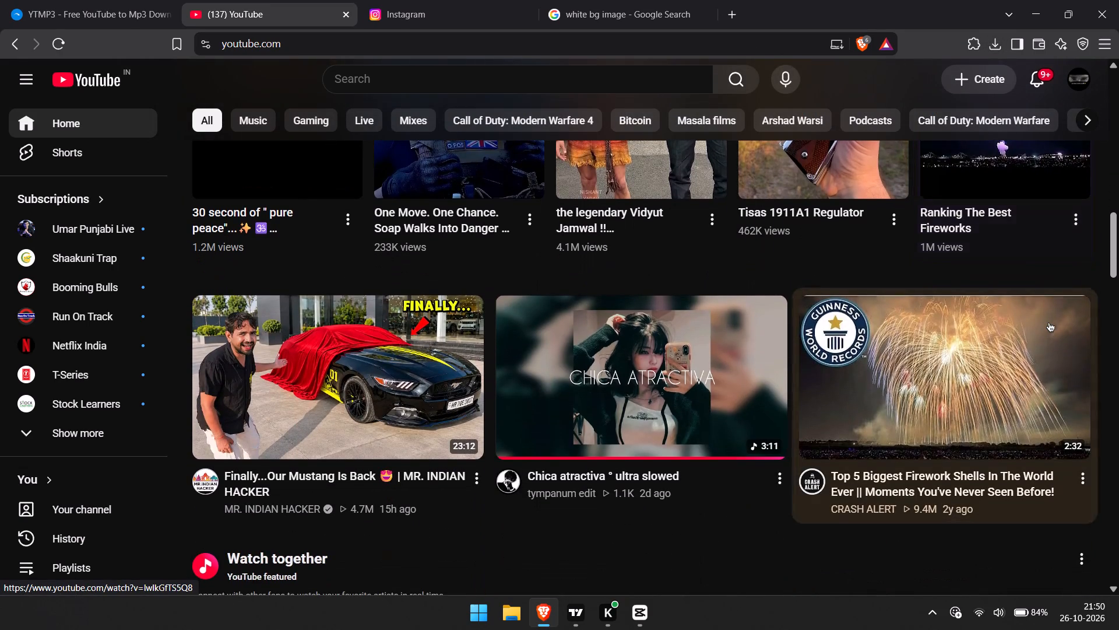
pyautogui.scroll(-2, 1048, 323)
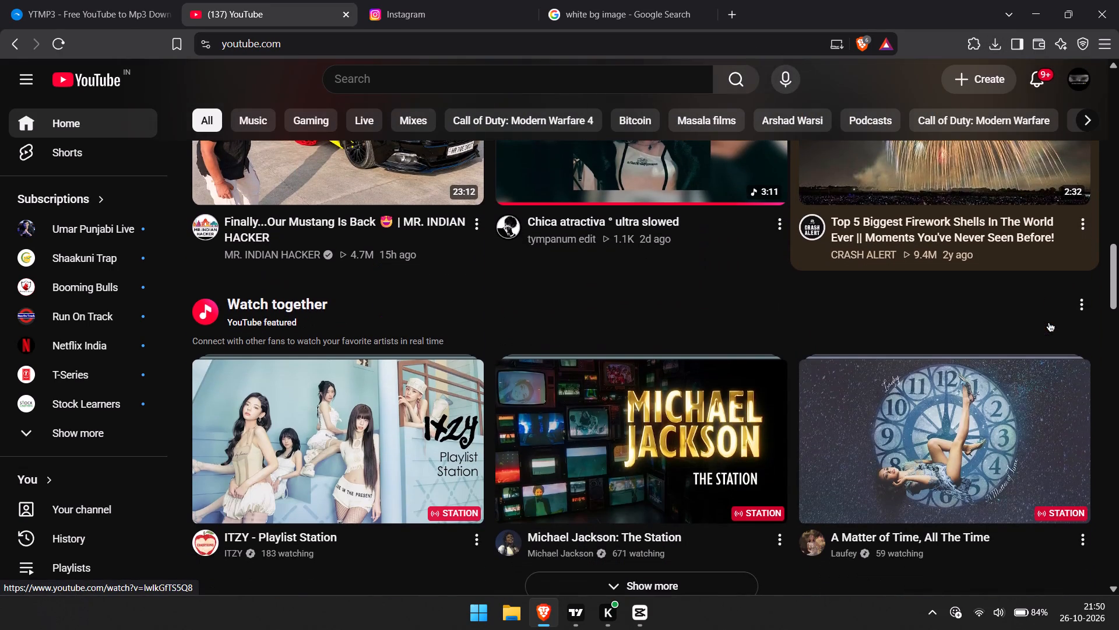
pyautogui.scroll(-5, 1048, 323)
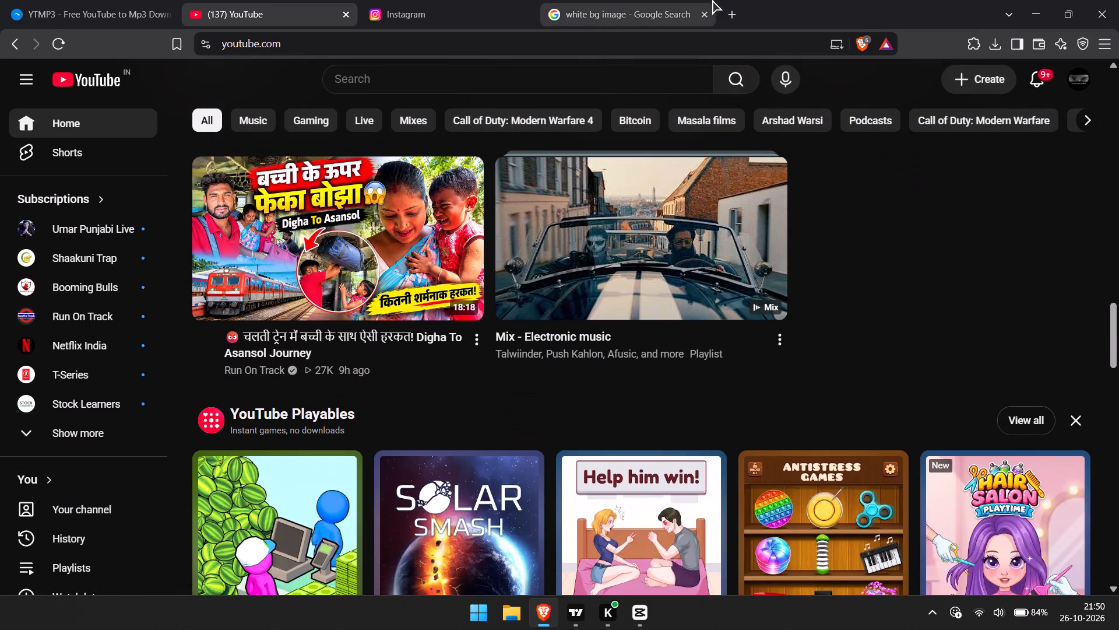
pyautogui.click(607, 0)
pyautogui.click(1029, 8)
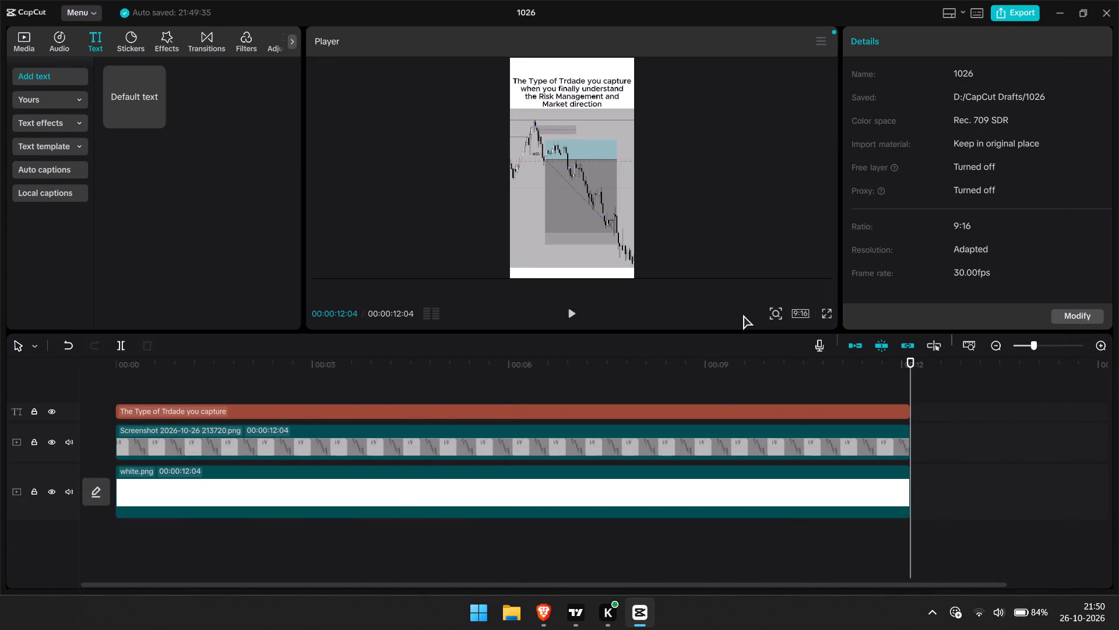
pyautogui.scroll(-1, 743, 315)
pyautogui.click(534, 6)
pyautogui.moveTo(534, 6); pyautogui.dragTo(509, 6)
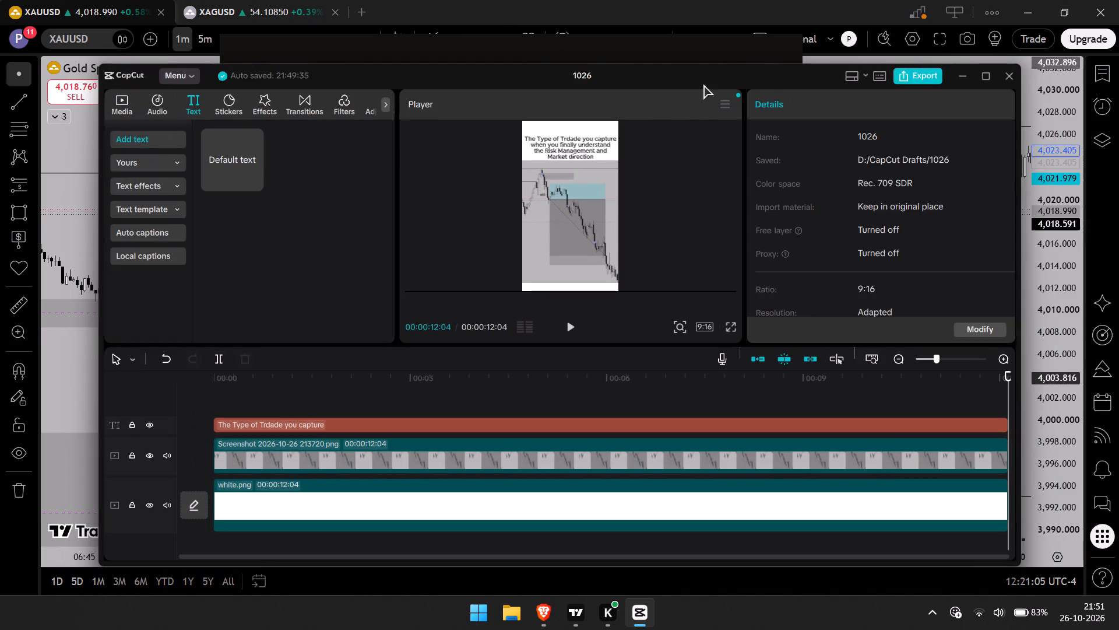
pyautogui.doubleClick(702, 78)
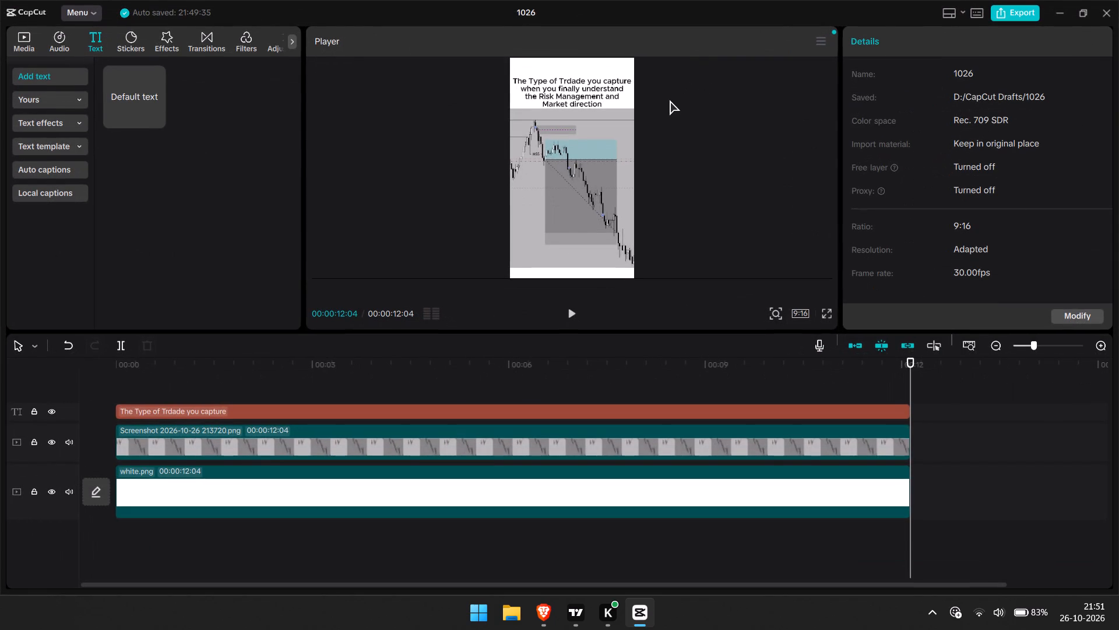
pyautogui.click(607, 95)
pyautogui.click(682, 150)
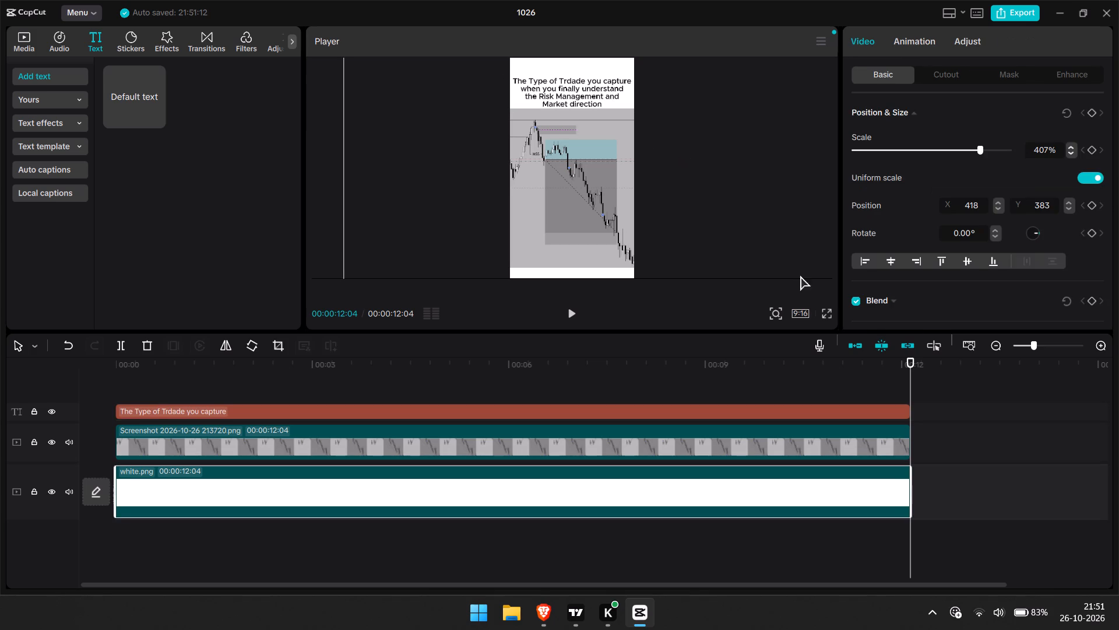
# Preview the composition full screen to check the caption and chart layout.
pyautogui.click(826, 309)
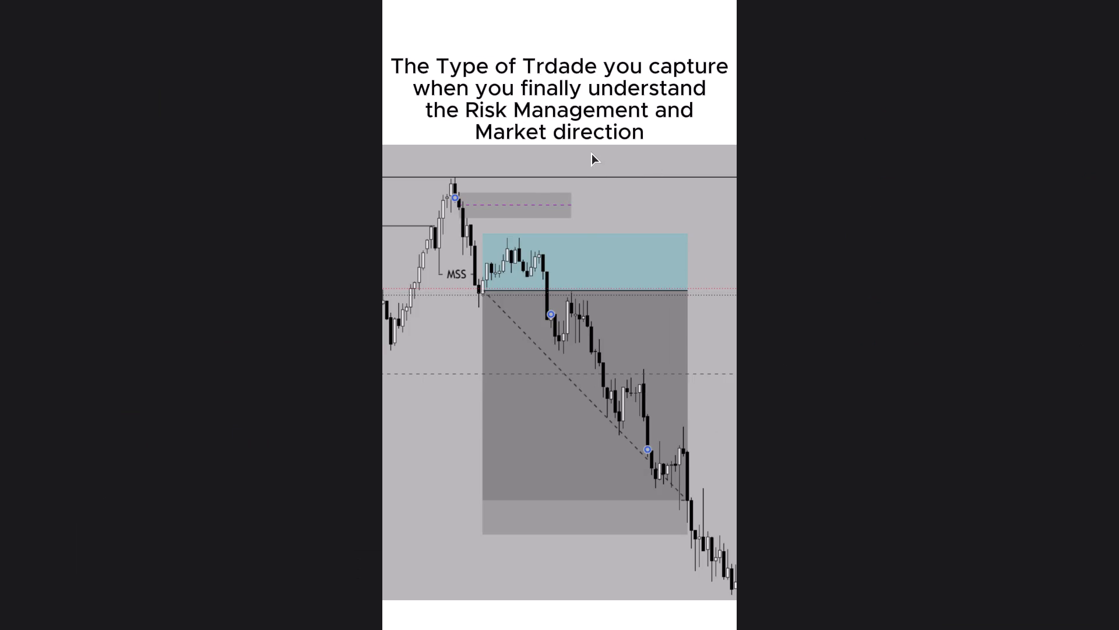
pyautogui.press('Escape')
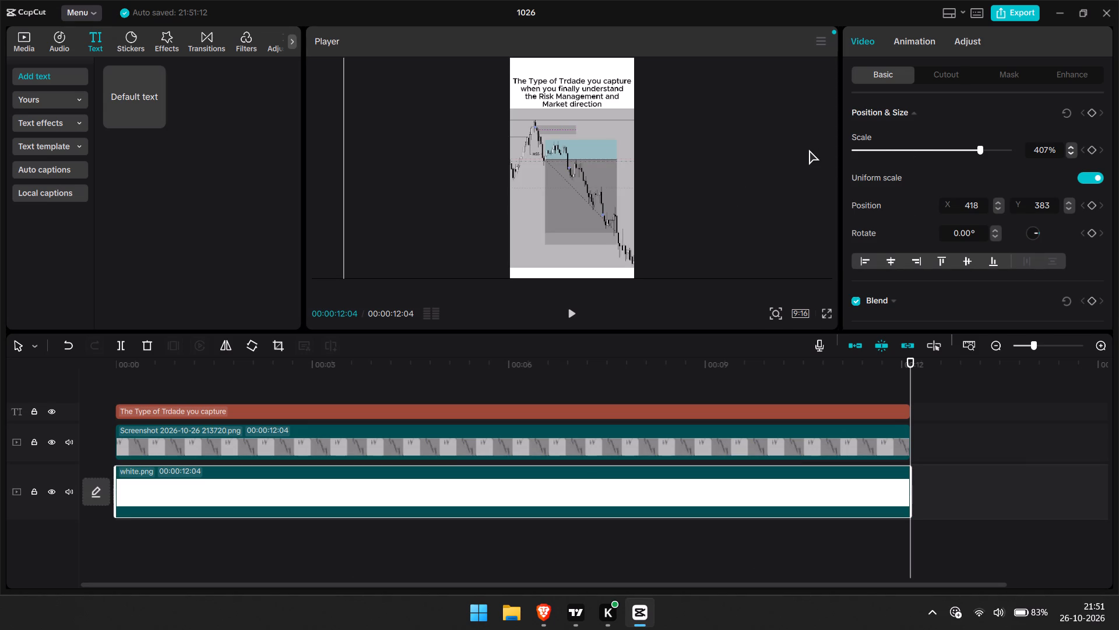
# Switch to YouTube in Brave, filter the home feed to Music, and open the recently played track "FOCUS 3 (Over Slowed)".
pyautogui.click(548, 613)
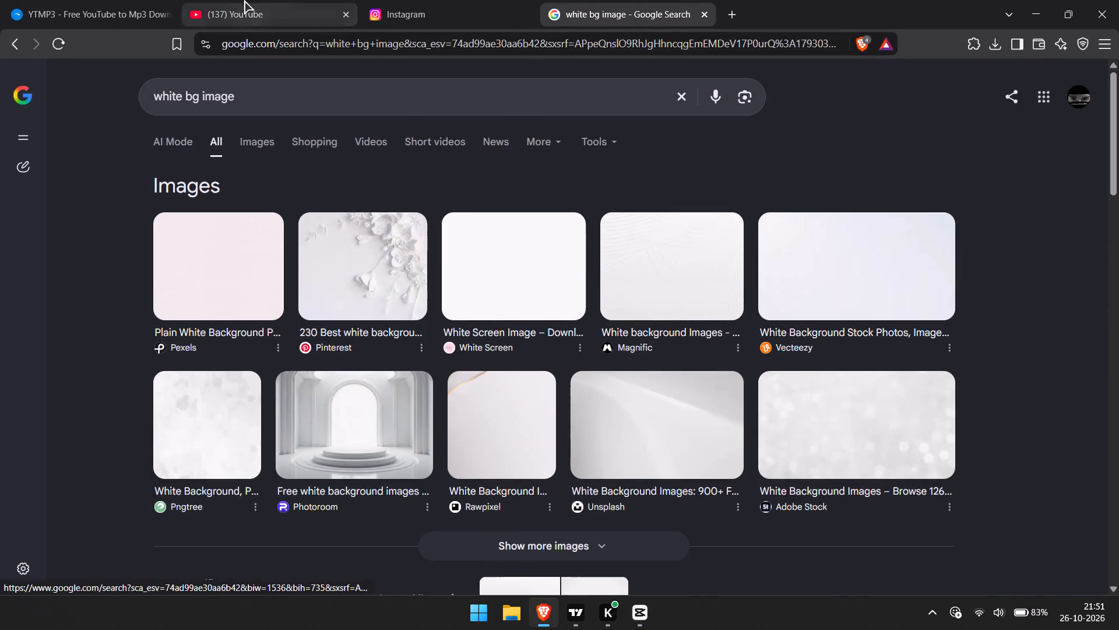
pyautogui.click(224, 0)
pyautogui.click(527, 82)
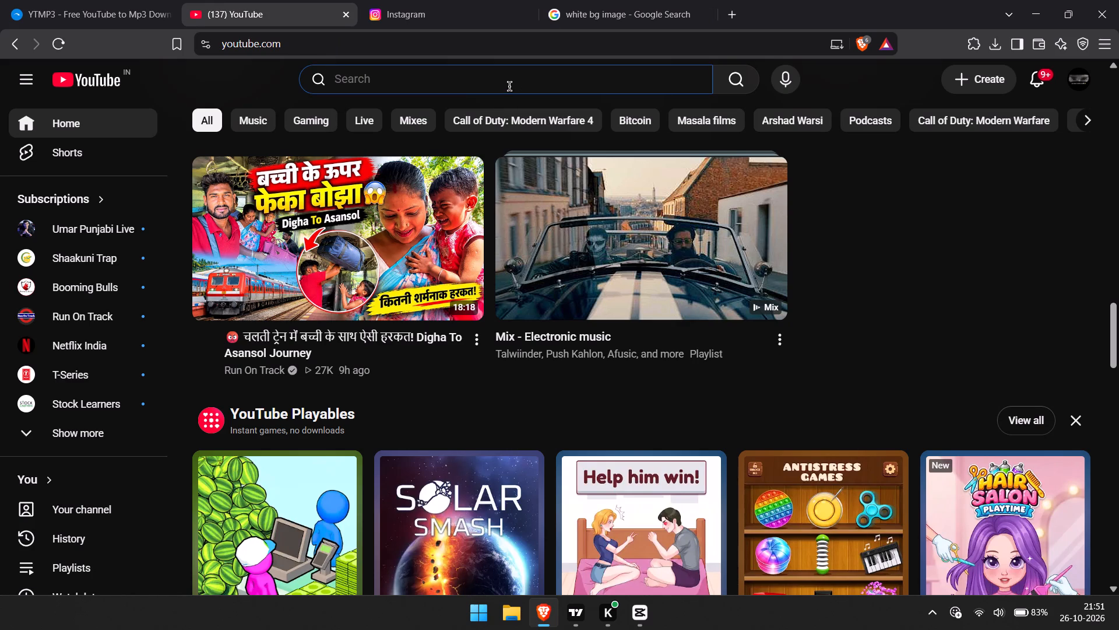
pyautogui.scroll(-2, 822, 243)
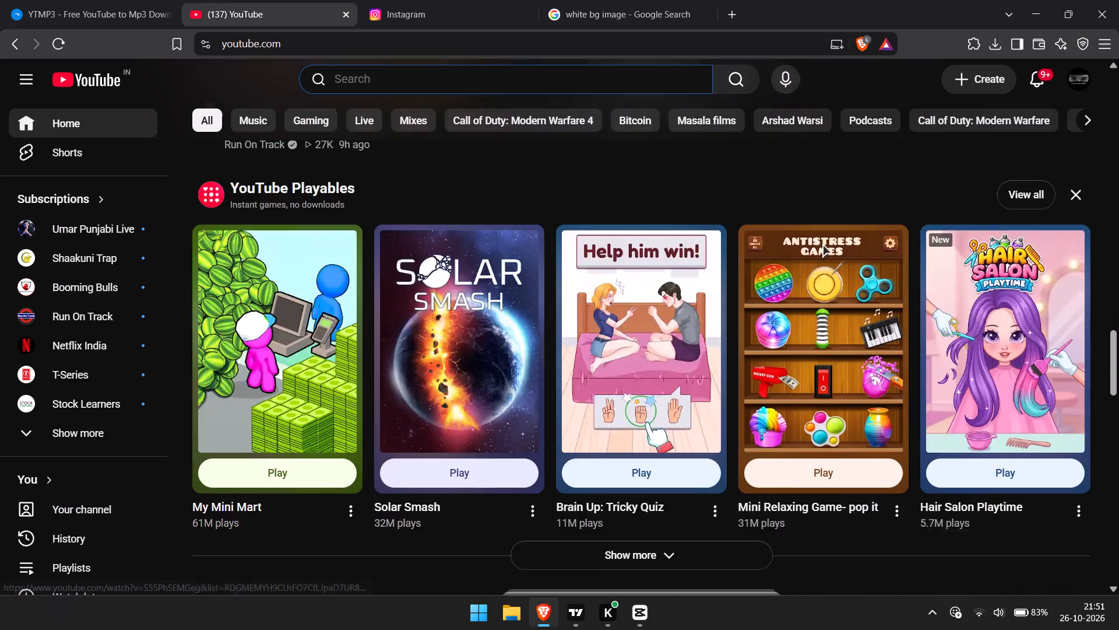
pyautogui.scroll(-4, 822, 243)
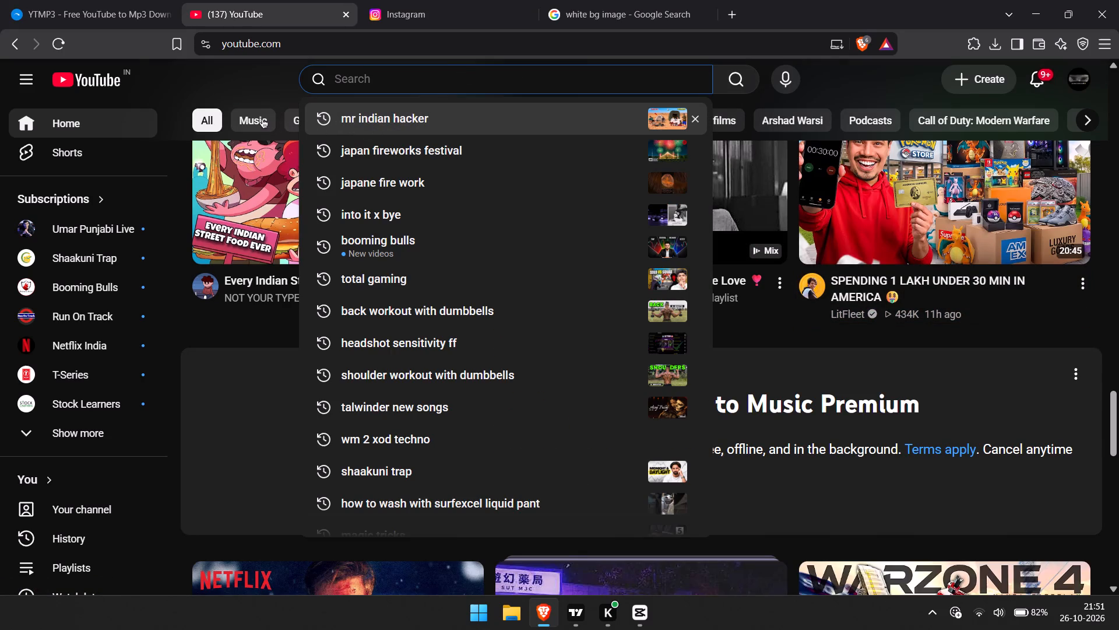
pyautogui.click(262, 120)
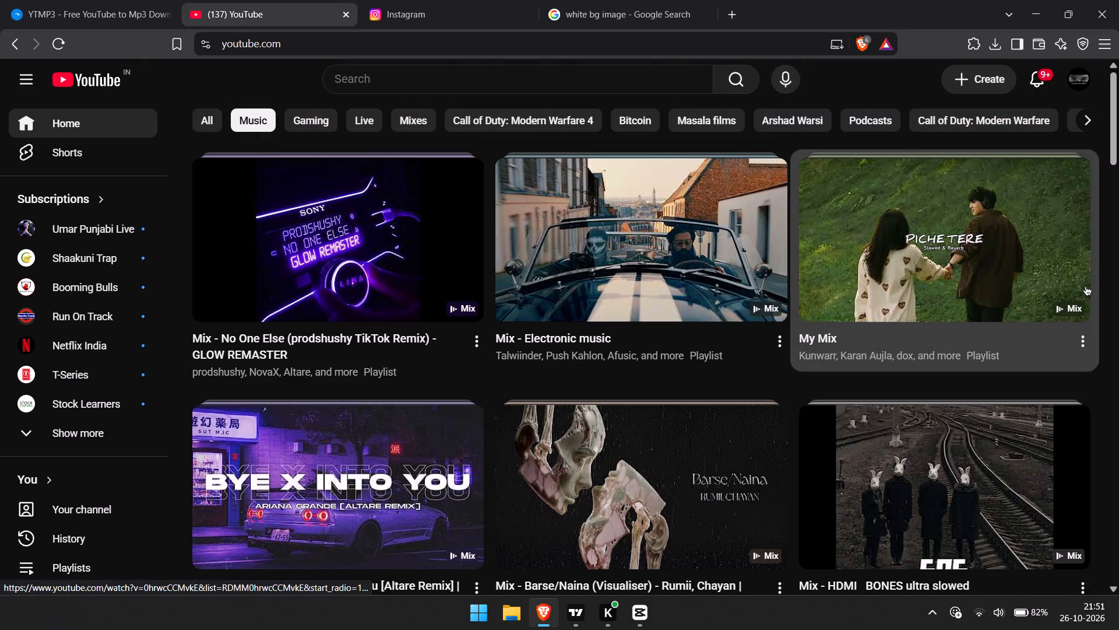
pyautogui.scroll(-2, 1085, 287)
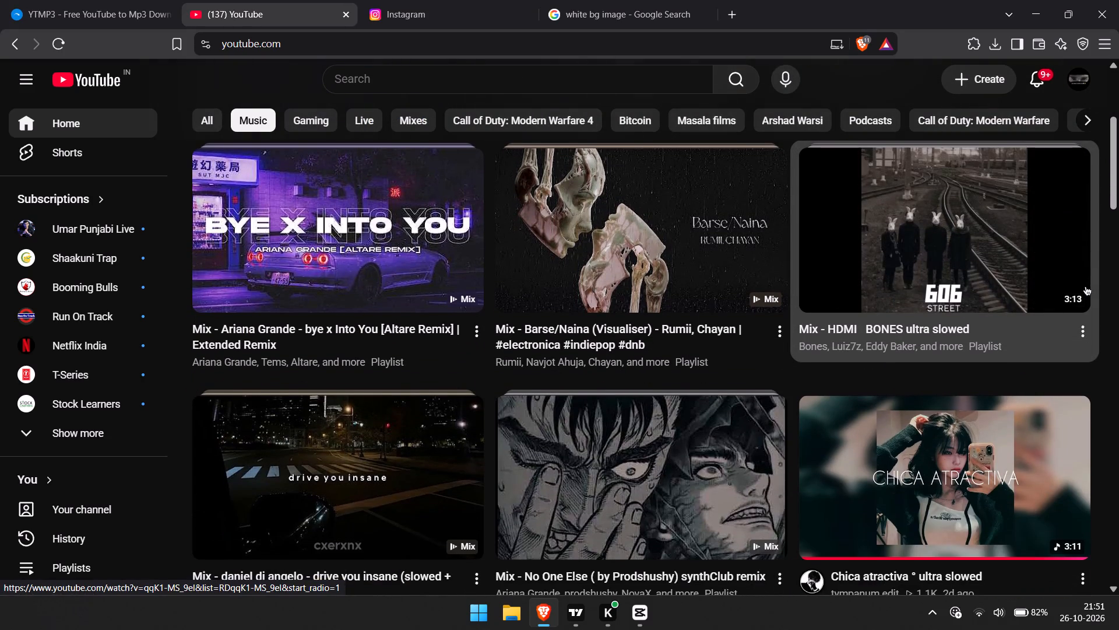
pyautogui.scroll(-3, 1085, 287)
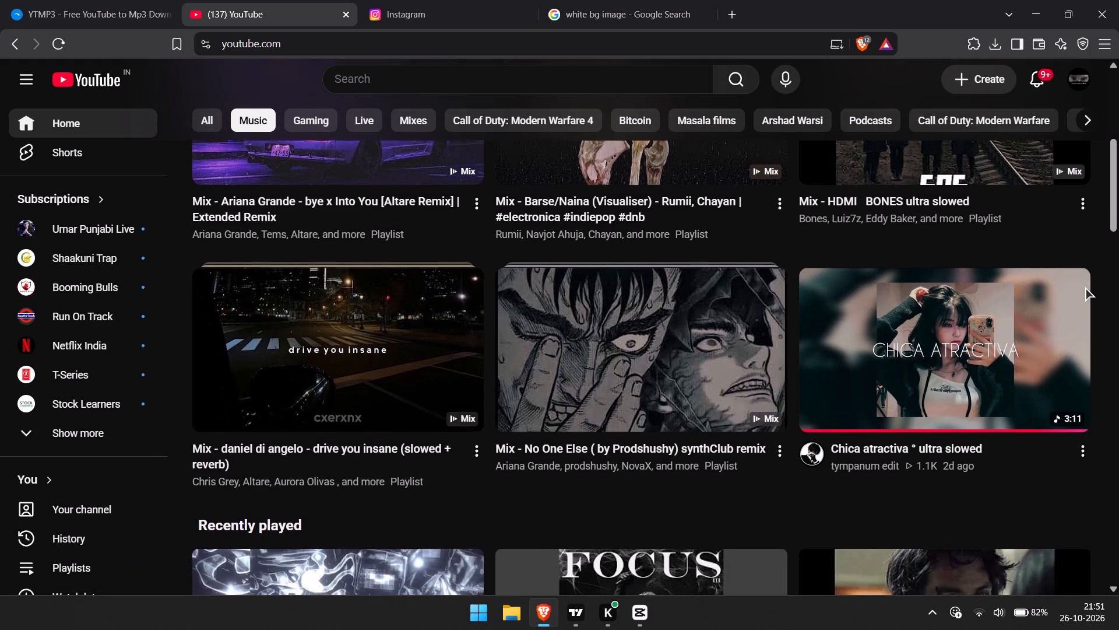
pyautogui.scroll(-2, 1085, 287)
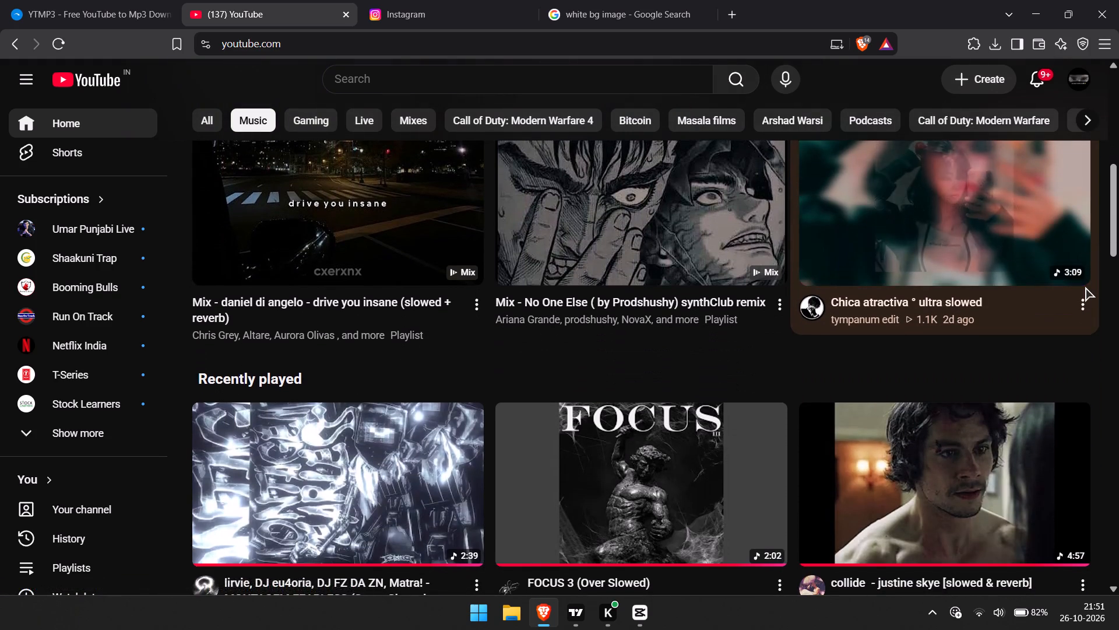
pyautogui.scroll(-2, 1085, 287)
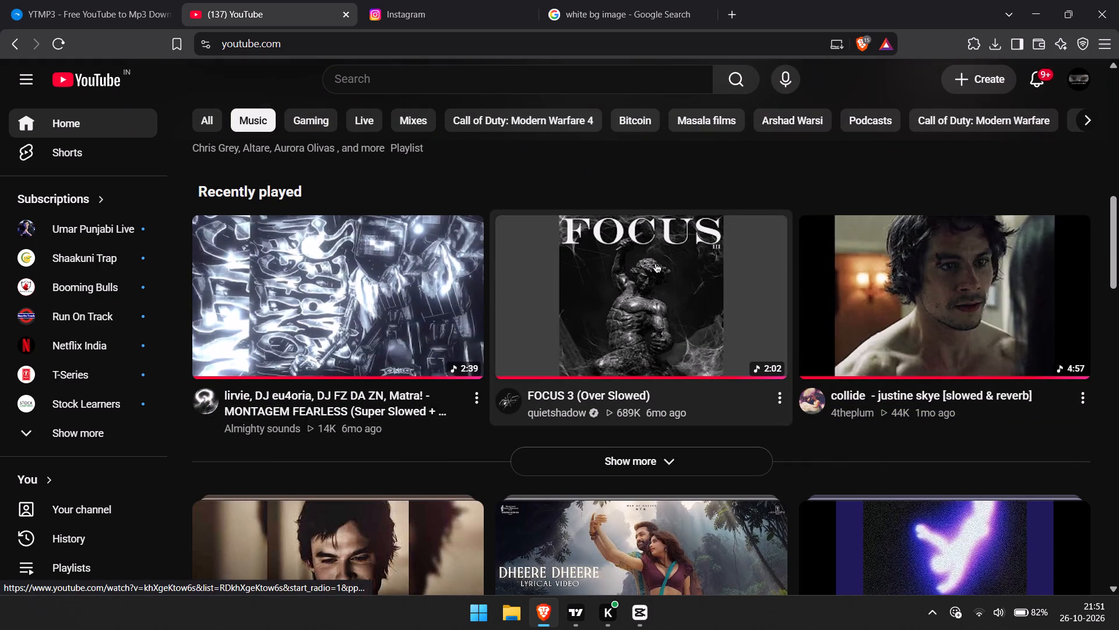
pyautogui.click(655, 264)
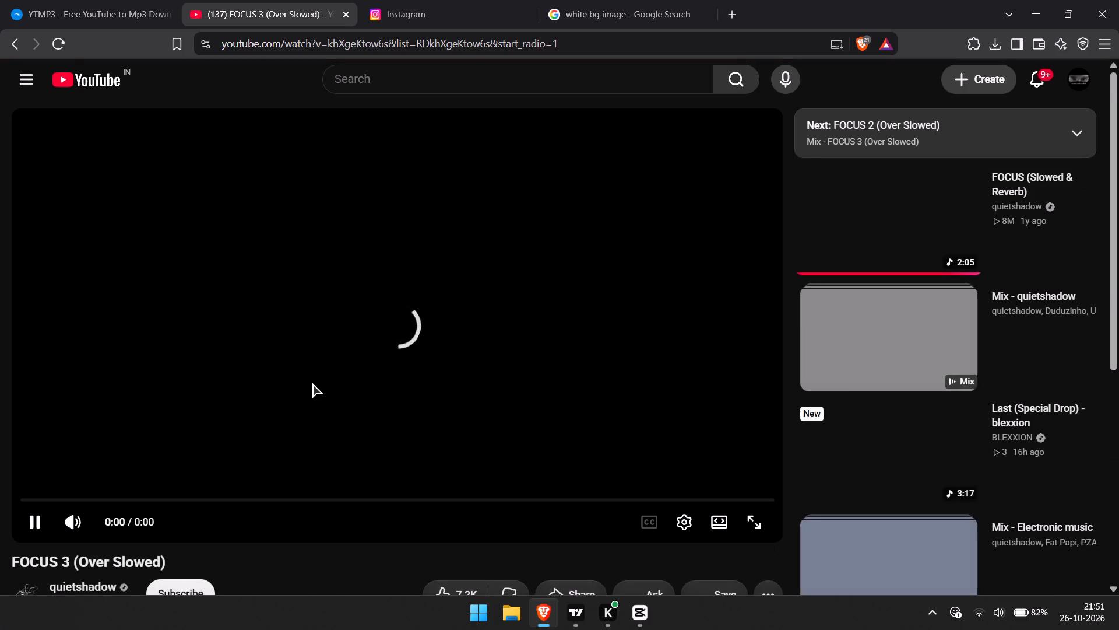
# Copy the "FOCUS 3 (Over Slowed)" video link and submit it to the YTMP3 converter.
pyautogui.scroll(-1, 366, 384)
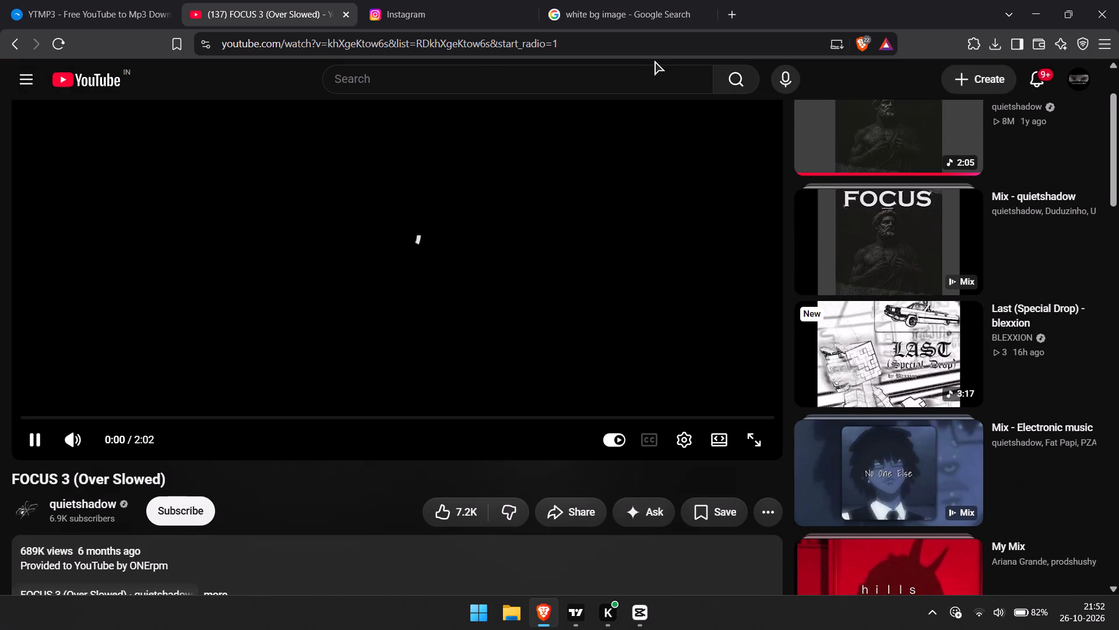
pyautogui.scroll(1, 526, 192)
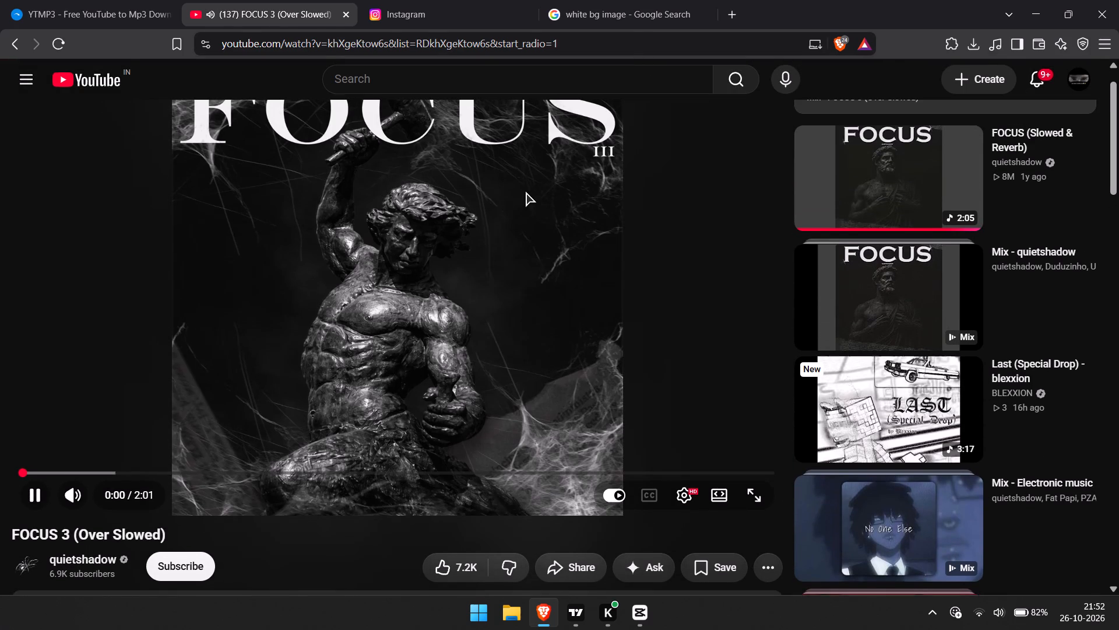
pyautogui.click(606, 79)
pyautogui.click(644, 37)
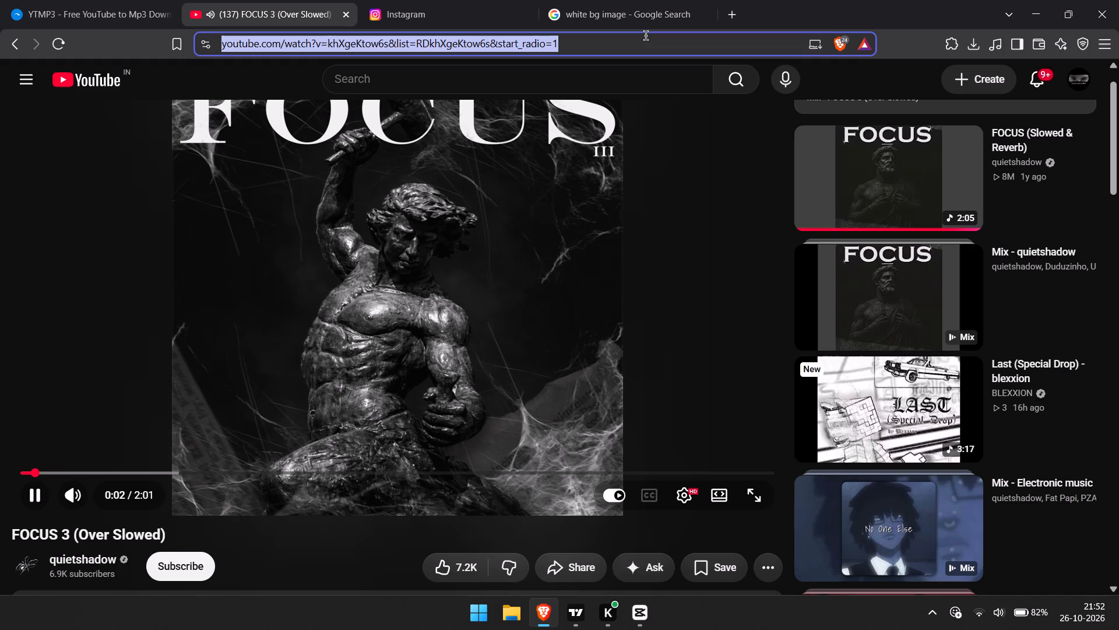
pyautogui.hotkey('ctrl', 'c')
pyautogui.click(621, 0)
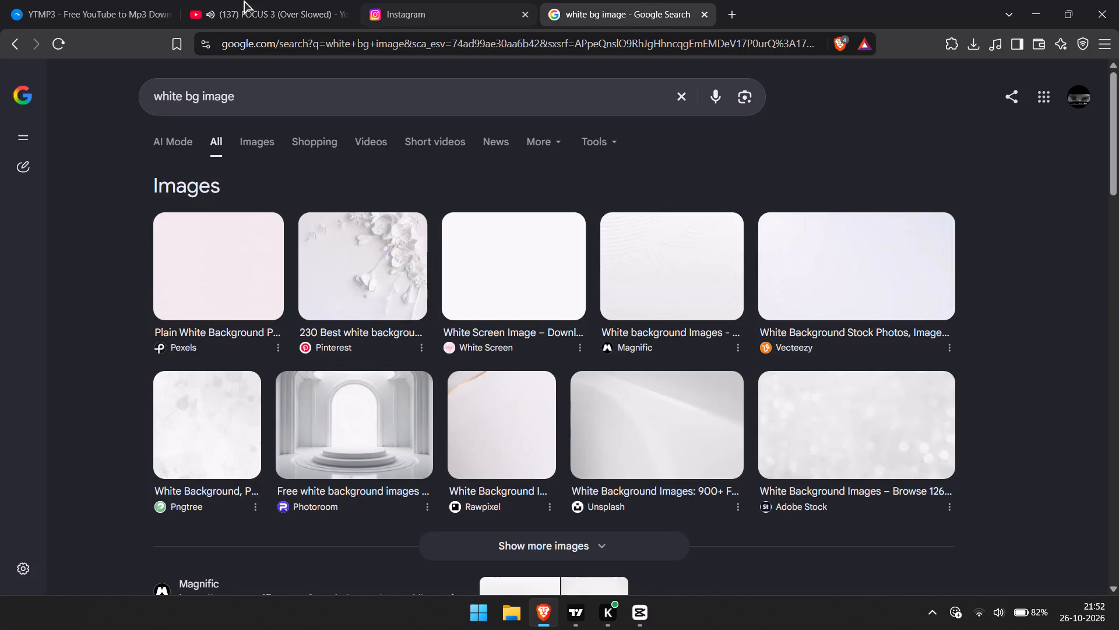
pyautogui.click(119, 0)
pyautogui.click(408, 266)
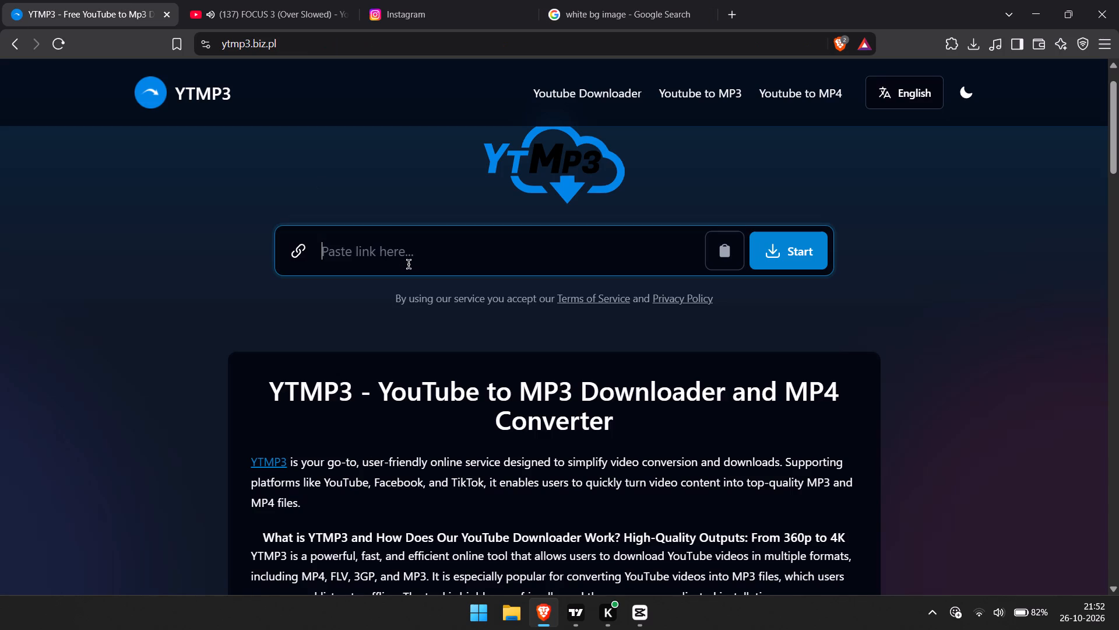
pyautogui.hotkey('ctrl', 'v')
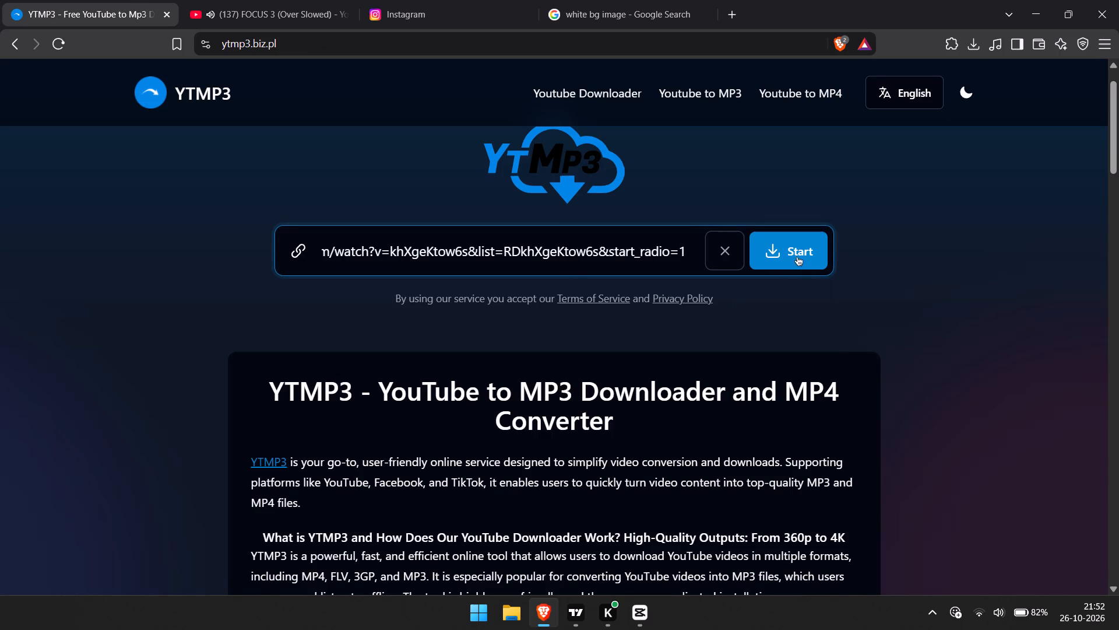
pyautogui.click(798, 257)
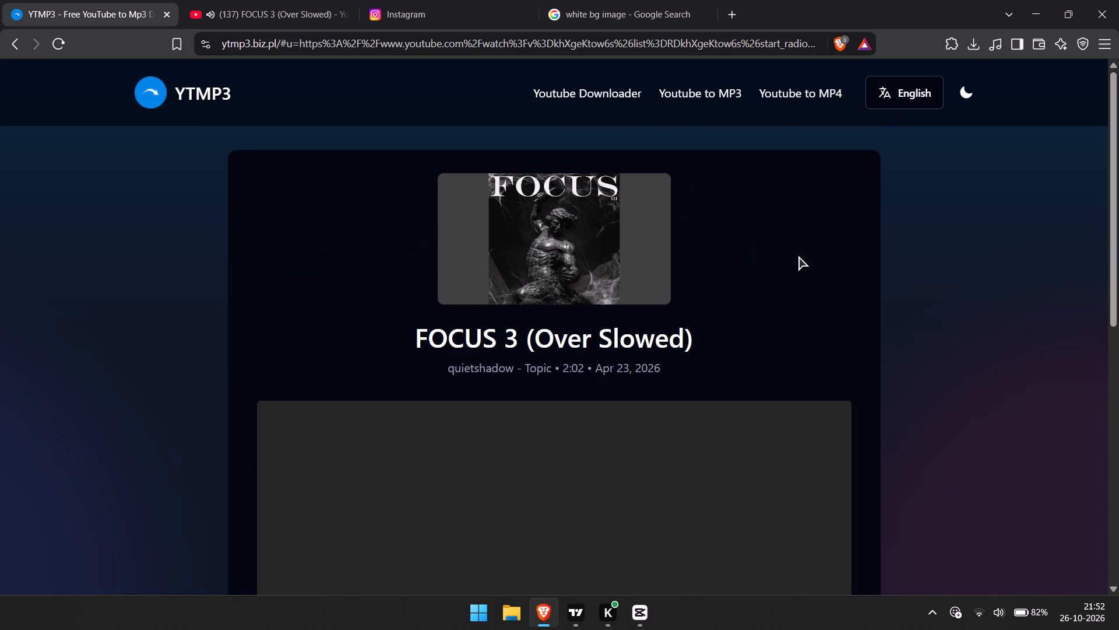
# Download the track as an Original-quality MP3, saving it to New Volume (F:) under its suggested file name.
pyautogui.scroll(-3, 689, 321)
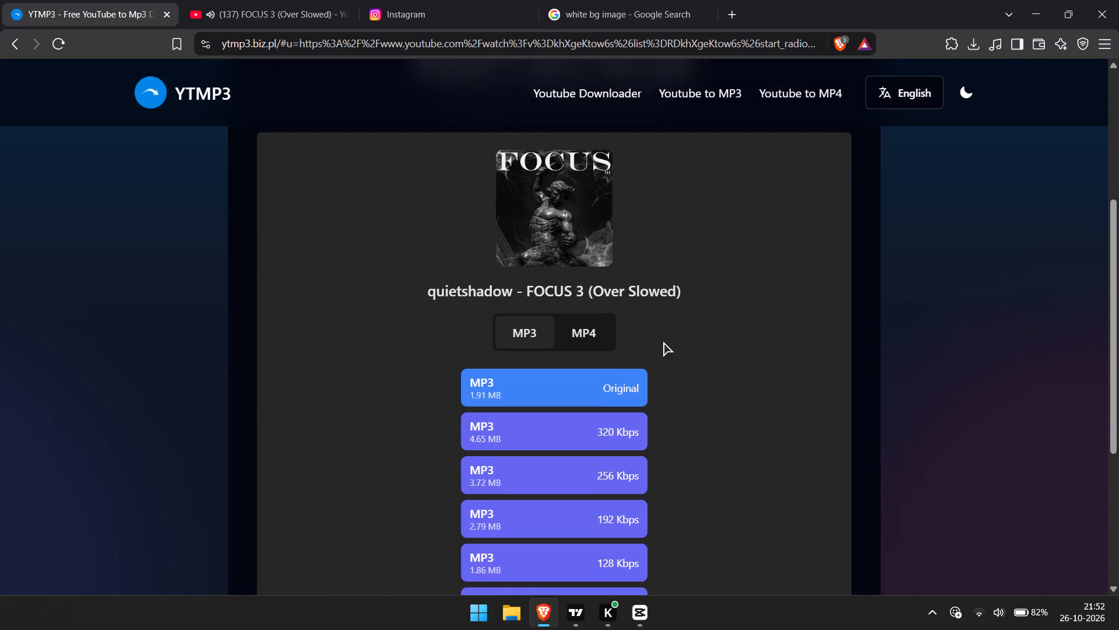
pyautogui.click(555, 395)
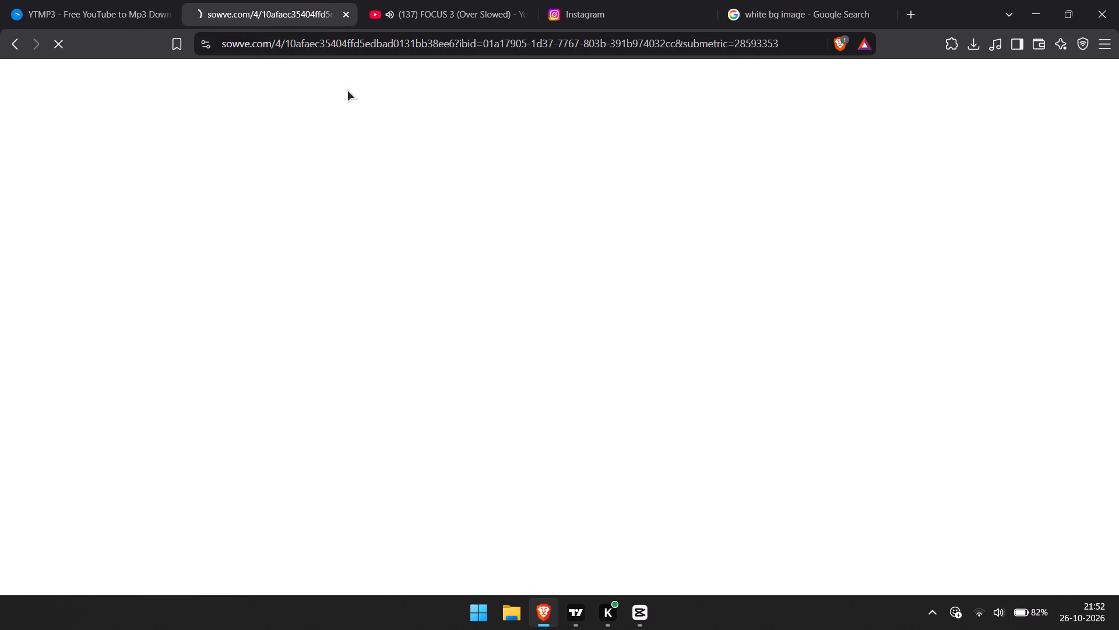
pyautogui.click(109, 0)
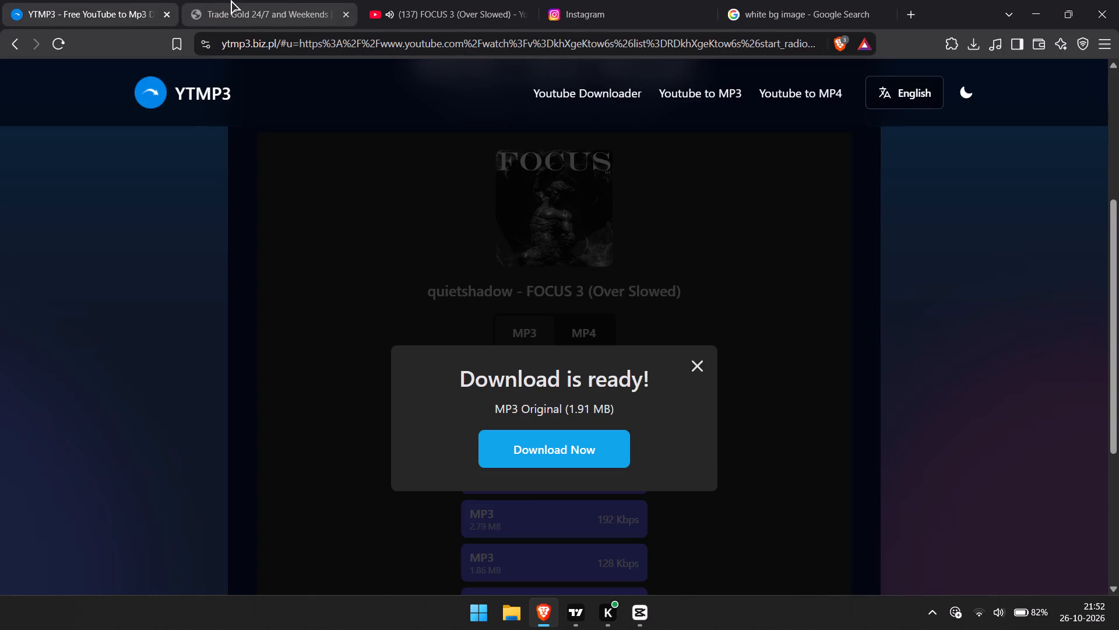
pyautogui.click(594, 453)
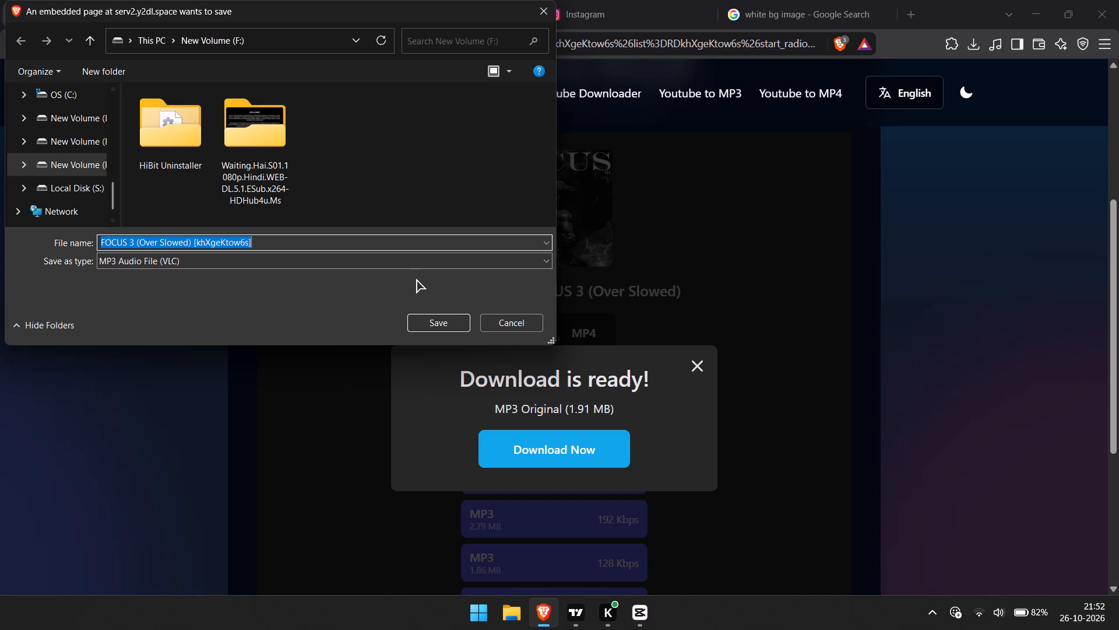
pyautogui.click(439, 324)
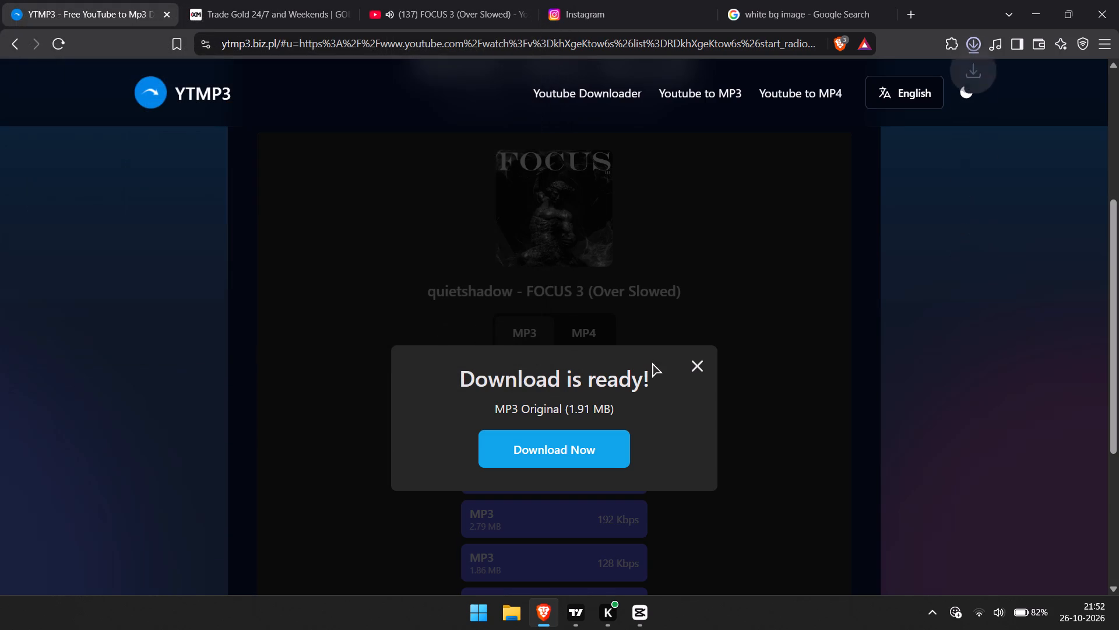
pyautogui.click(691, 367)
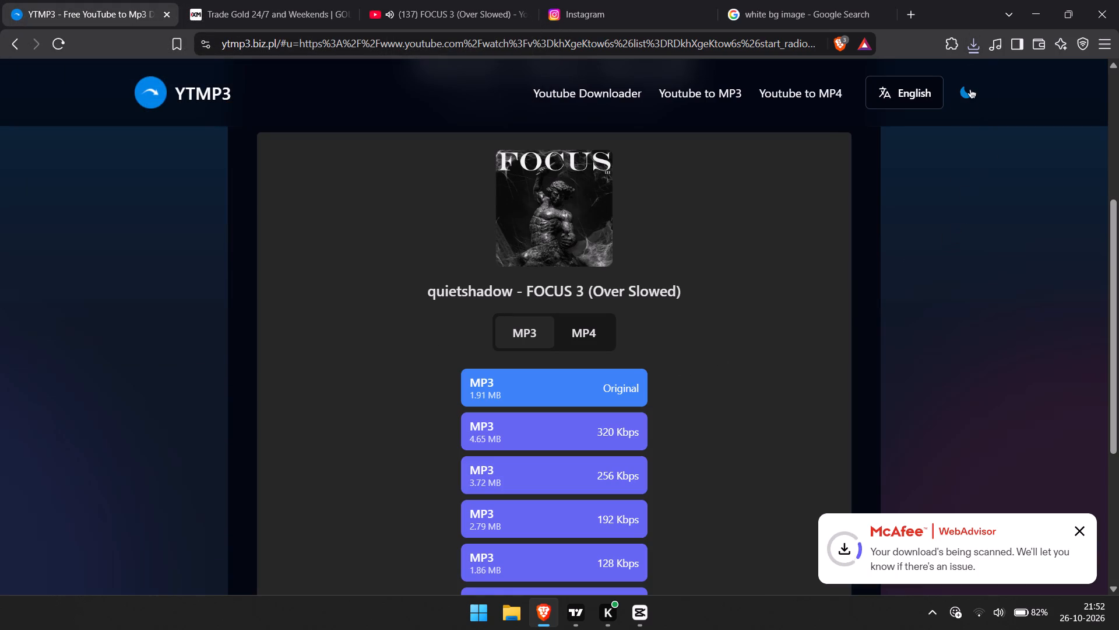
# Return to the YouTube tab, stop "FOCUS 3 (Over Slowed)" from playing, and minimise the Brave window.
pyautogui.click(966, 41)
pyautogui.click(432, 0)
pyautogui.click(529, 266)
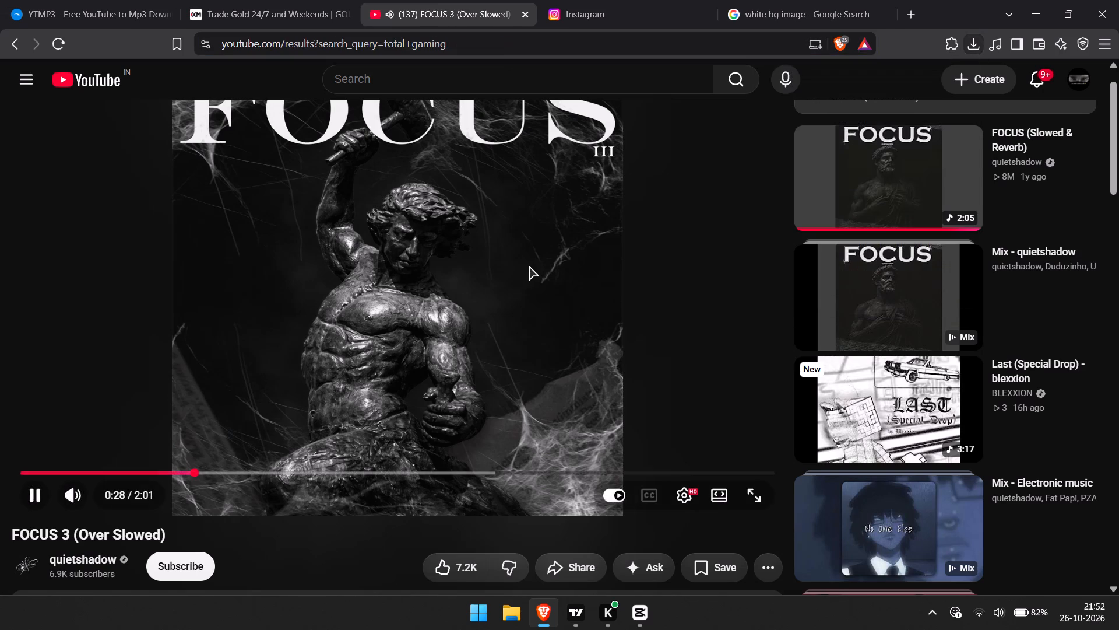
pyautogui.click(440, 279)
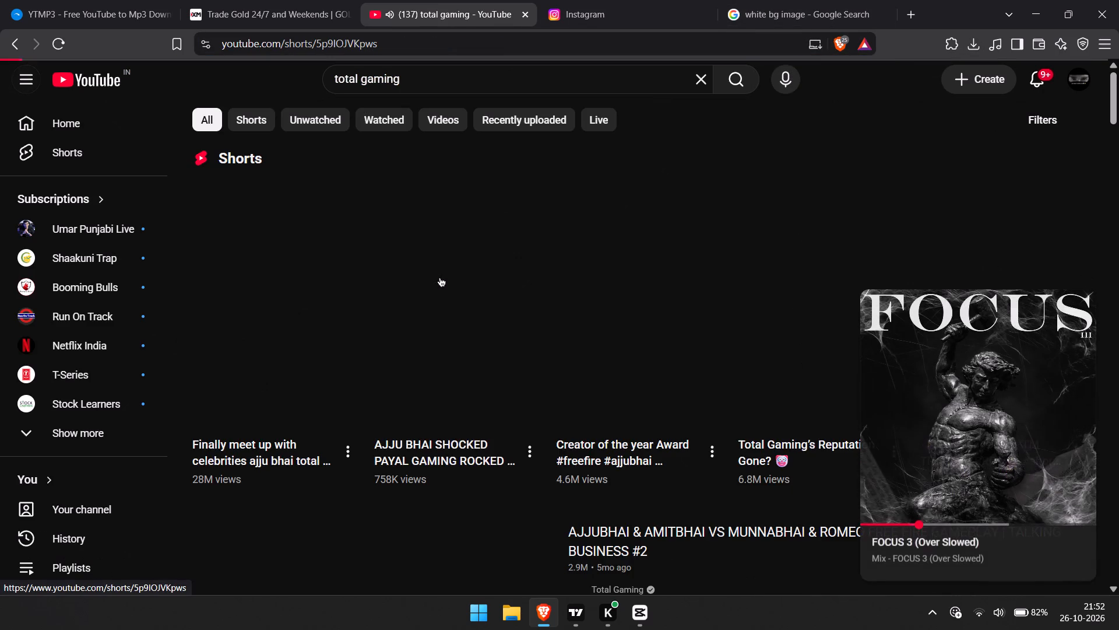
pyautogui.click(995, 409)
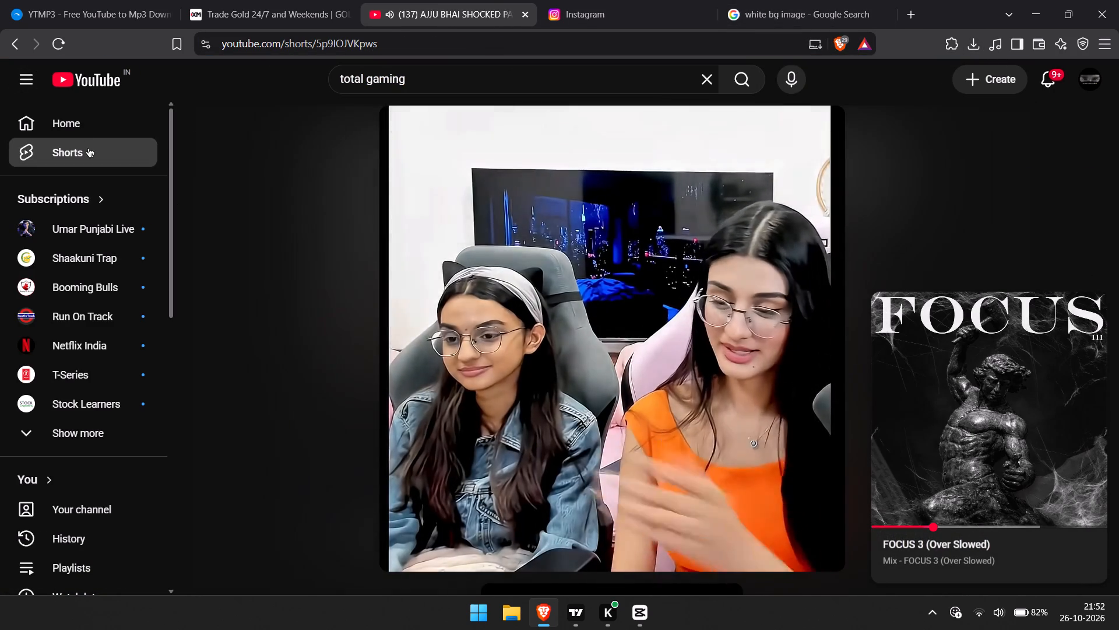
pyautogui.click(86, 117)
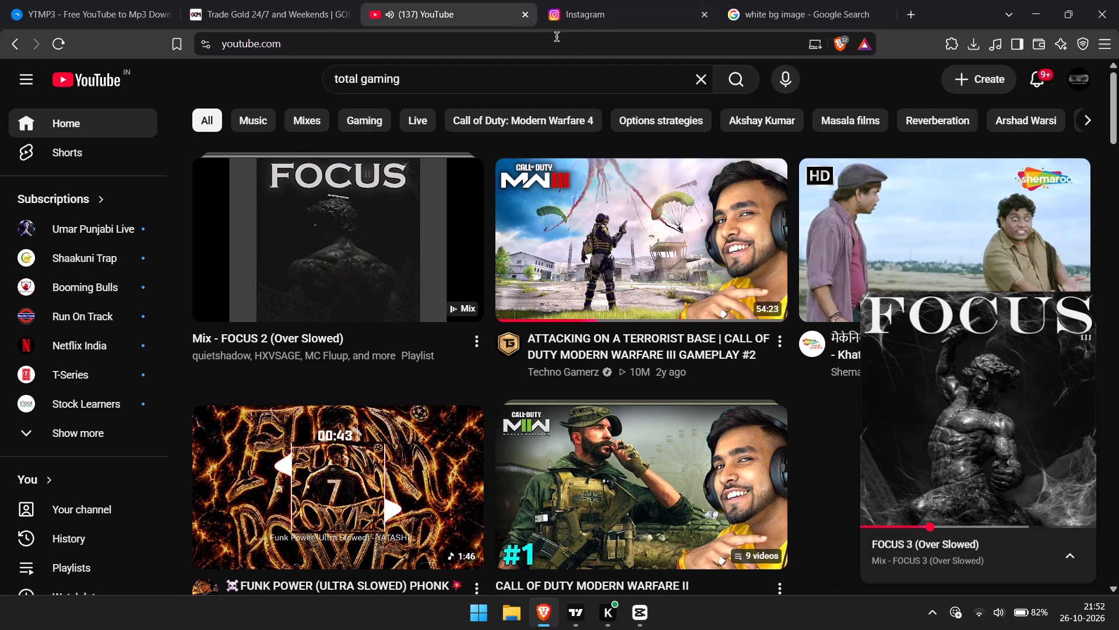
pyautogui.click(978, 412)
pyautogui.click(847, 0)
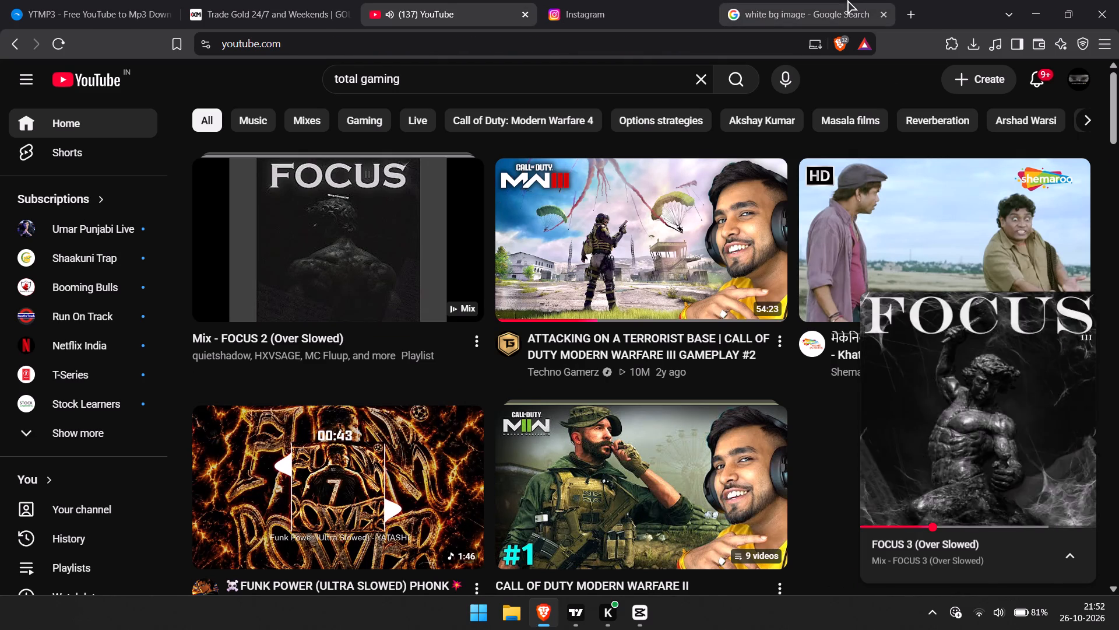
pyautogui.click(1109, 52)
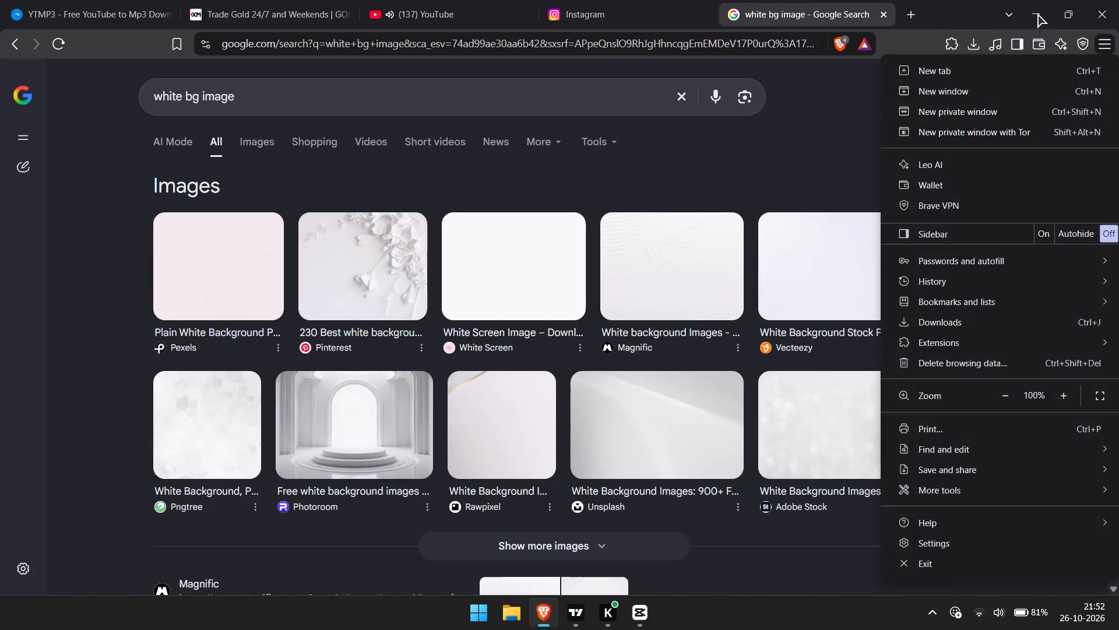
pyautogui.click(1034, 13)
# Open the downloaded "FOCUS 3 (Over Slowed)" file from New Volume (F:) in Media Player to check it, and close the player.
pyautogui.click(512, 611)
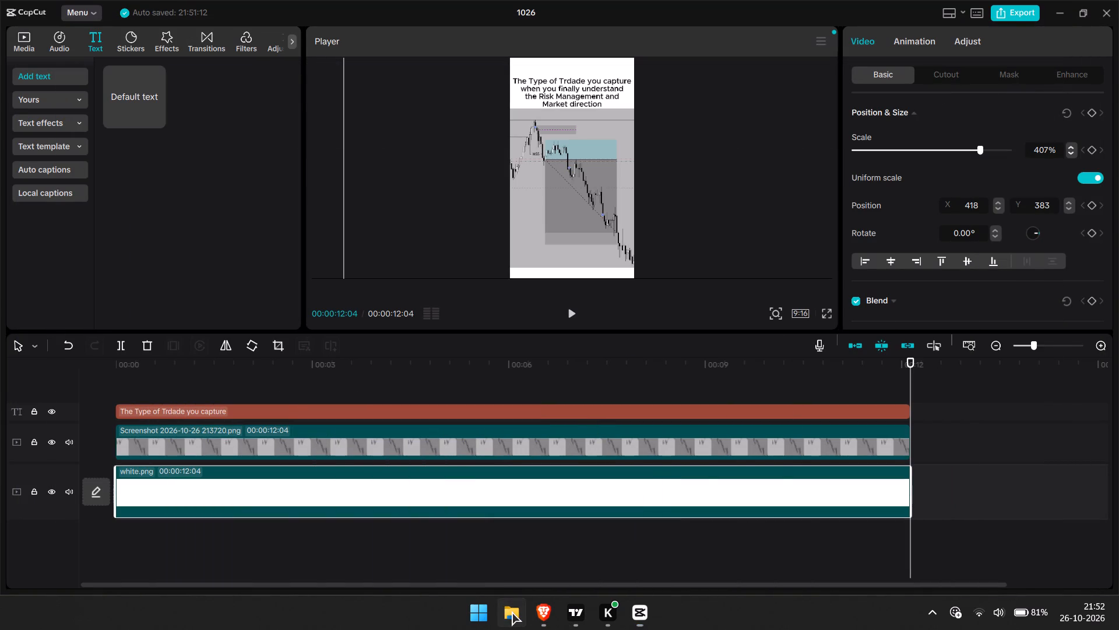
pyautogui.click(98, 559)
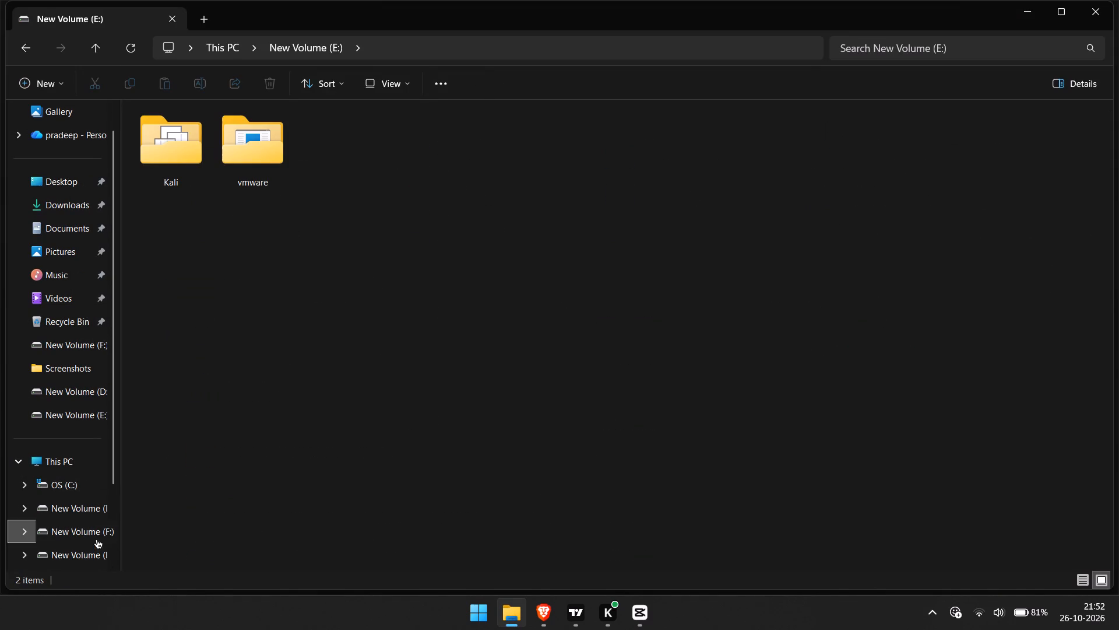
pyautogui.click(98, 530)
pyautogui.scroll(-2, 98, 530)
pyautogui.click(94, 456)
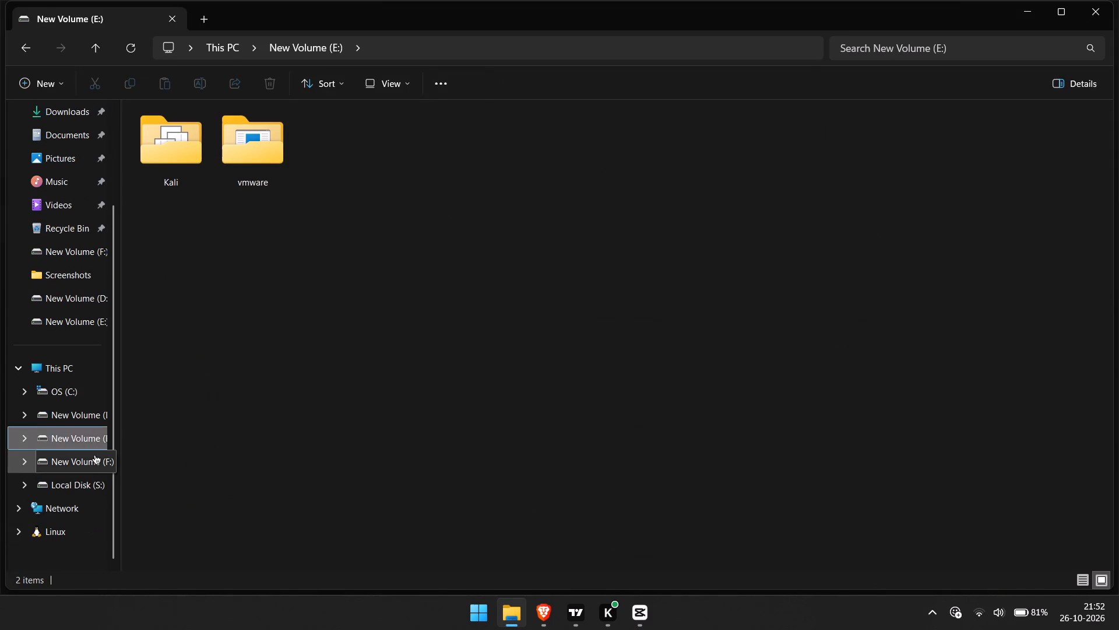
pyautogui.tripleClick(399, 170)
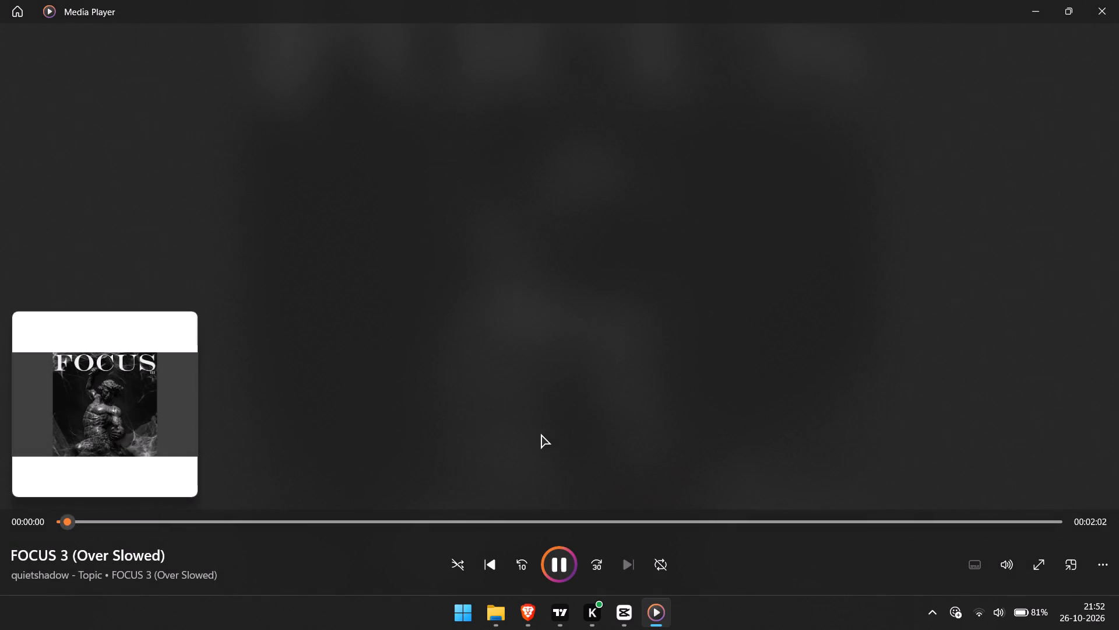
pyautogui.click(1118, 0)
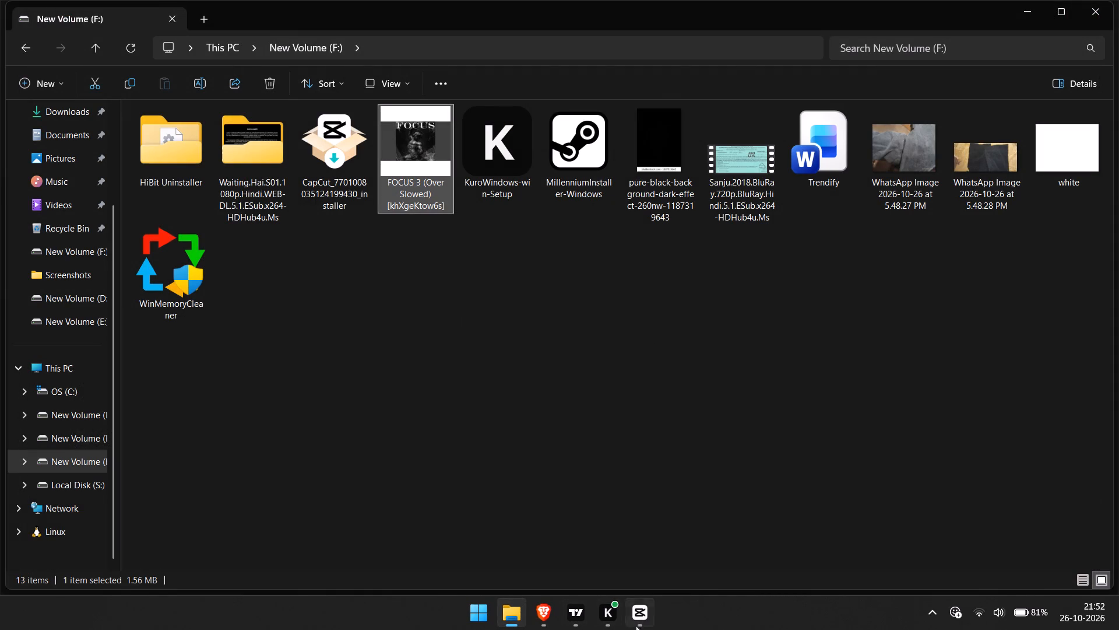
# In CapCut, import the "FOCUS 3 (Over Slowed)" MP3 from New Volume (F:) and place it below the white background clip at the timeline's start.
pyautogui.click(627, 619)
pyautogui.click(388, 549)
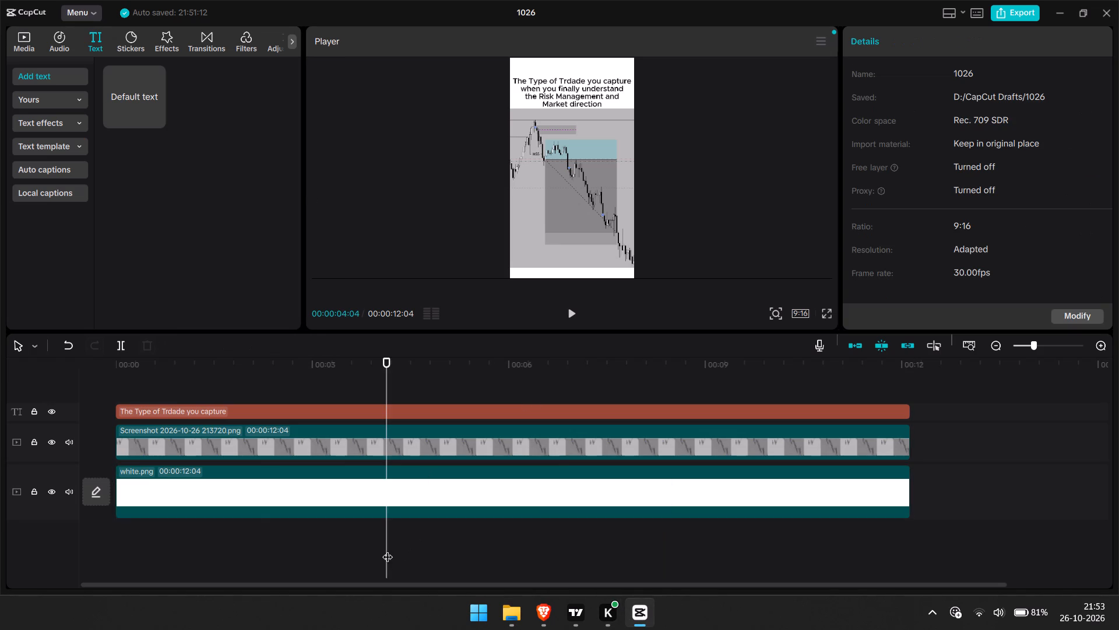
pyautogui.moveTo(388, 549); pyautogui.dragTo(0, 503)
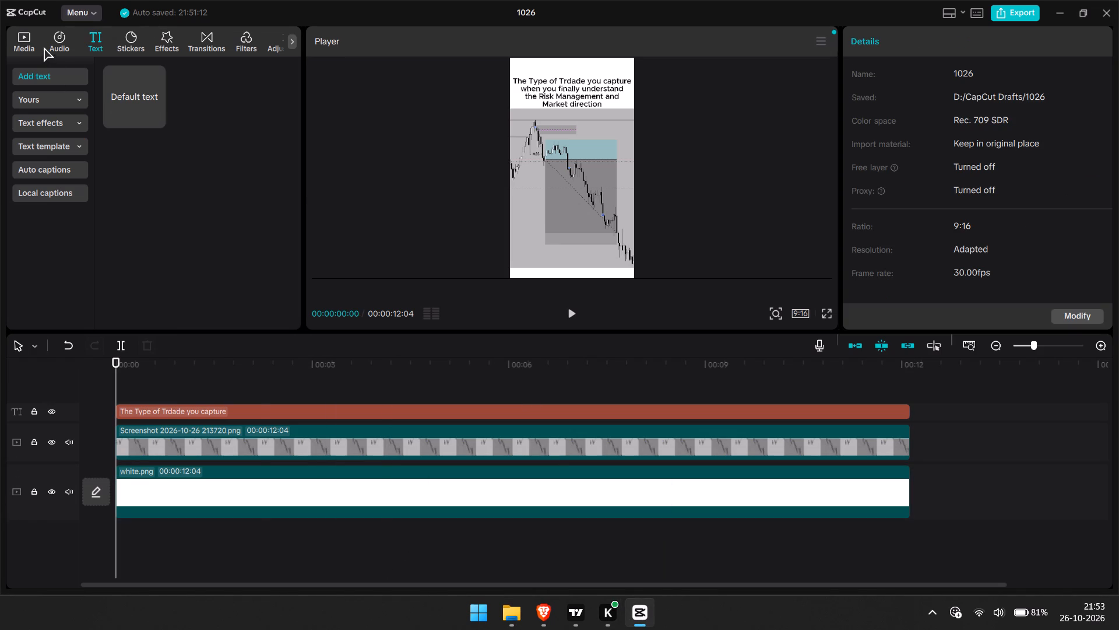
pyautogui.click(54, 47)
pyautogui.click(21, 38)
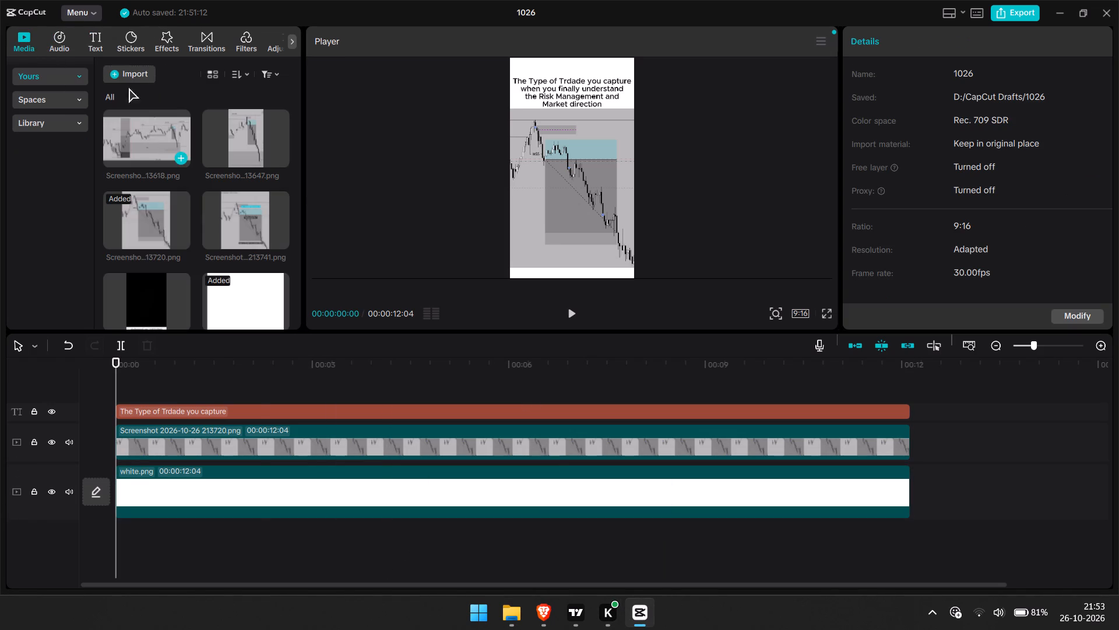
pyautogui.click(120, 72)
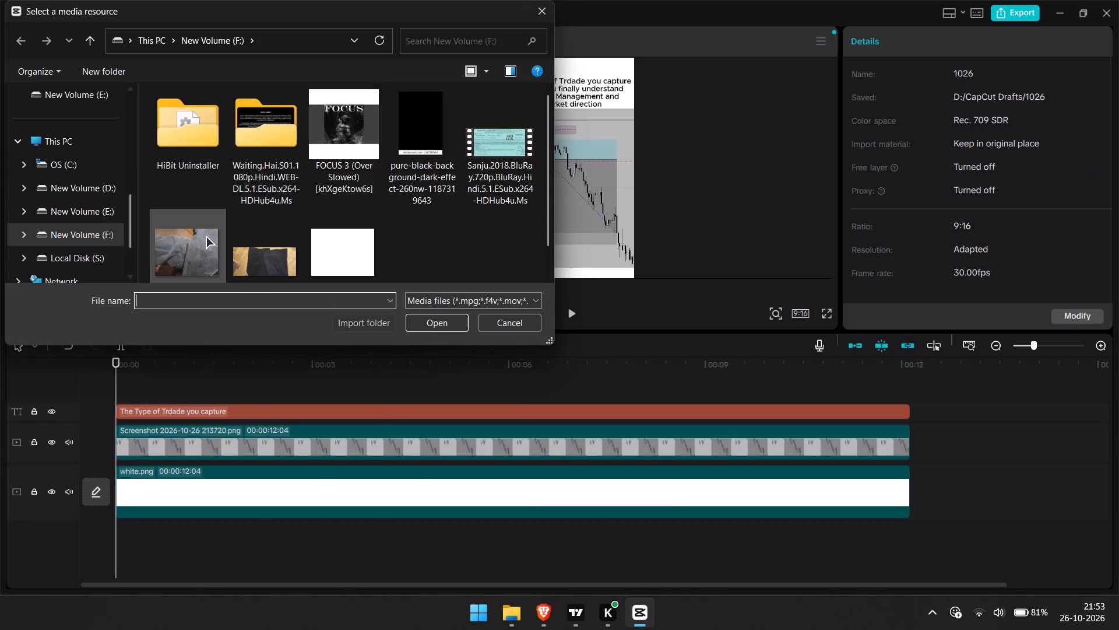
pyautogui.click(326, 139)
pyautogui.press('Return')
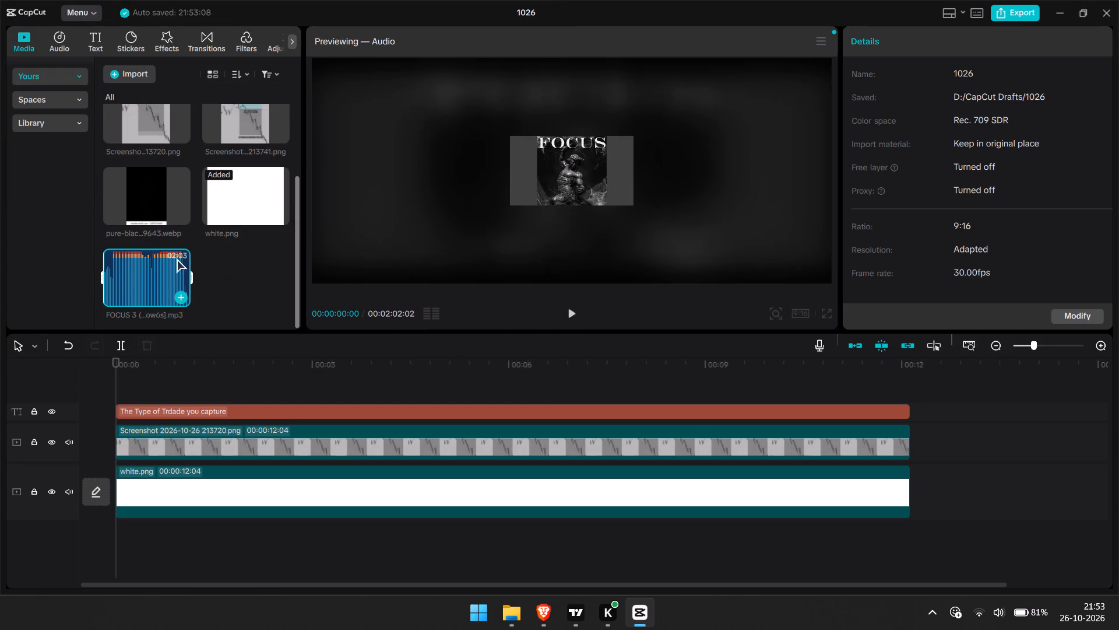
pyautogui.moveTo(135, 272); pyautogui.dragTo(108, 544)
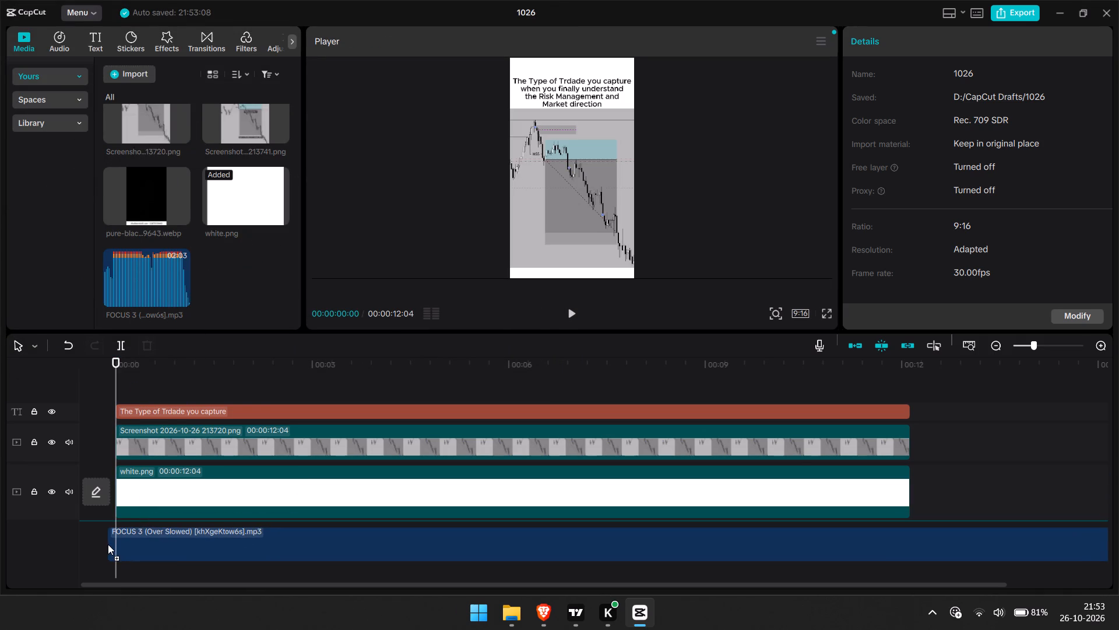
pyautogui.moveTo(108, 544); pyautogui.dragTo(113, 544)
# Play the composition from the start to check it with the music.
pyautogui.moveTo(1000, 479); pyautogui.dragTo(859, 452)
pyautogui.press('space')
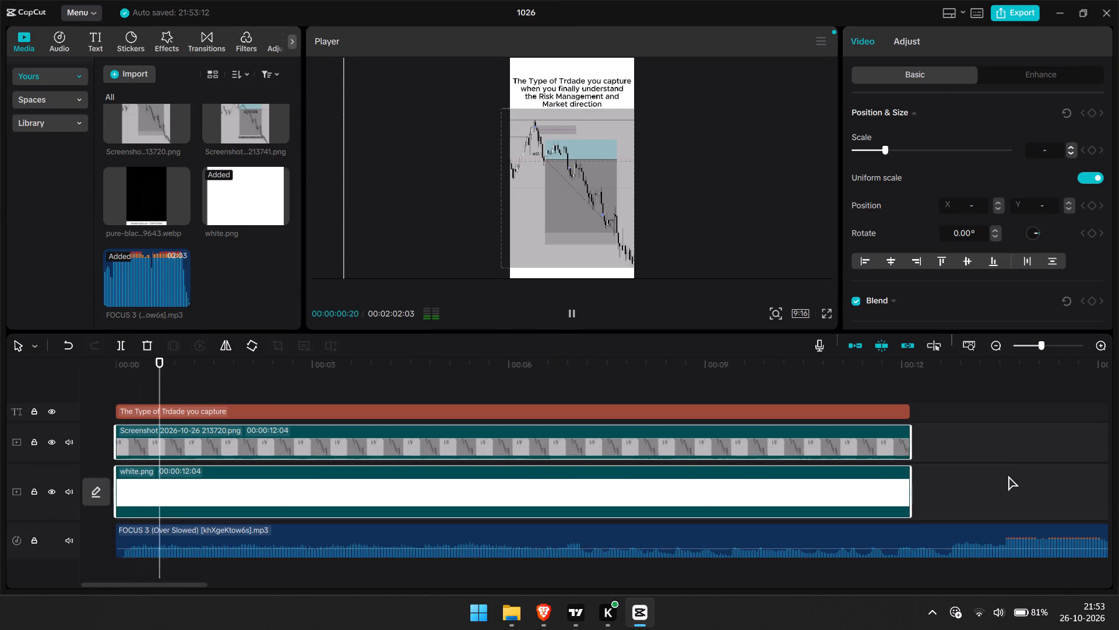
pyautogui.click(784, 237)
pyautogui.click(786, 235)
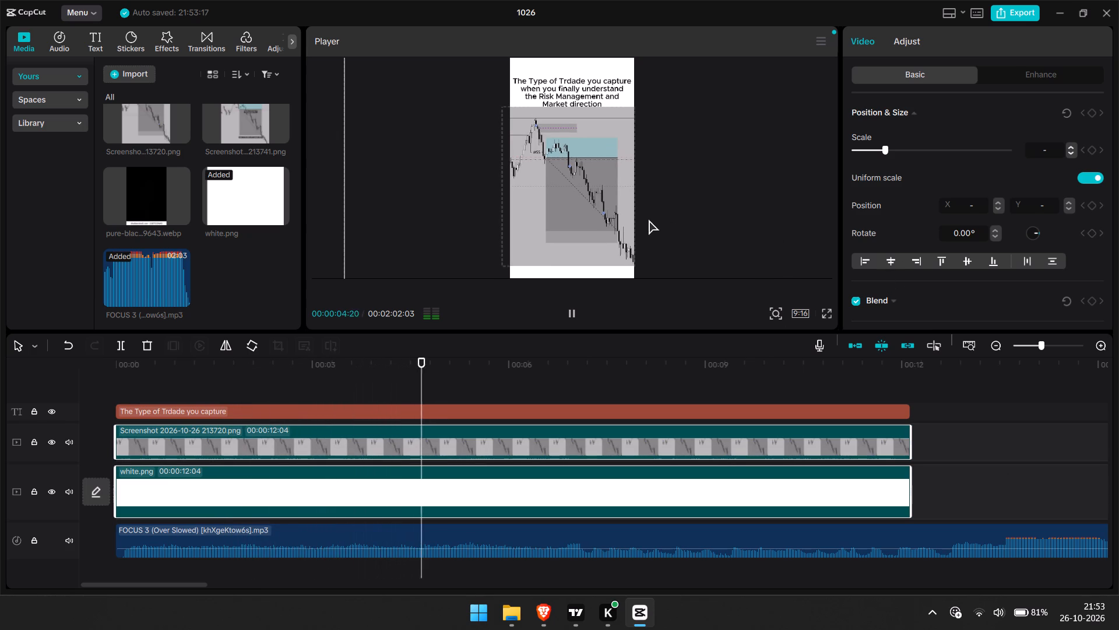
# Reposition the chart screenshot slightly lower under the caption, centred horizontally at about X 0, Y -413.
pyautogui.moveTo(610, 213); pyautogui.dragTo(608, 232)
pyautogui.doubleClick(586, 155)
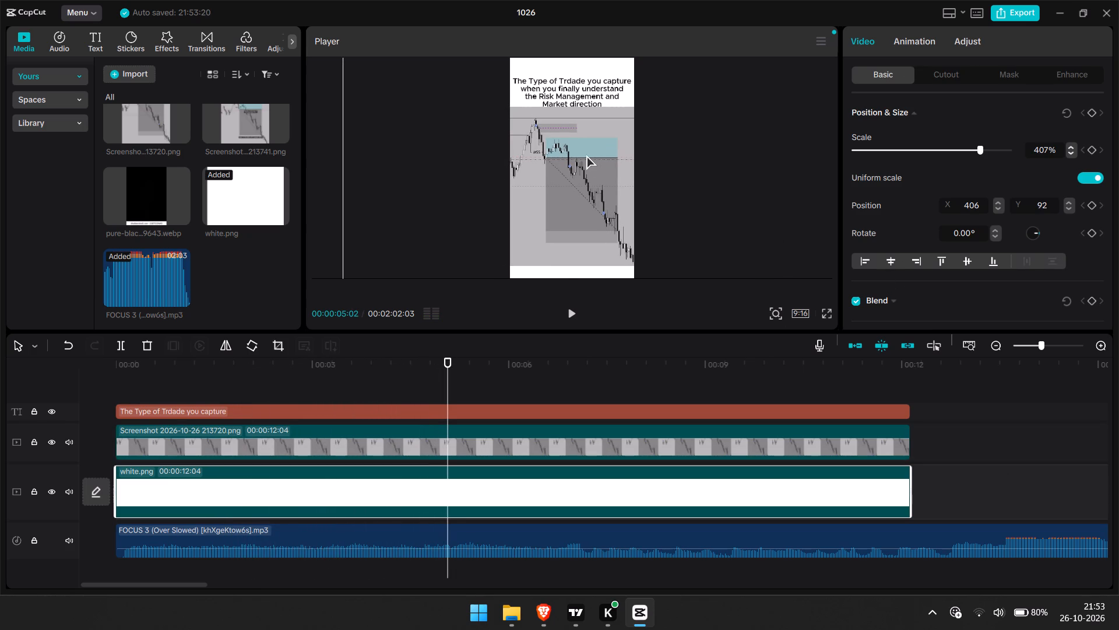
pyautogui.moveTo(586, 158); pyautogui.dragTo(587, 167)
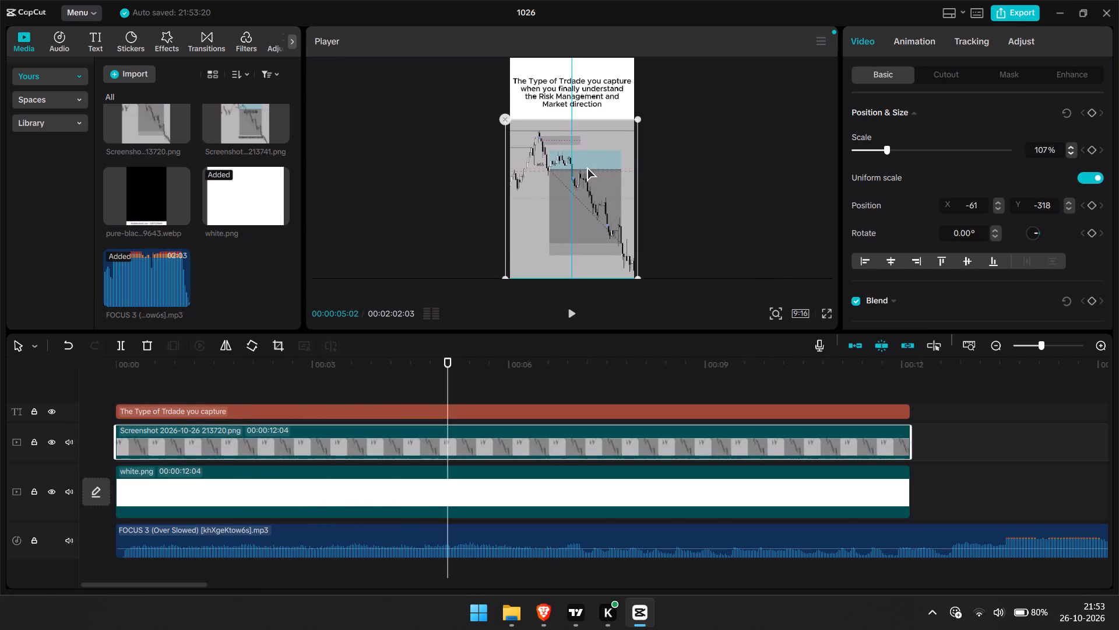
pyautogui.moveTo(587, 167); pyautogui.dragTo(586, 167)
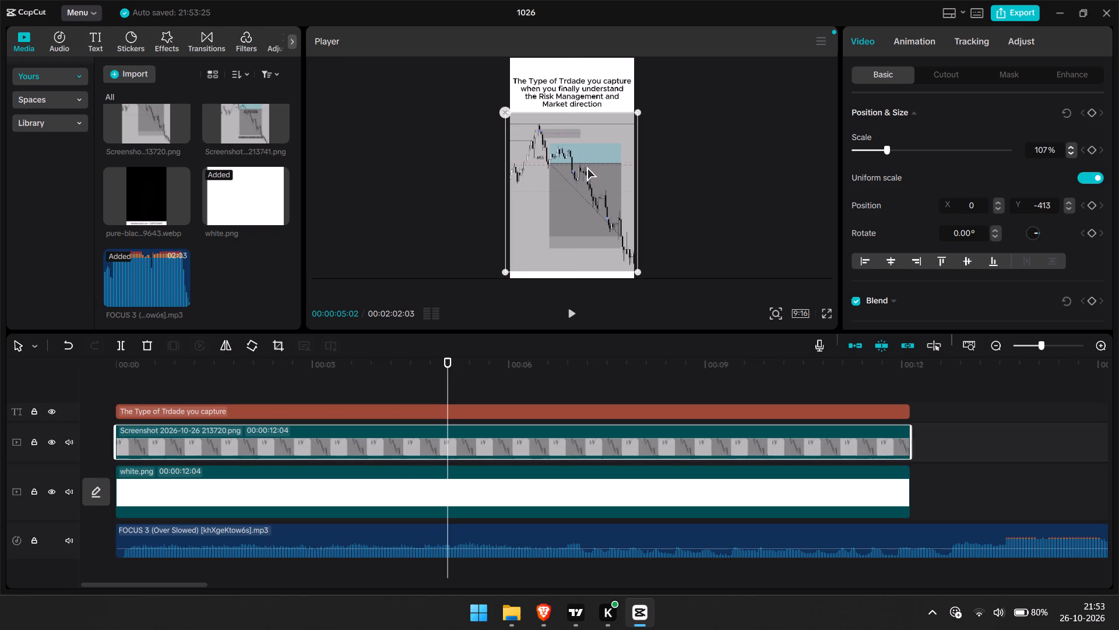
pyautogui.click(710, 176)
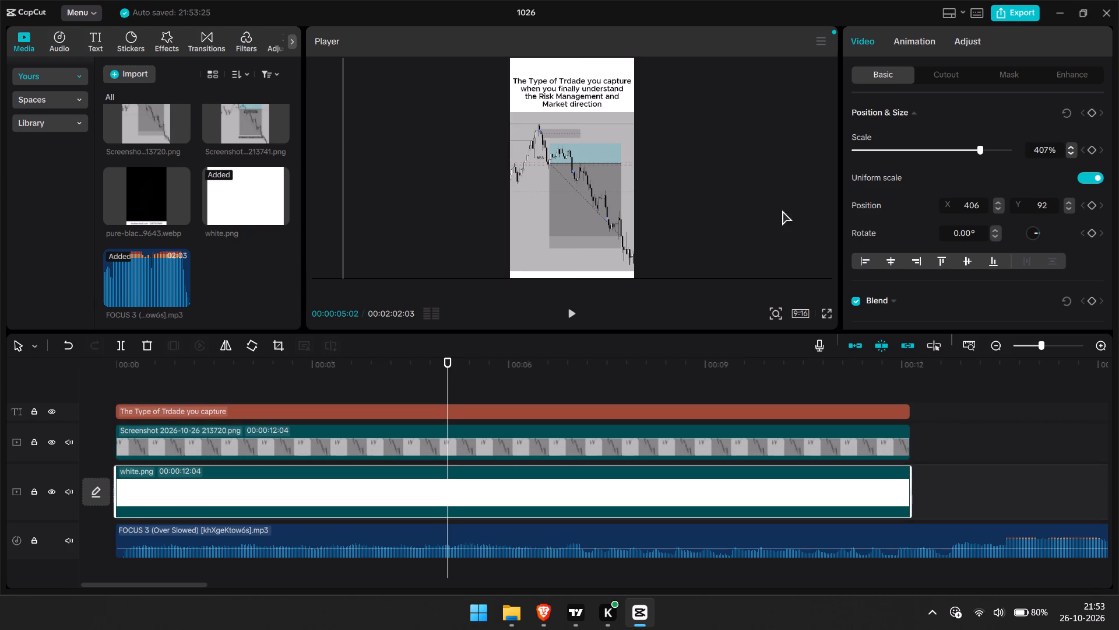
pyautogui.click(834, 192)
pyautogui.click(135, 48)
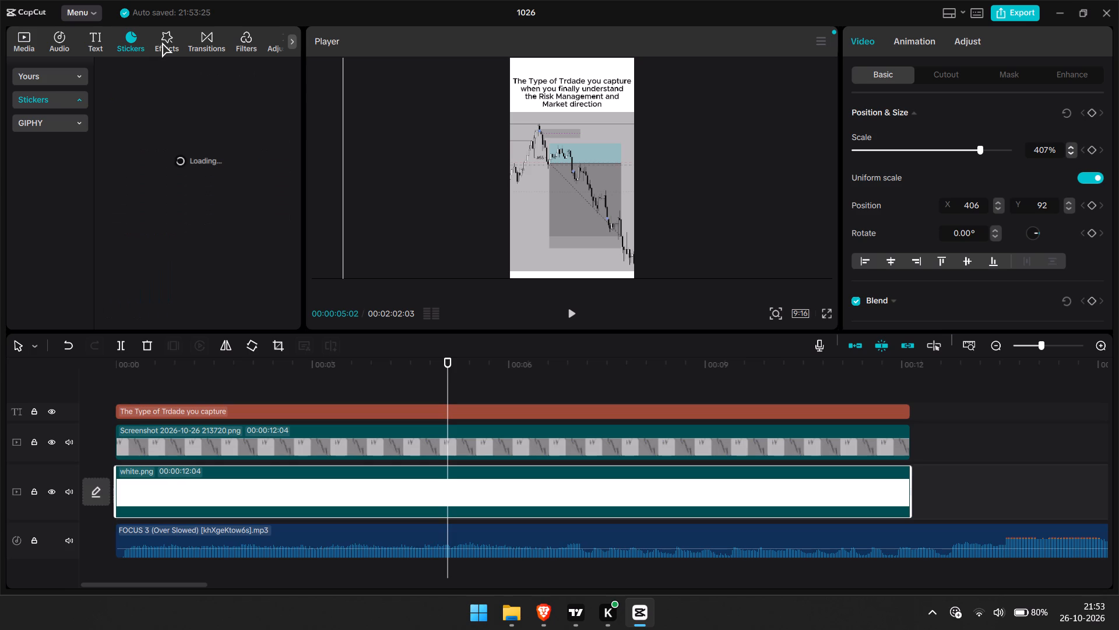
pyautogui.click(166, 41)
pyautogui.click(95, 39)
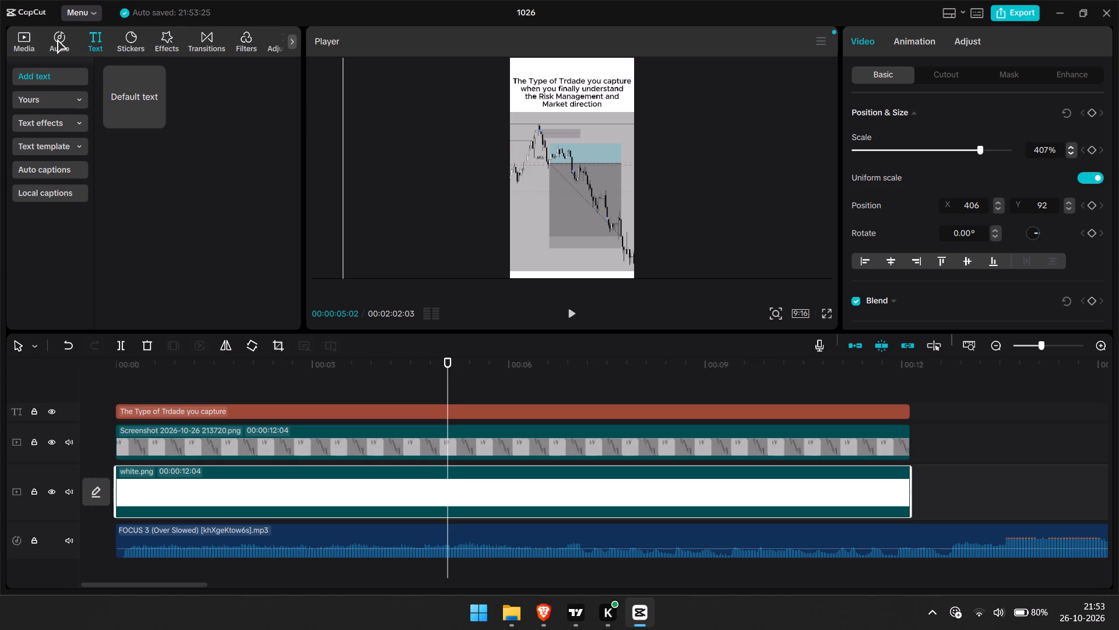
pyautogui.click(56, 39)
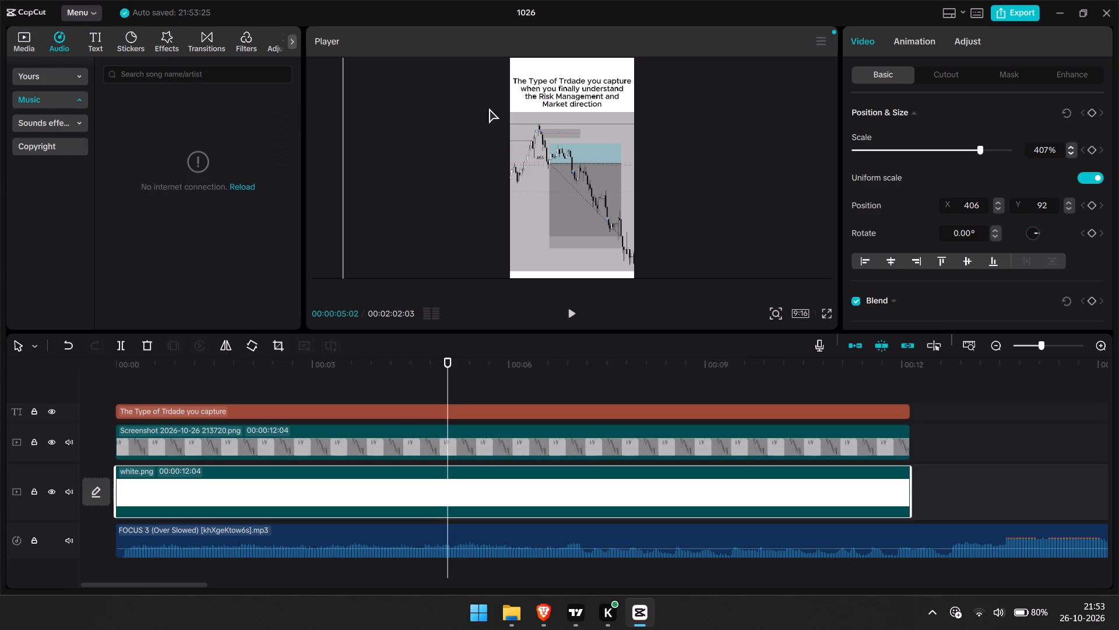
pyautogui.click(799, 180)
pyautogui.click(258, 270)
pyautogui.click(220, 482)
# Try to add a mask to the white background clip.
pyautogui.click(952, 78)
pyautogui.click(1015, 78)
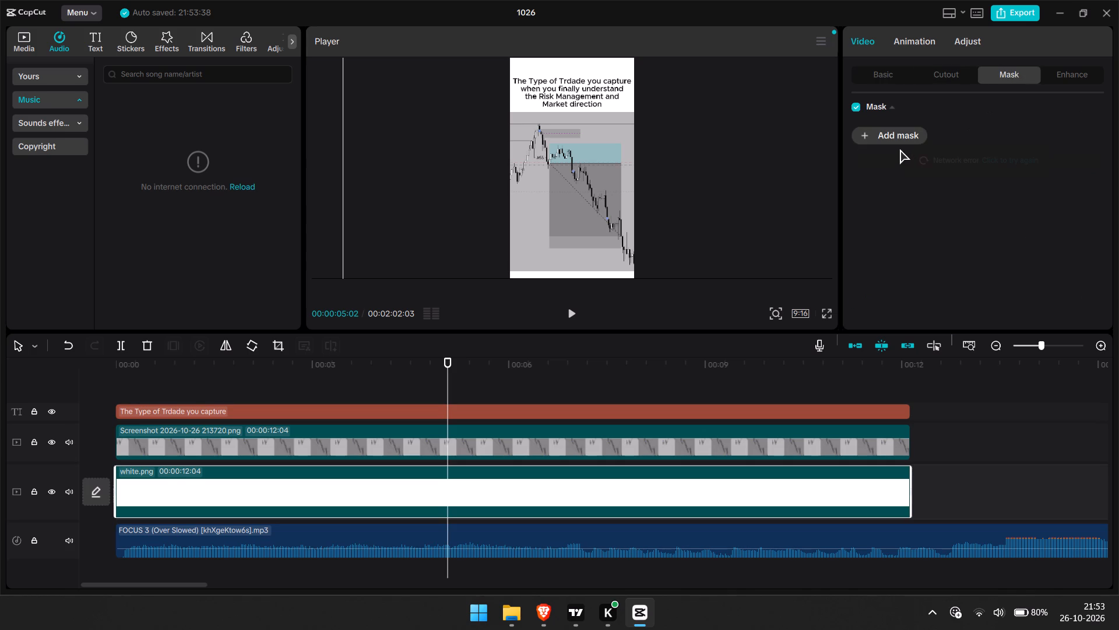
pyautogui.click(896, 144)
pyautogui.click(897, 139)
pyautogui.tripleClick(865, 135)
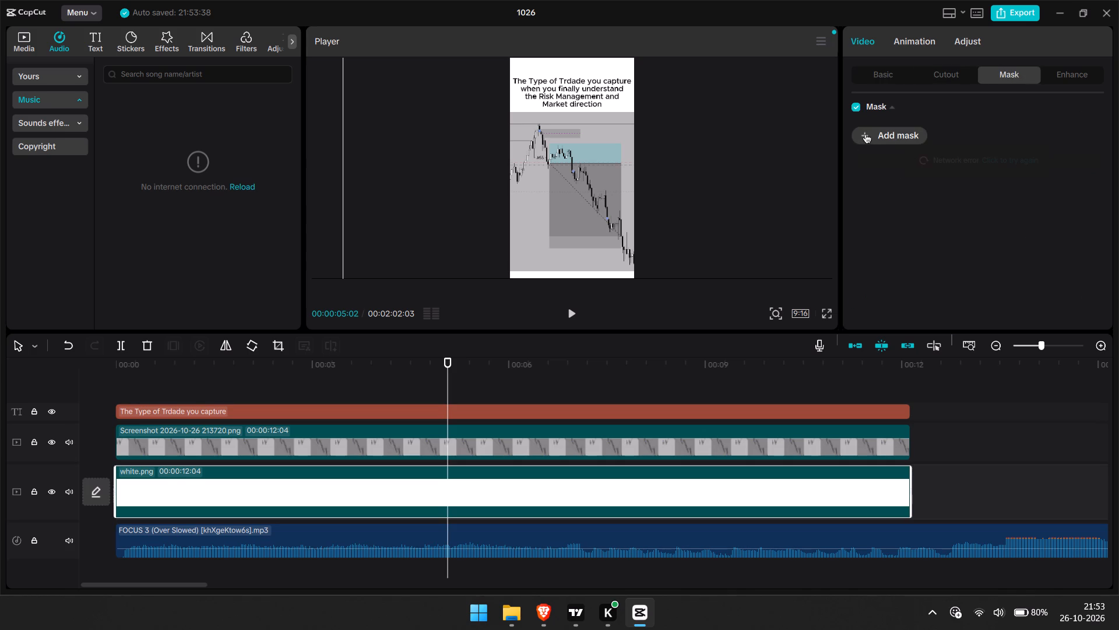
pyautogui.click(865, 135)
# Search Windows for "proton" and launch the Proton VPN app.
pyautogui.press('super+s')
pyautogui.write('proton')
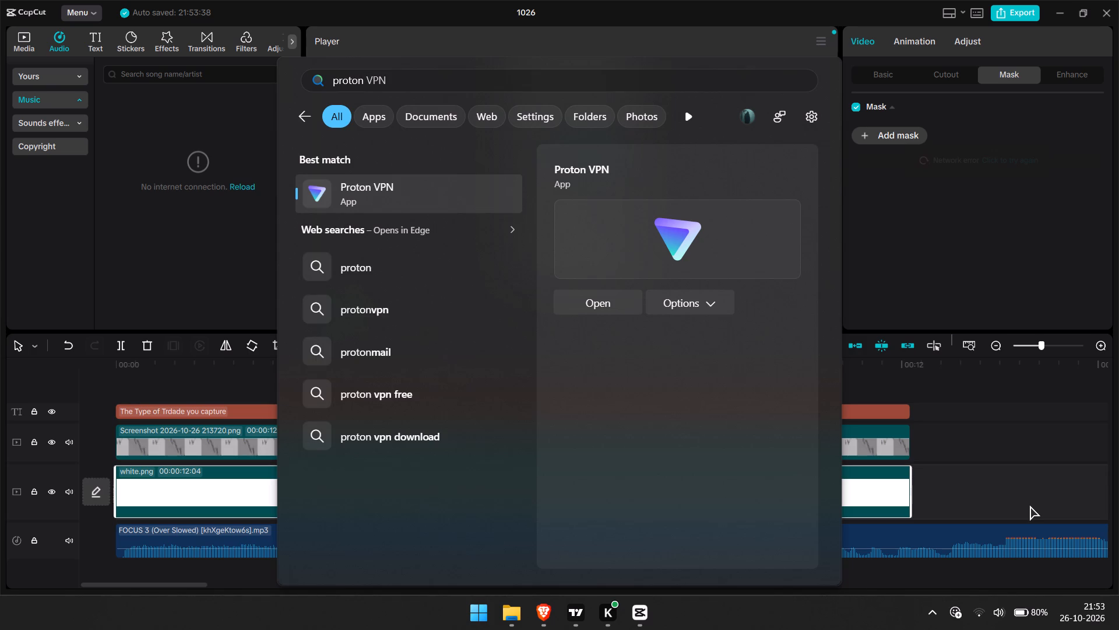
pyautogui.press('Return')
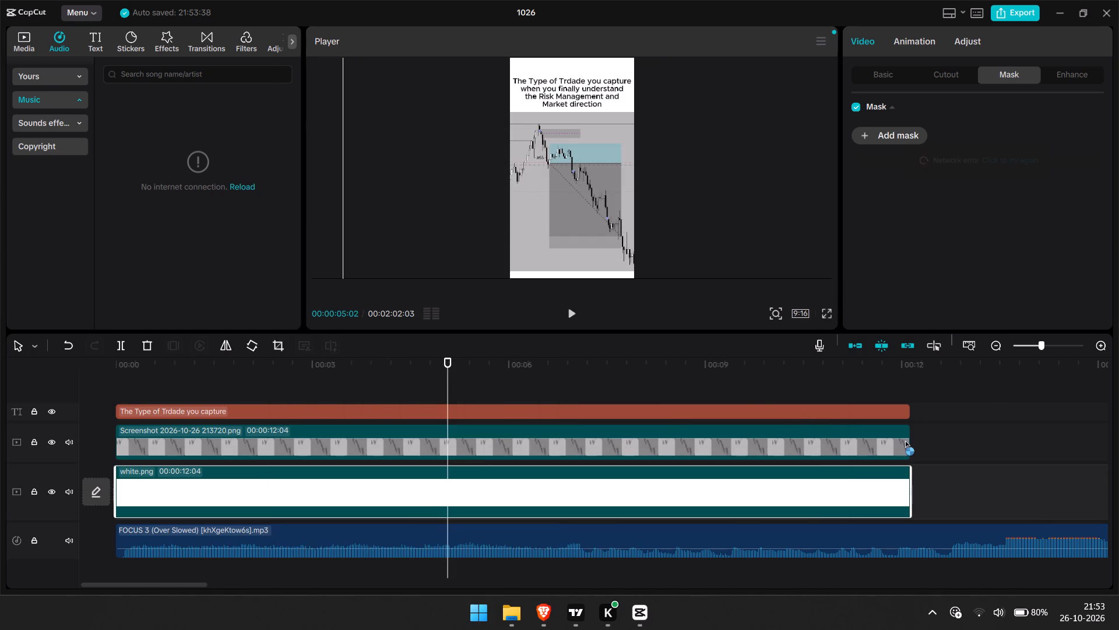
pyautogui.click(941, 623)
pyautogui.click(941, 624)
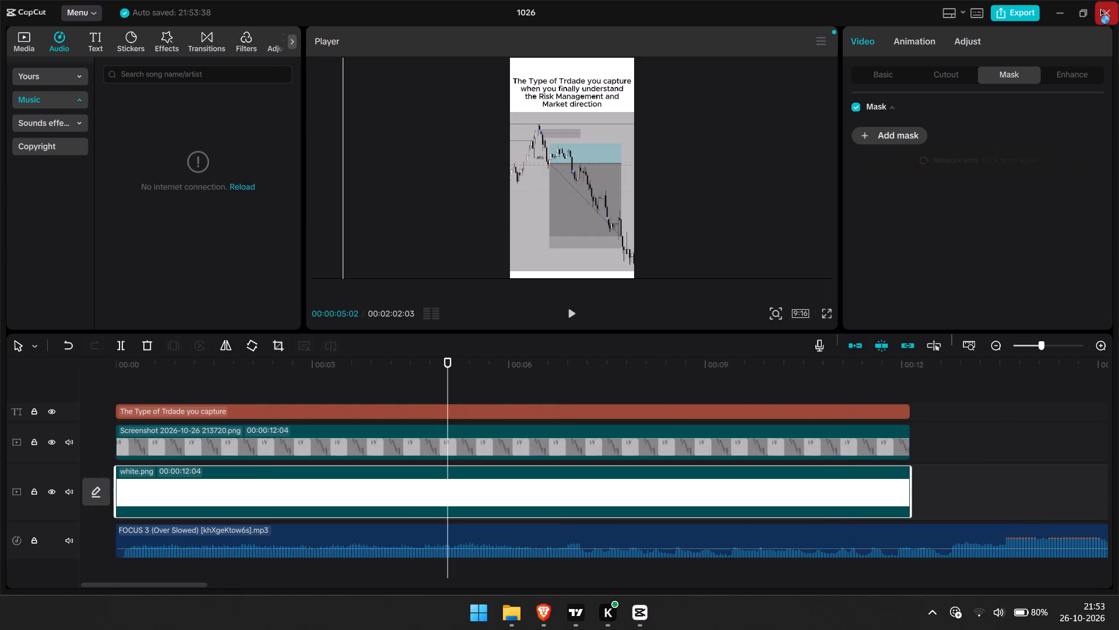
# Close project 1026, dismiss the Recommended window, and exit CapCut.
pyautogui.click(1101, 13)
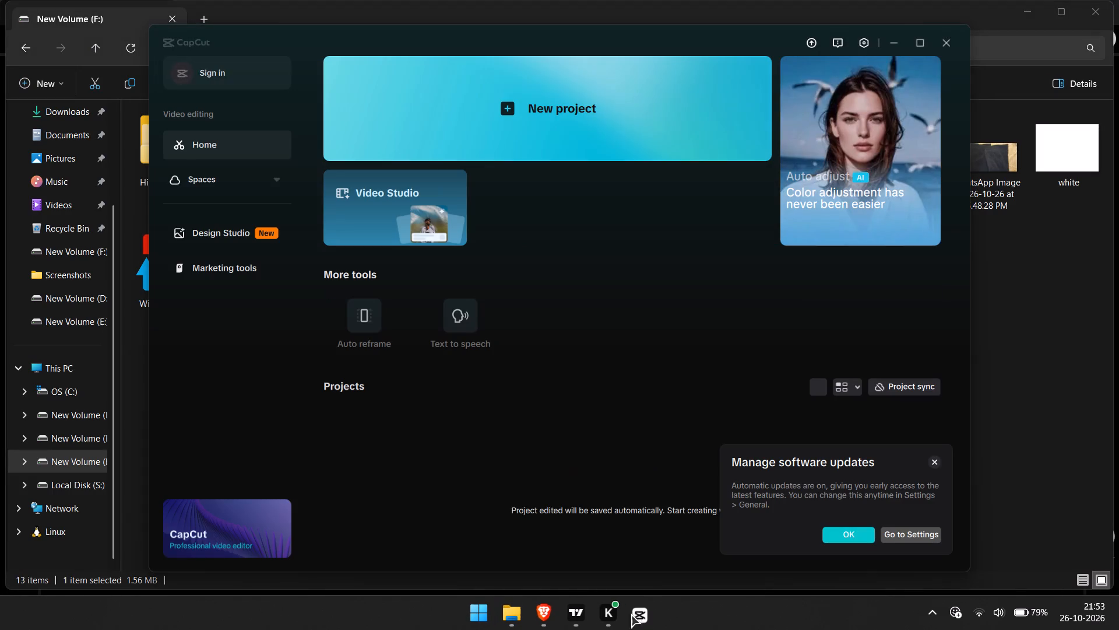
pyautogui.click(946, 44)
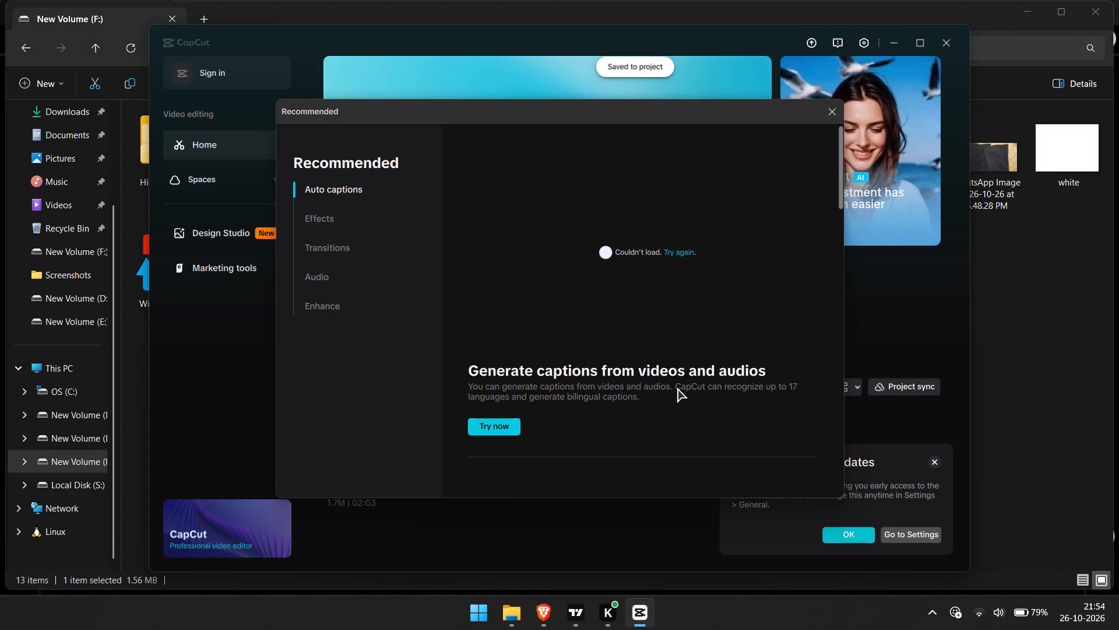
pyautogui.click(828, 115)
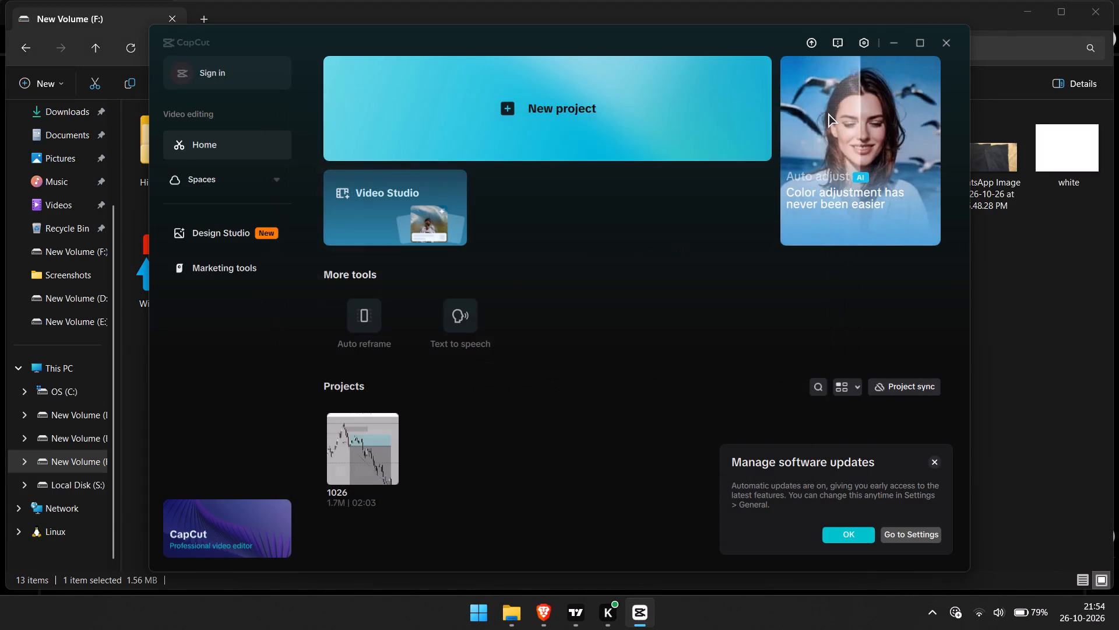
pyautogui.click(943, 50)
pyautogui.click(1041, 0)
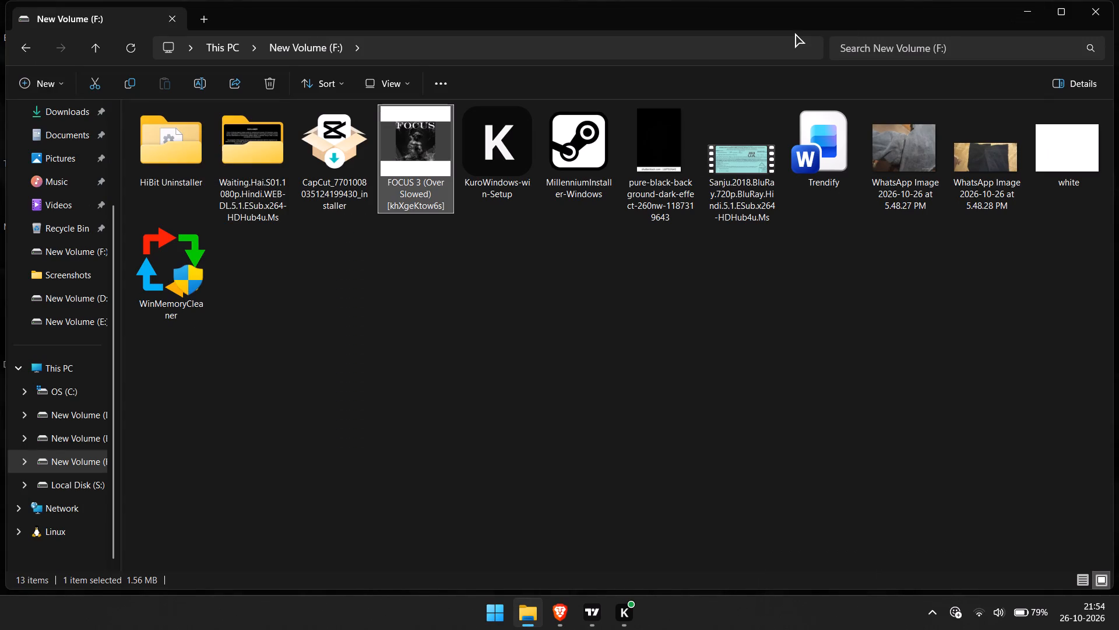
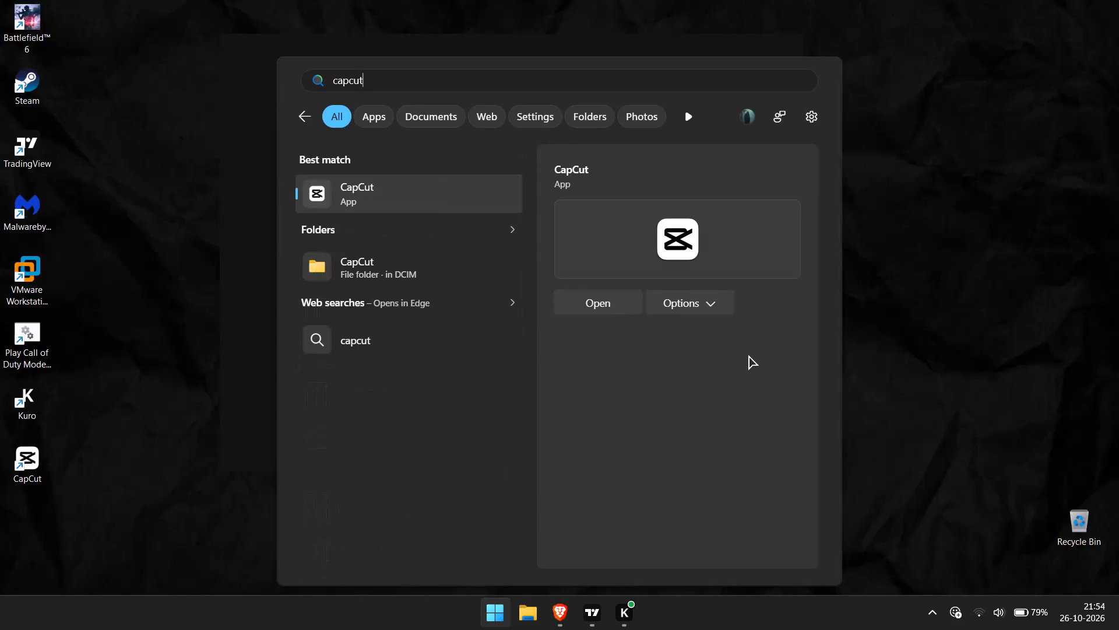
# Dismiss the CapCut search and bring up Proton VPN's compact tray window to check its connection status.
pyautogui.click(942, 617)
pyautogui.click(938, 616)
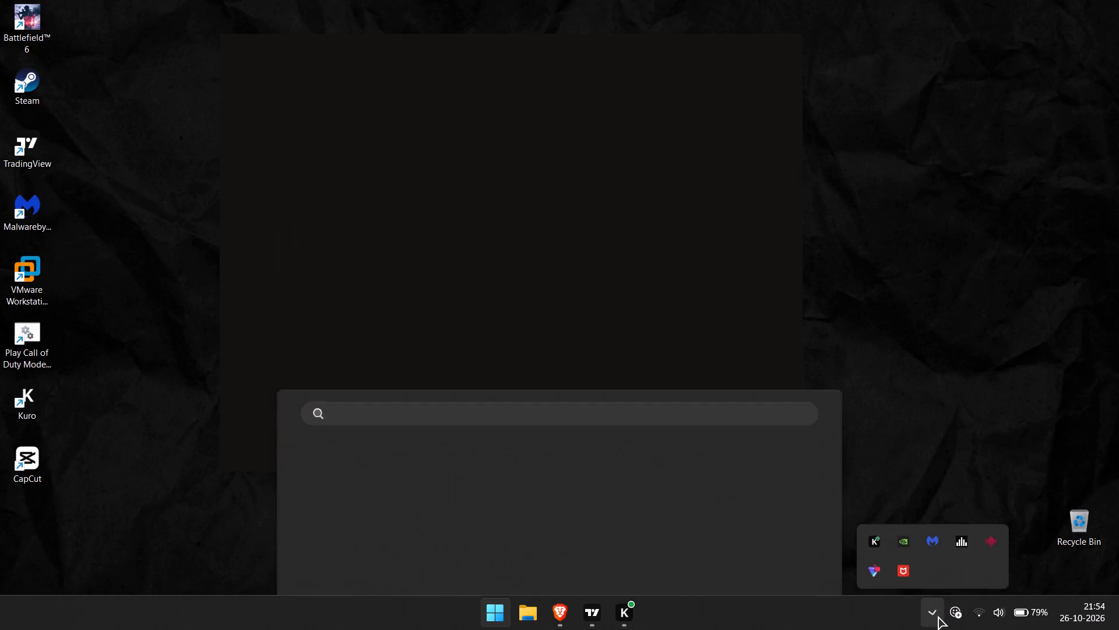
pyautogui.click(878, 568)
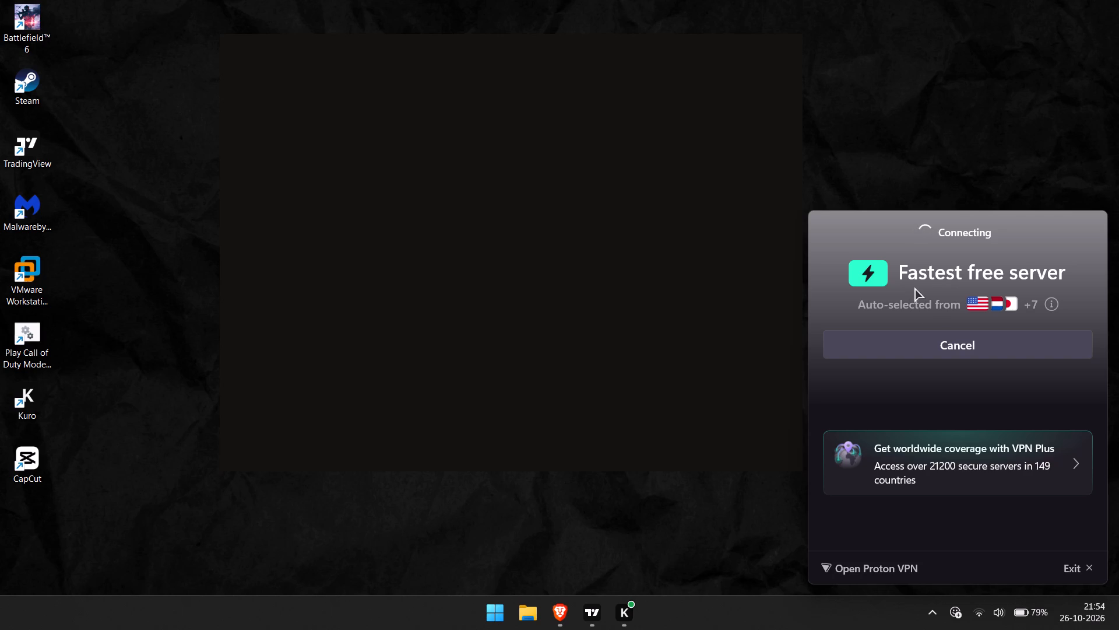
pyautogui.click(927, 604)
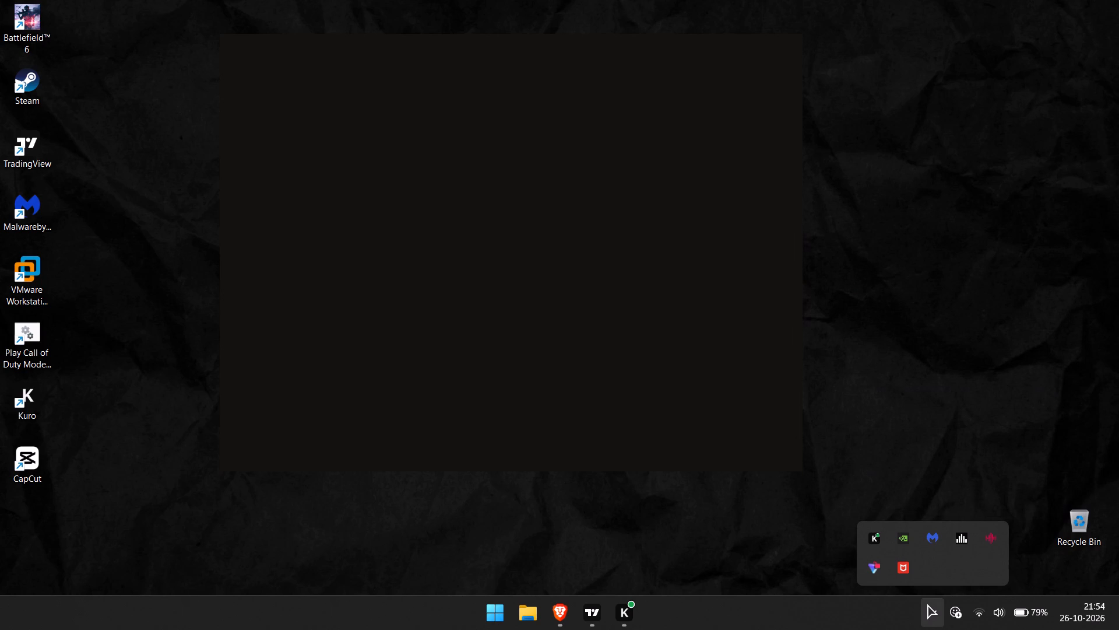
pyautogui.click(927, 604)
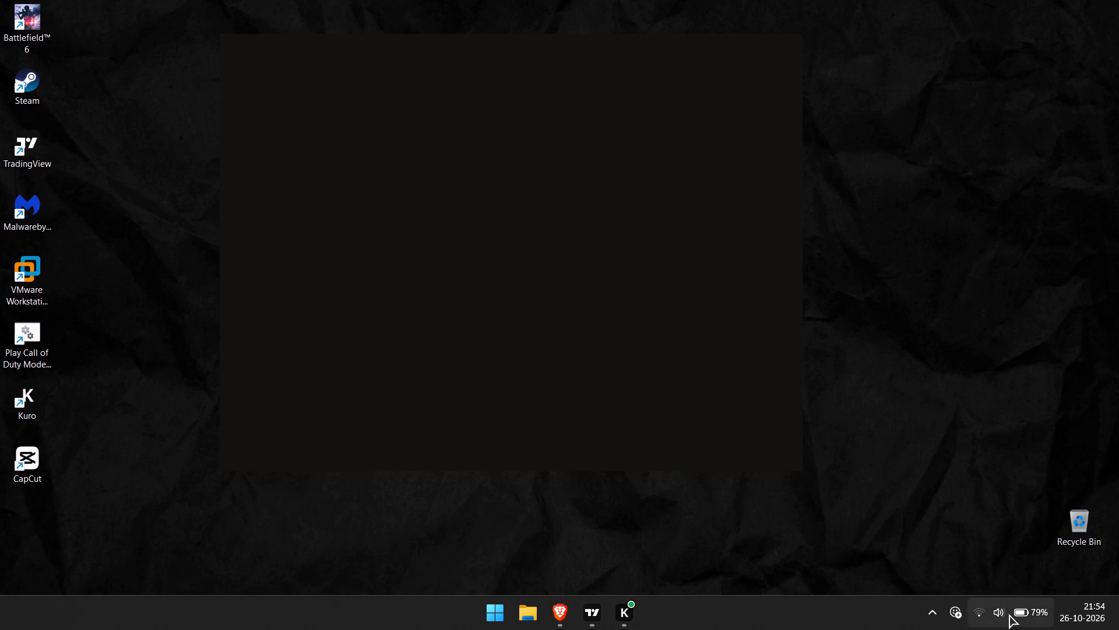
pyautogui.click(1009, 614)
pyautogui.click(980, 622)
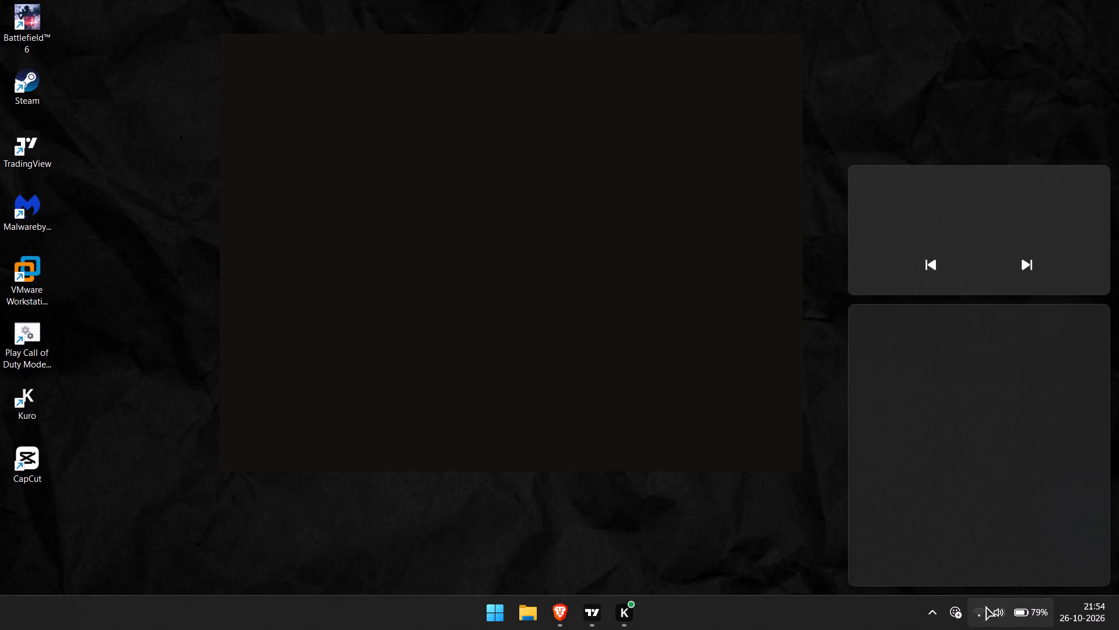
# Try to cancel Proton VPN's pending connection to the fastest free server, first in the compact tray window and again in the full app window.
pyautogui.click(930, 611)
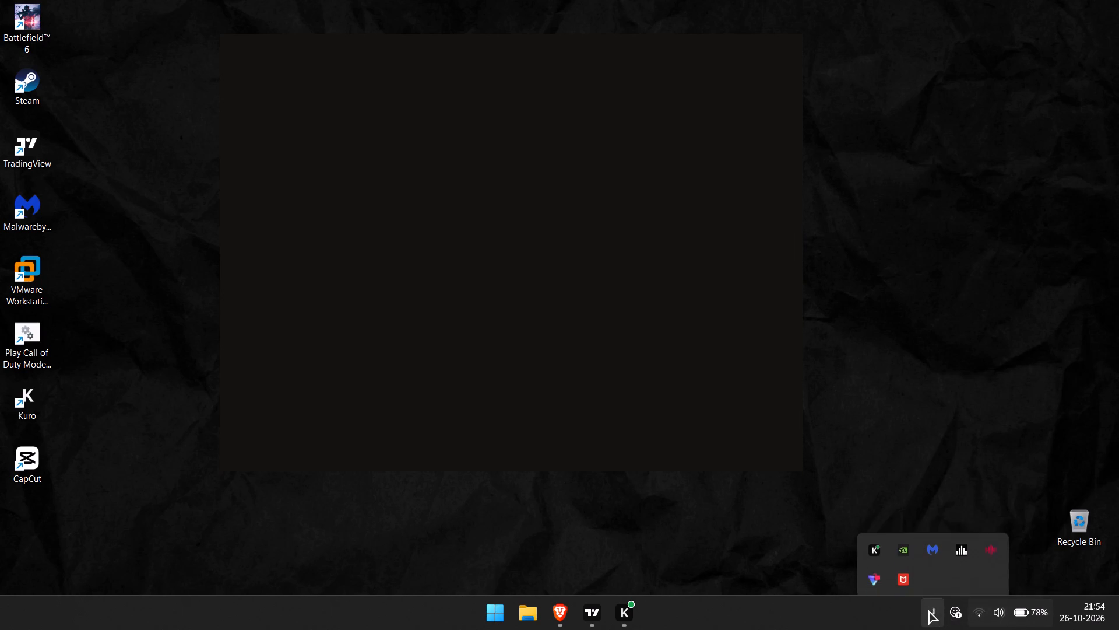
pyautogui.click(882, 560)
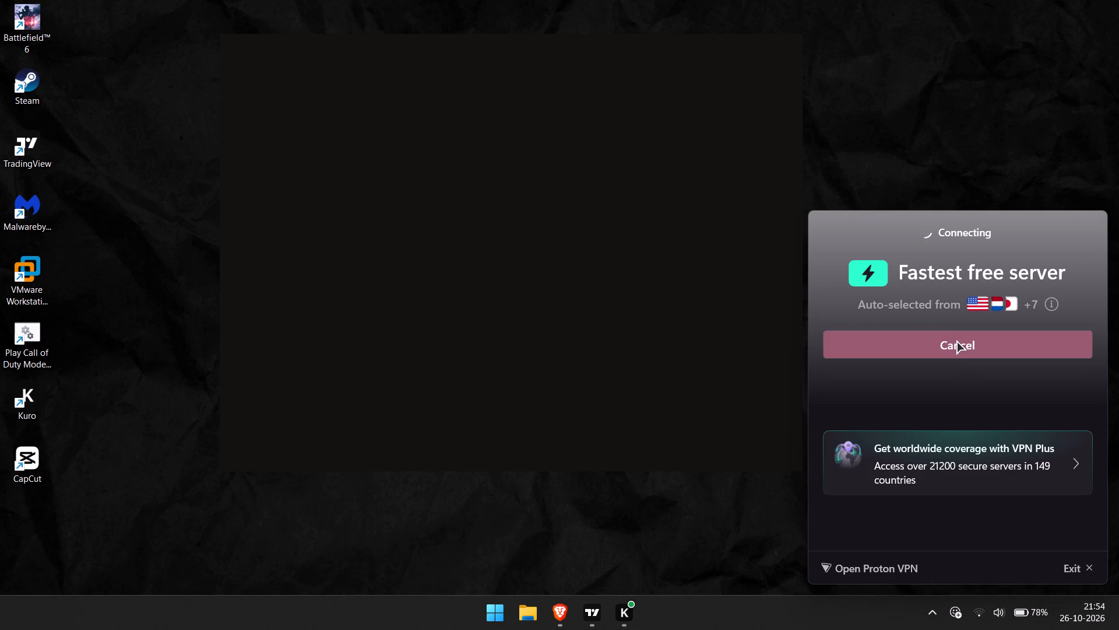
pyautogui.click(956, 340)
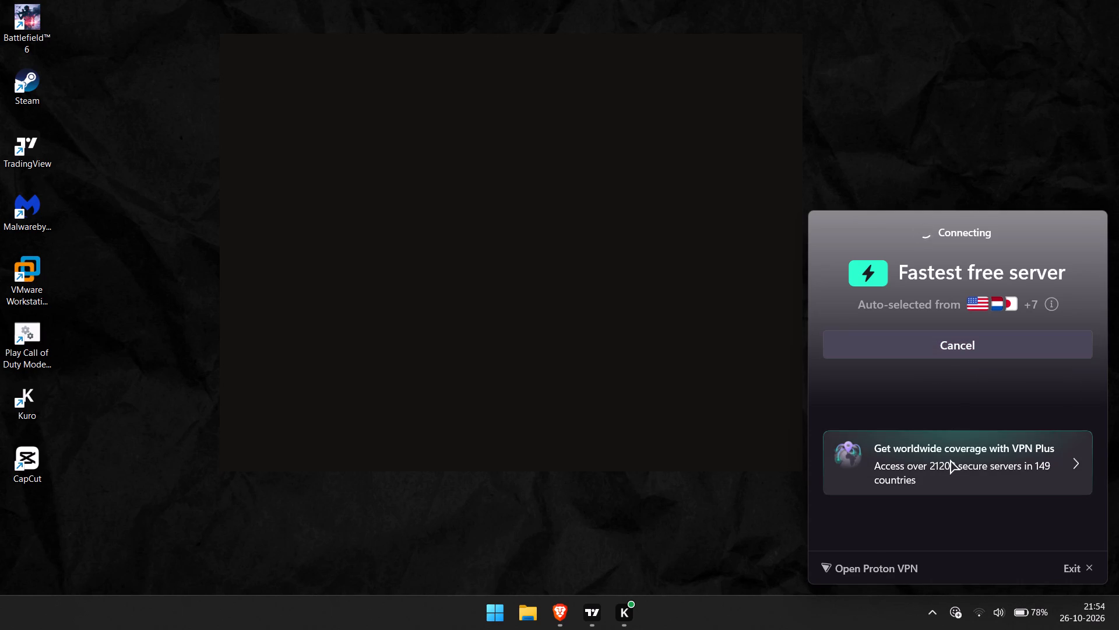
pyautogui.click(903, 561)
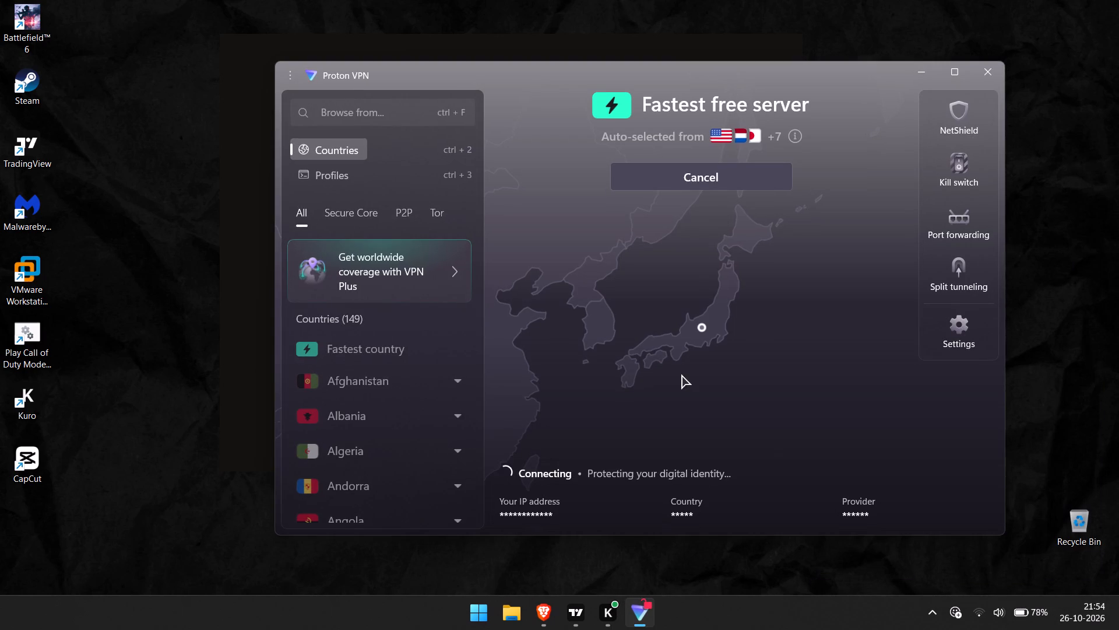
pyautogui.click(729, 183)
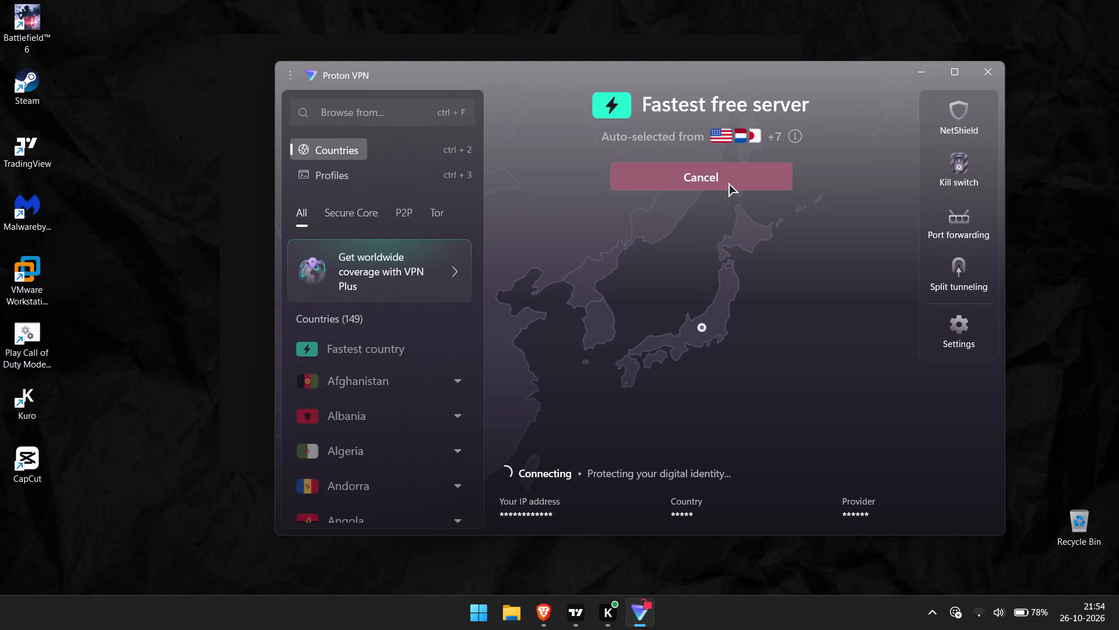
pyautogui.tripleClick(729, 183)
pyautogui.tripleClick(729, 183)
pyautogui.click(729, 183)
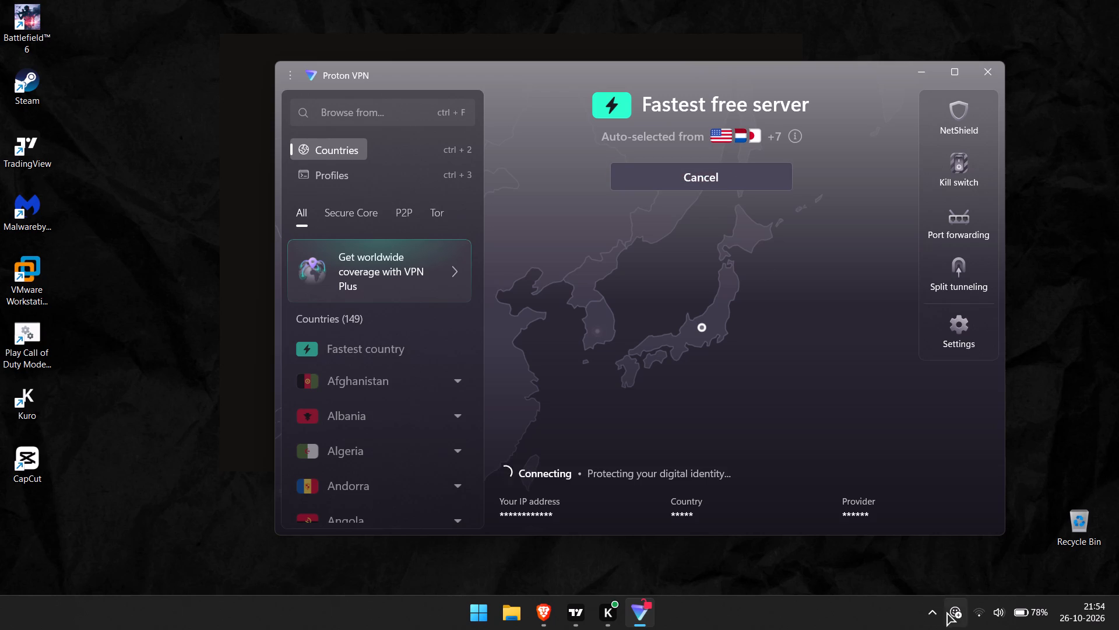
# Exit Proton VPN from its system tray icon, accepting disconnection from the VPN.
pyautogui.click(937, 615)
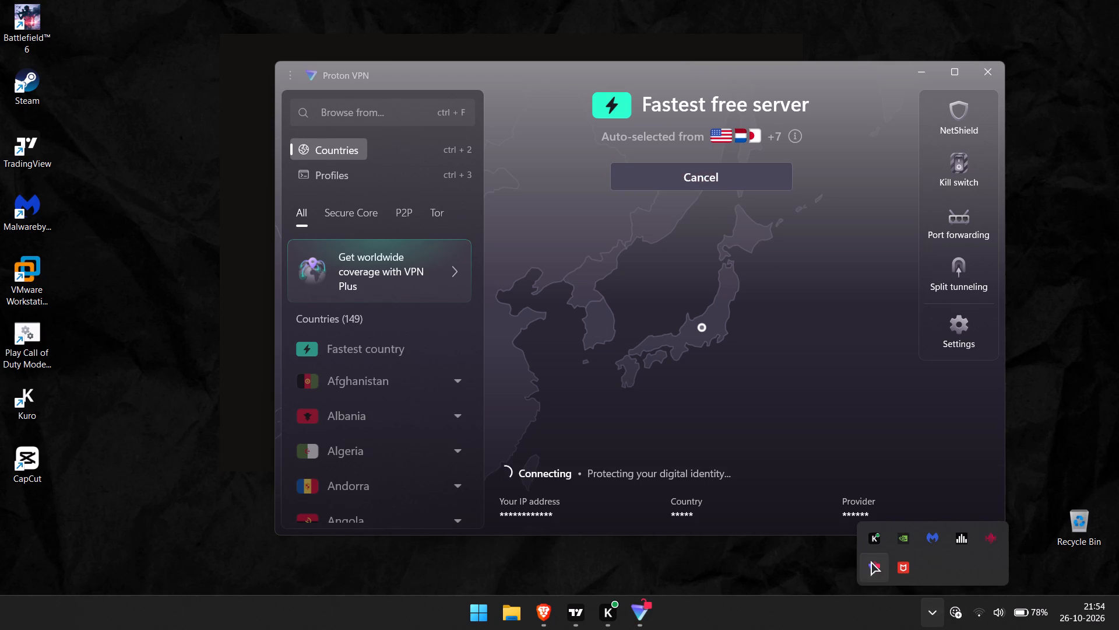
pyautogui.rightClick(871, 561)
pyautogui.click(886, 554)
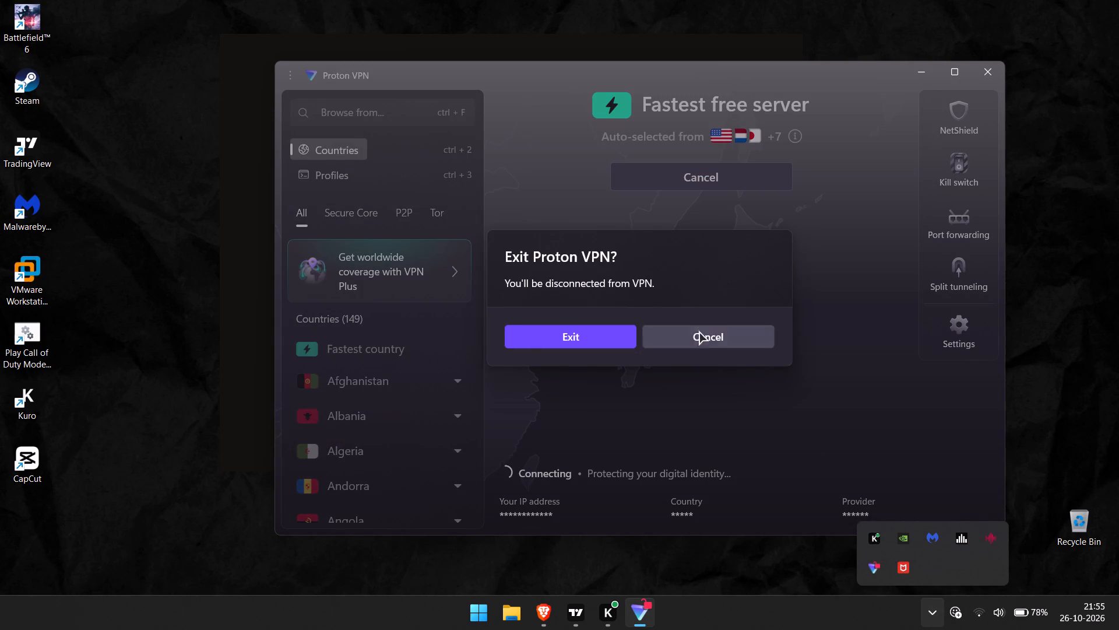
pyautogui.click(598, 334)
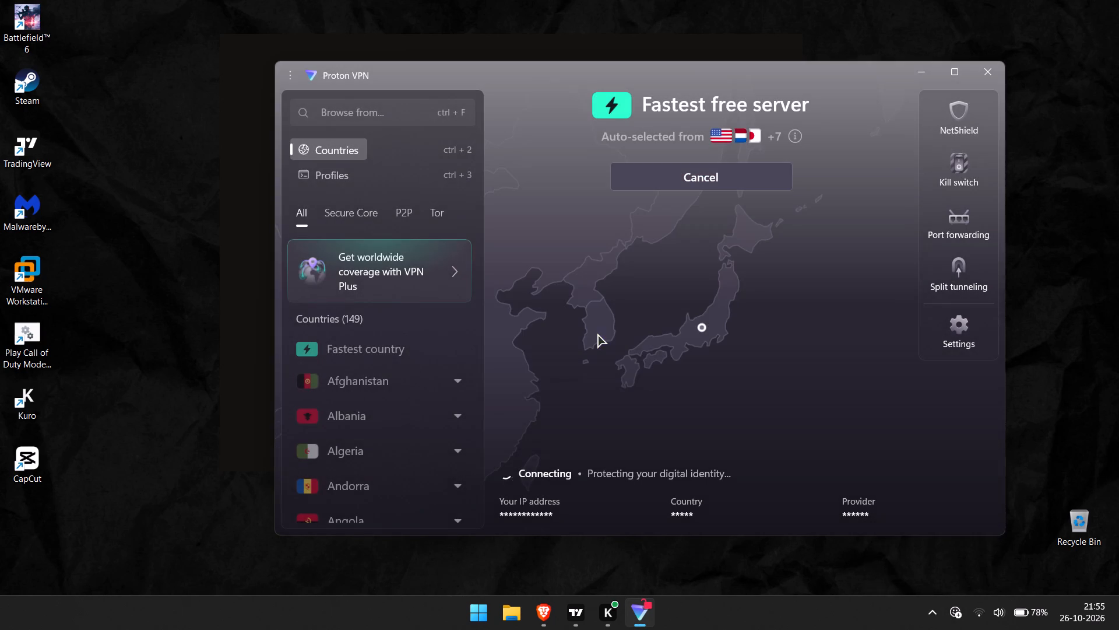
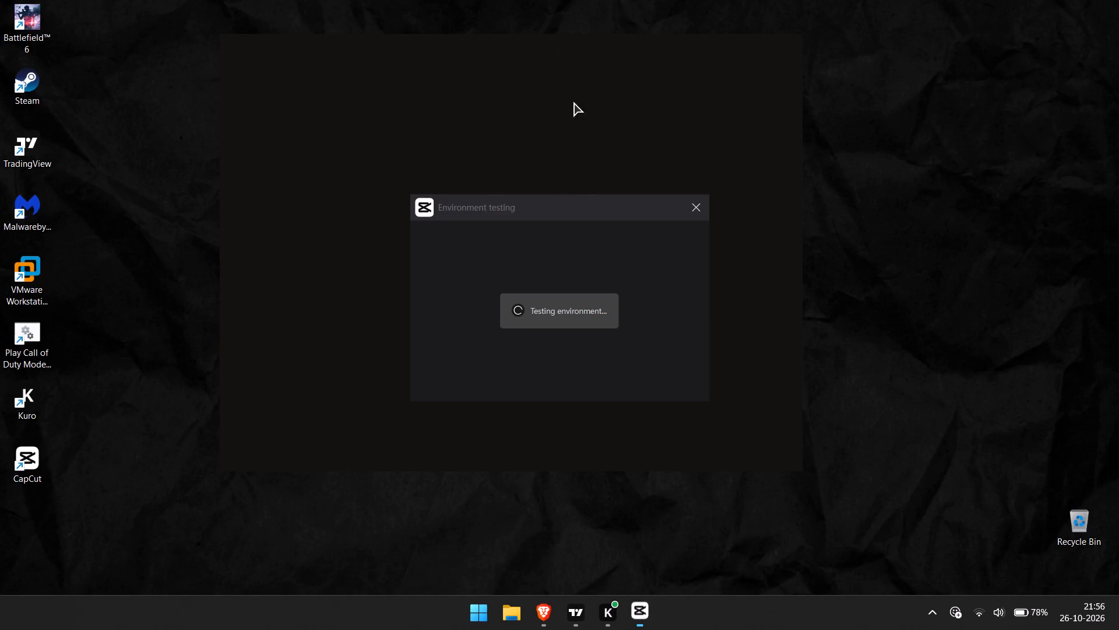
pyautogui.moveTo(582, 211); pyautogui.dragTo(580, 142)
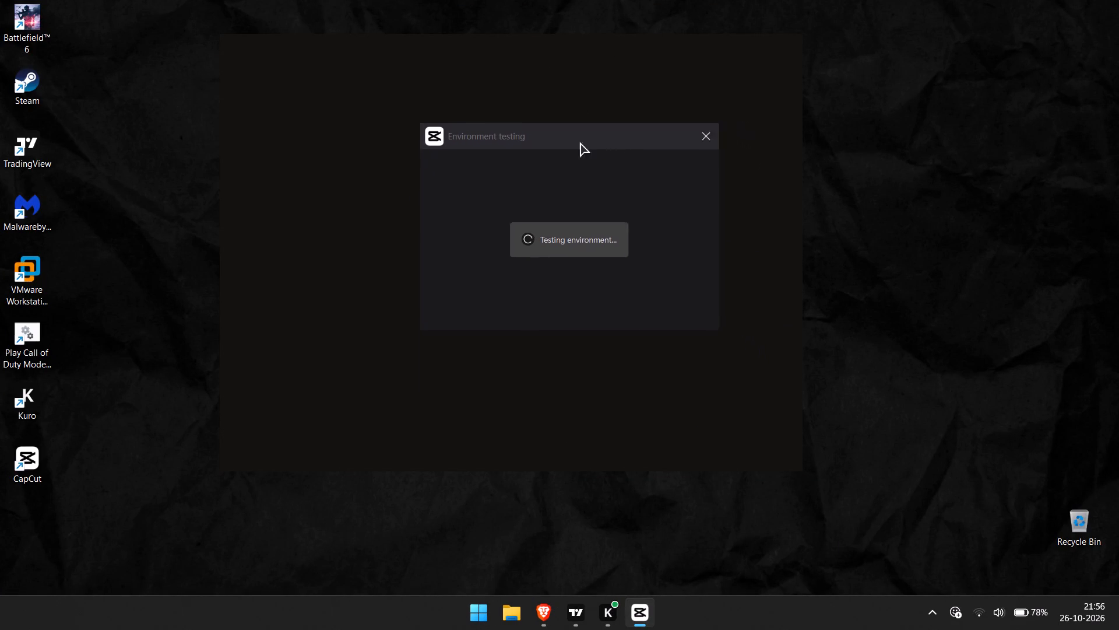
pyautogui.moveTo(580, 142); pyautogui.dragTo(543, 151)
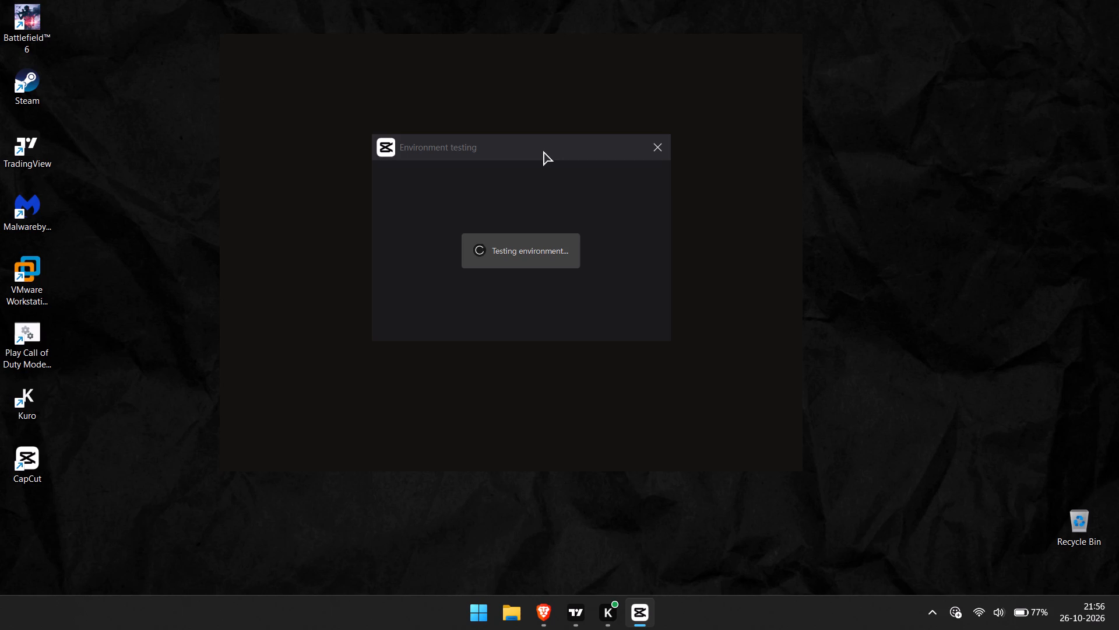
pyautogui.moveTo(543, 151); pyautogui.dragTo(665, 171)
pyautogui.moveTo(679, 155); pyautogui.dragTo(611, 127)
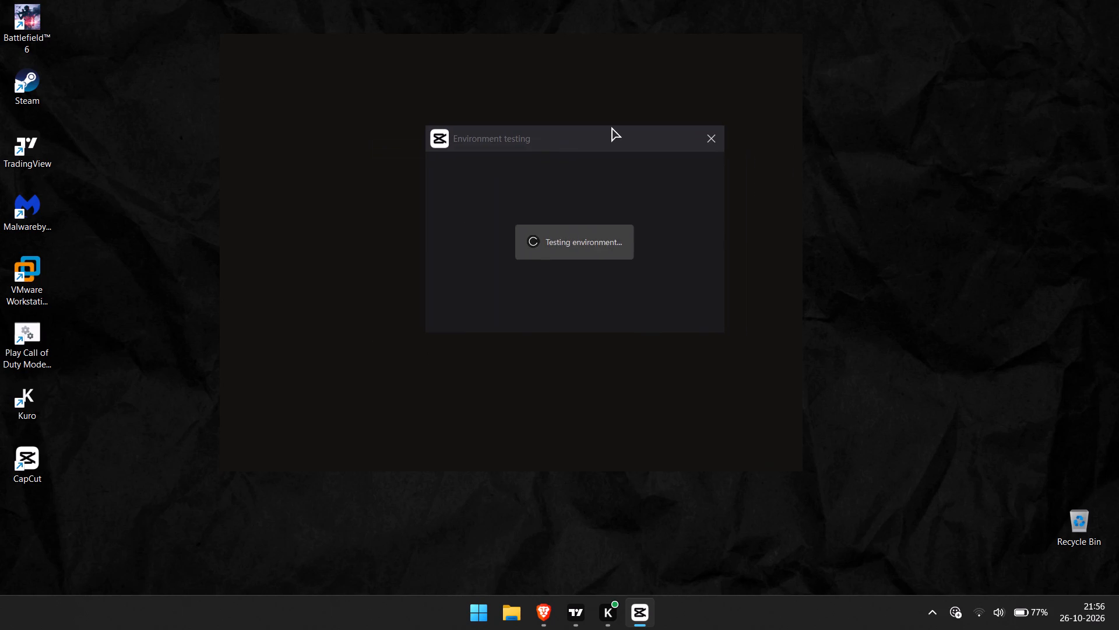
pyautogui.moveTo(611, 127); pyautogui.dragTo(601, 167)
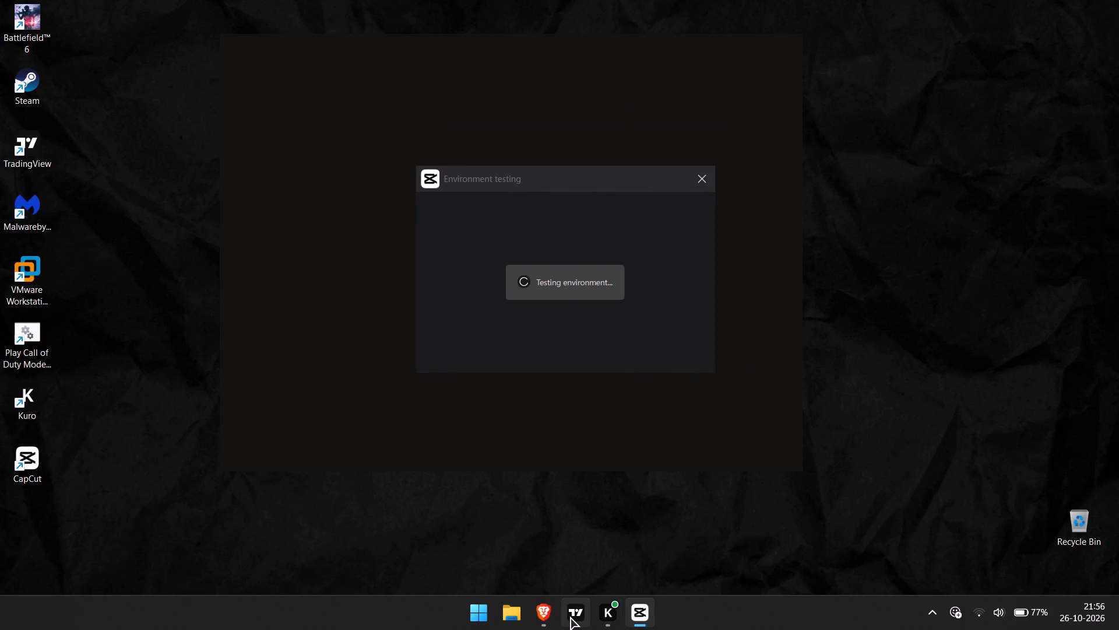
# Switch to TradingView and look over the XAUUSD 1-minute chart across the London and New York sessions.
pyautogui.click(570, 617)
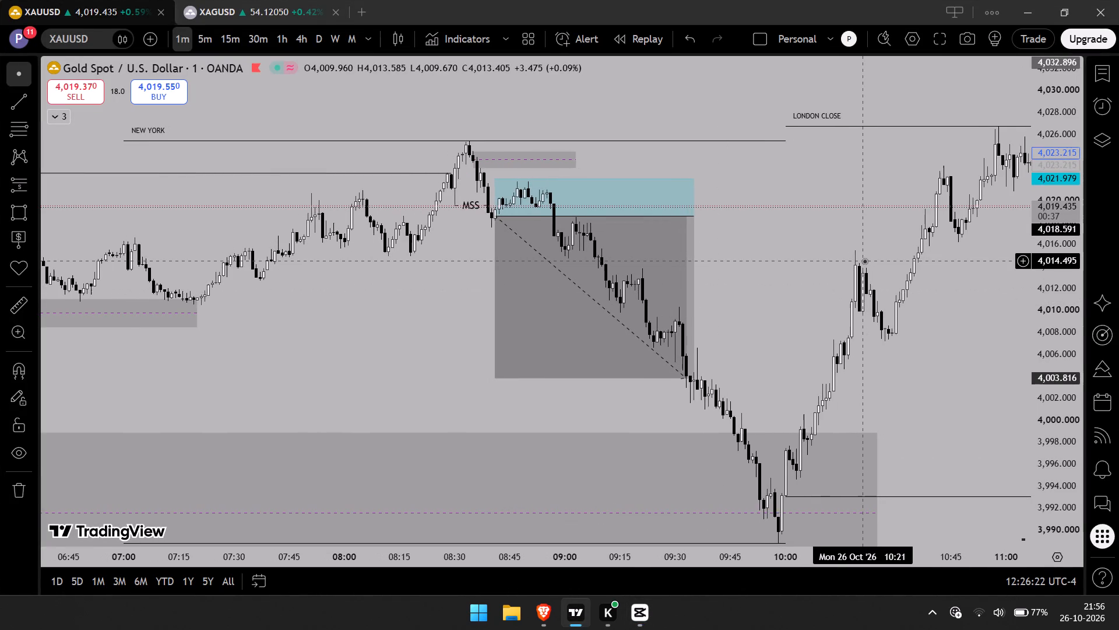
pyautogui.click(831, 264)
pyautogui.scroll(-3, 831, 264)
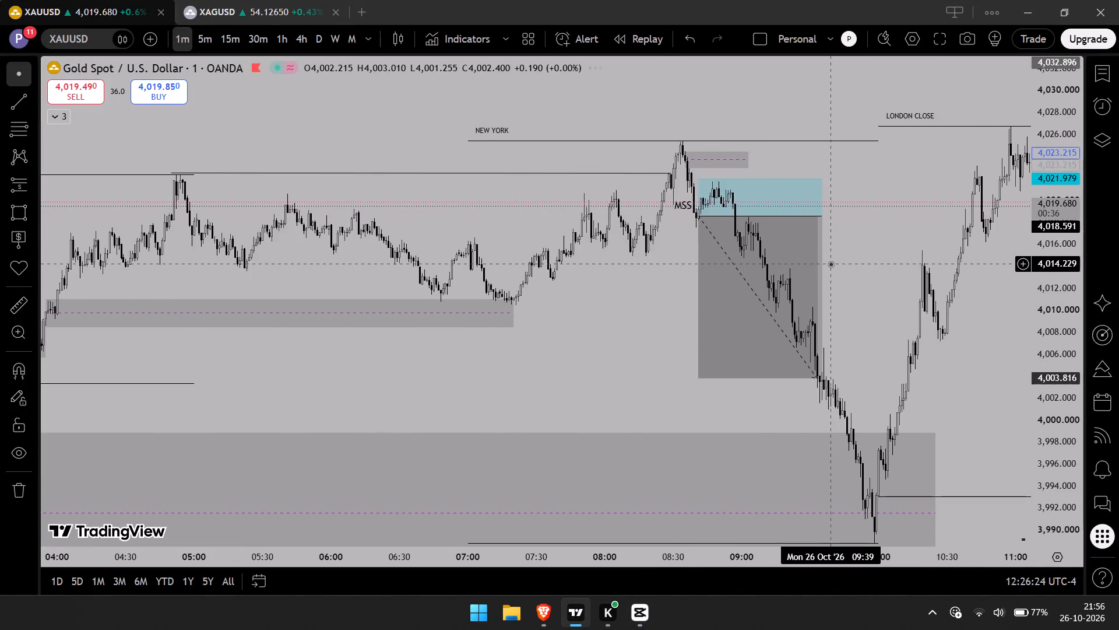
pyautogui.moveTo(629, 322); pyautogui.dragTo(718, 263)
pyautogui.scroll(-3, 718, 263)
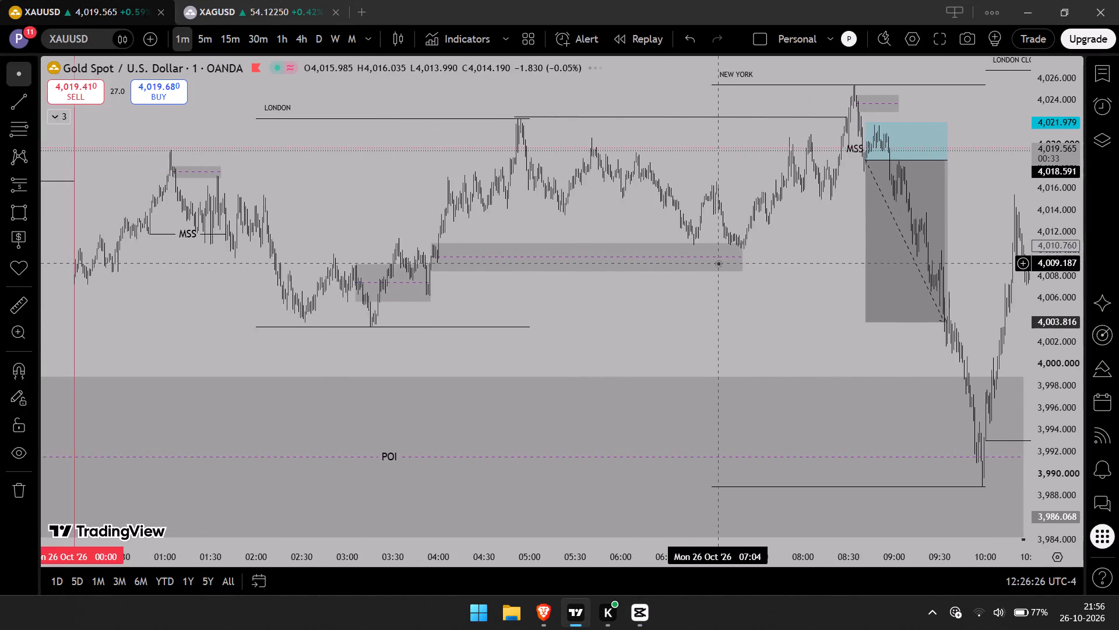
pyautogui.scroll(-2, 718, 263)
# Change the XAUUSD chart to the 5-minute timeframe and examine price action from the Asian session through London close.
pyautogui.click(234, 30)
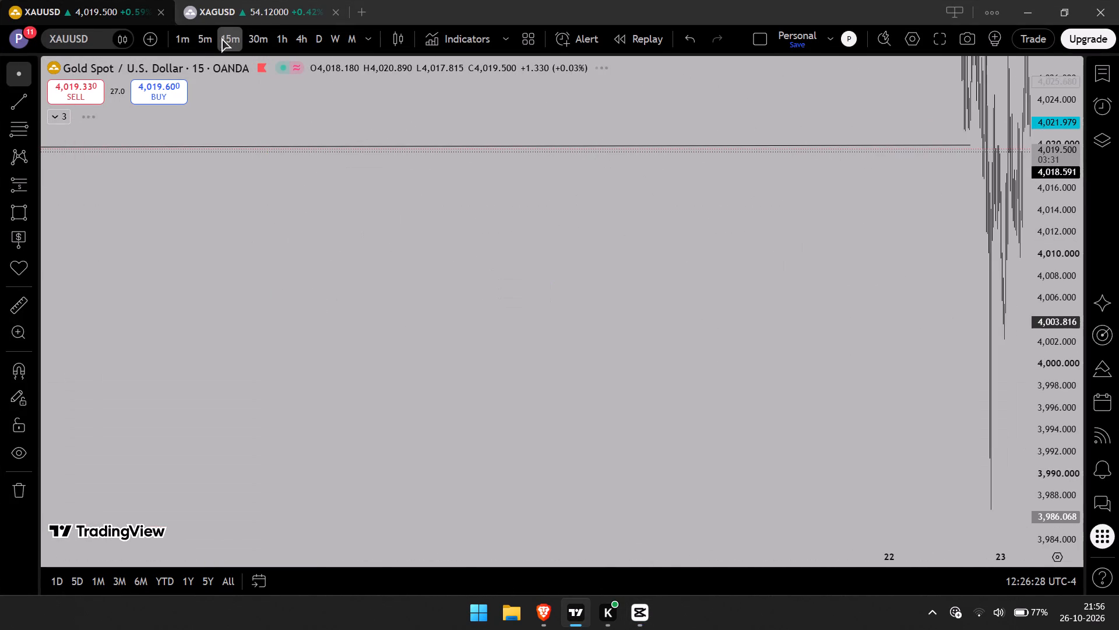
pyautogui.click(206, 37)
pyautogui.scroll(9, 765, 307)
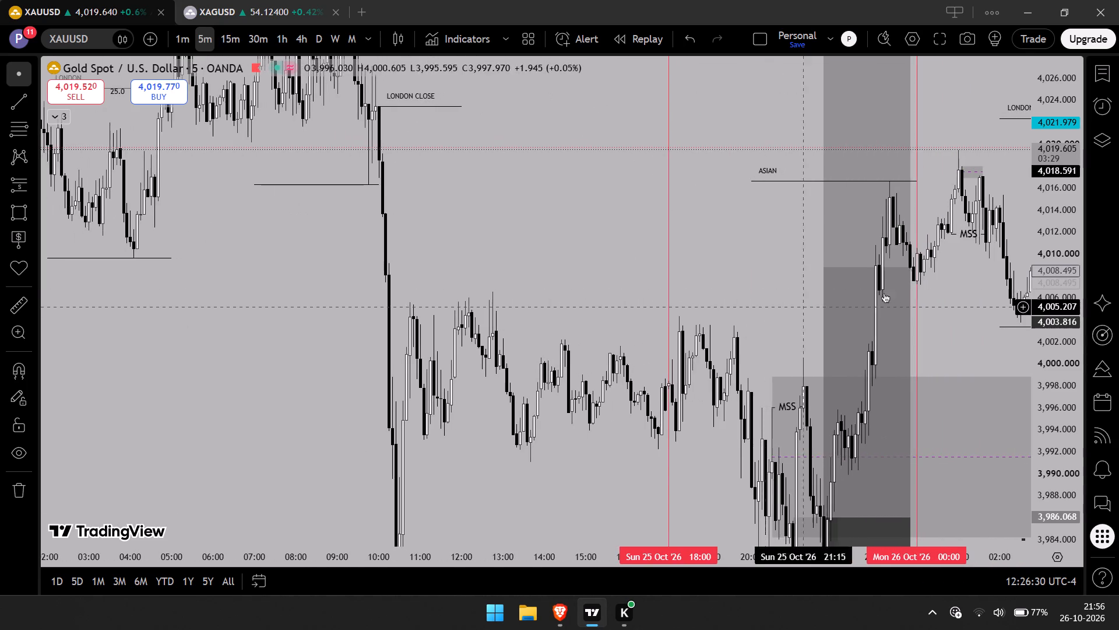
pyautogui.moveTo(955, 282); pyautogui.dragTo(870, 254)
pyautogui.moveTo(1071, 209); pyautogui.dragTo(1071, 473)
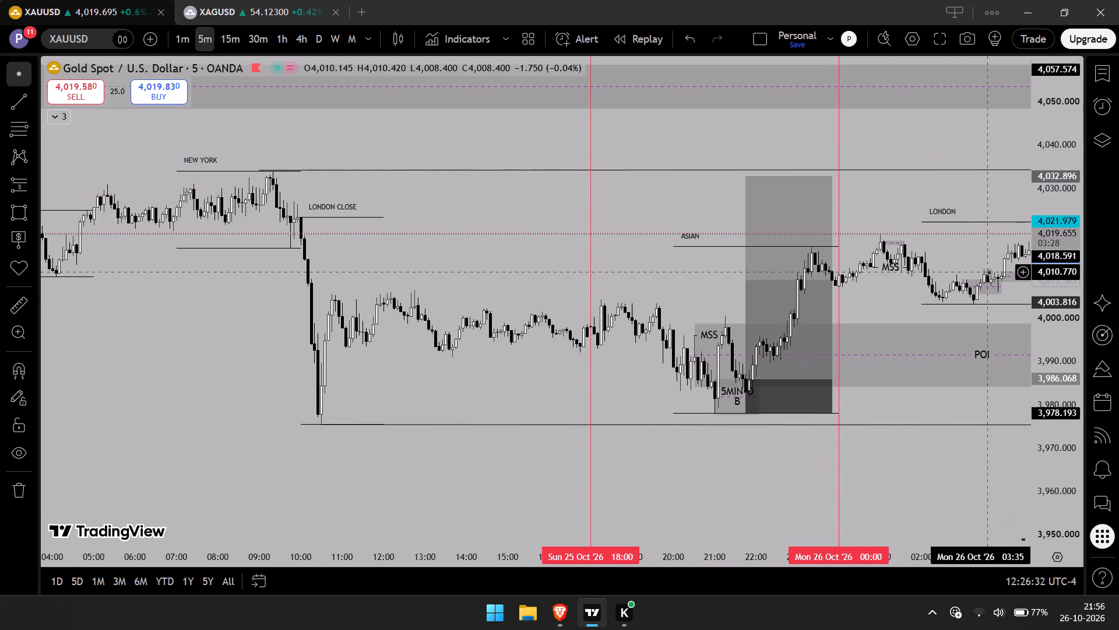
pyautogui.scroll(2, 952, 233)
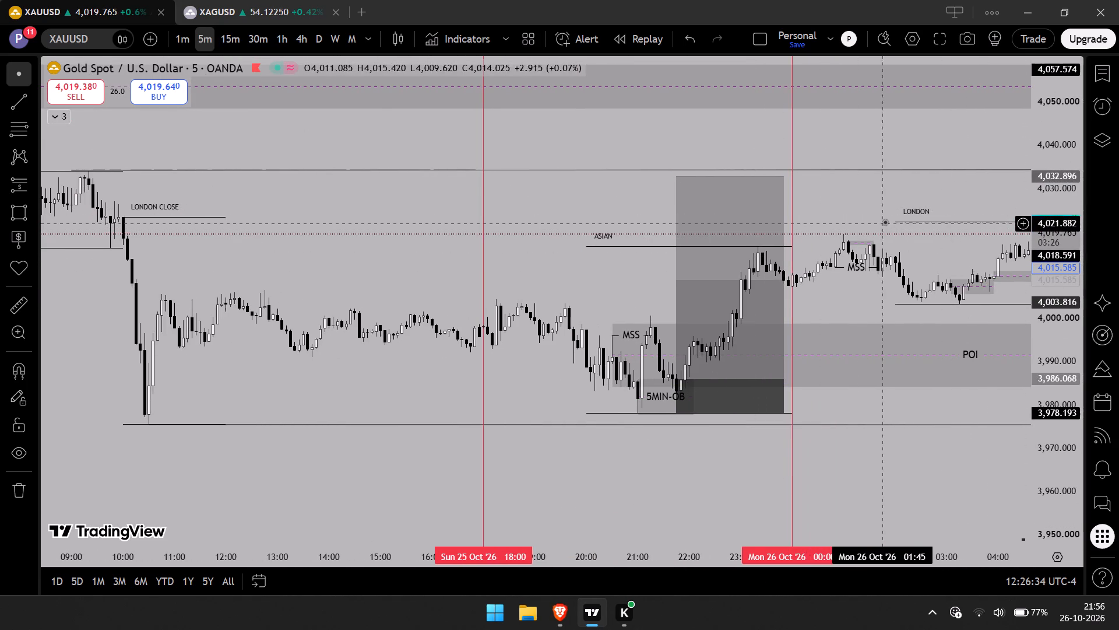
pyautogui.moveTo(887, 220); pyautogui.dragTo(629, 171)
pyautogui.moveTo(947, 272); pyautogui.dragTo(779, 282)
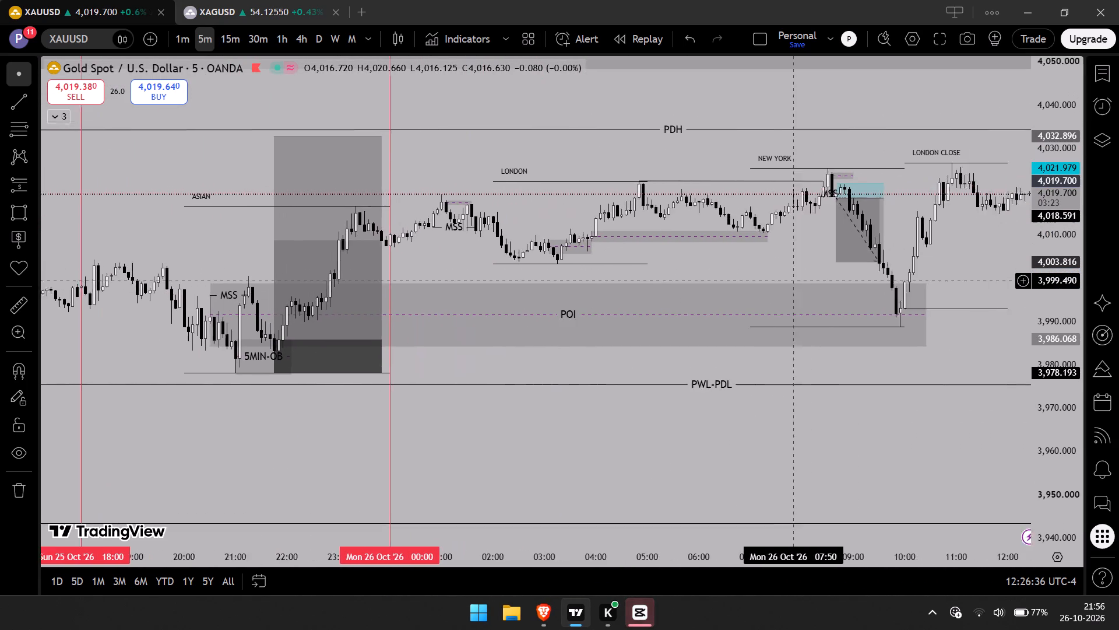
pyautogui.moveTo(779, 282); pyautogui.dragTo(740, 289)
pyautogui.scroll(-2, 740, 289)
pyautogui.moveTo(1055, 403); pyautogui.dragTo(1038, 271)
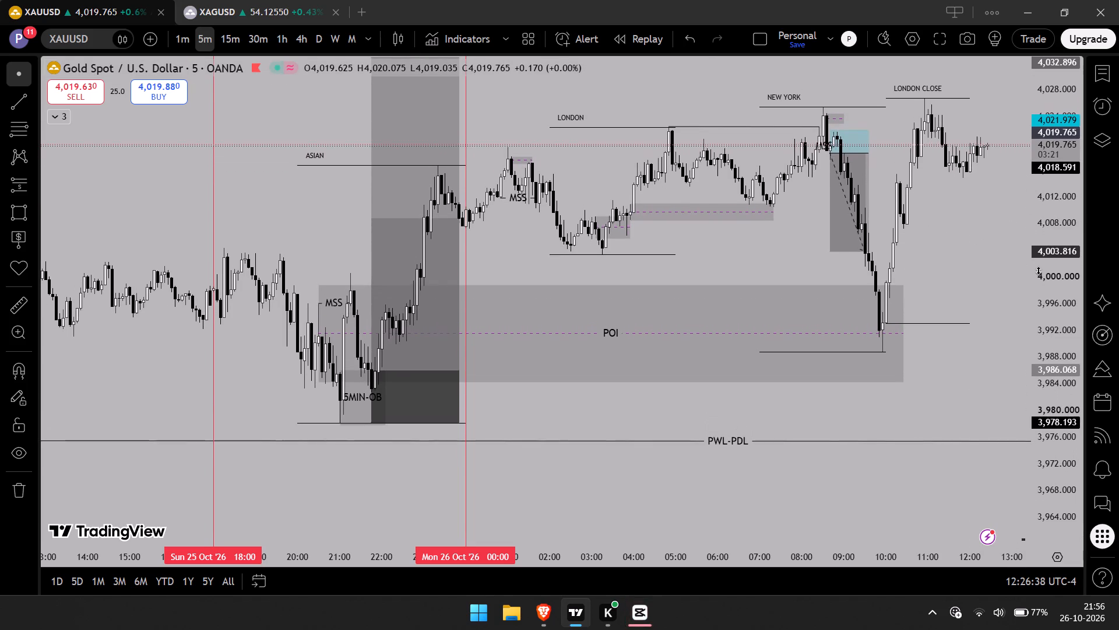
pyautogui.moveTo(948, 223); pyautogui.dragTo(949, 314)
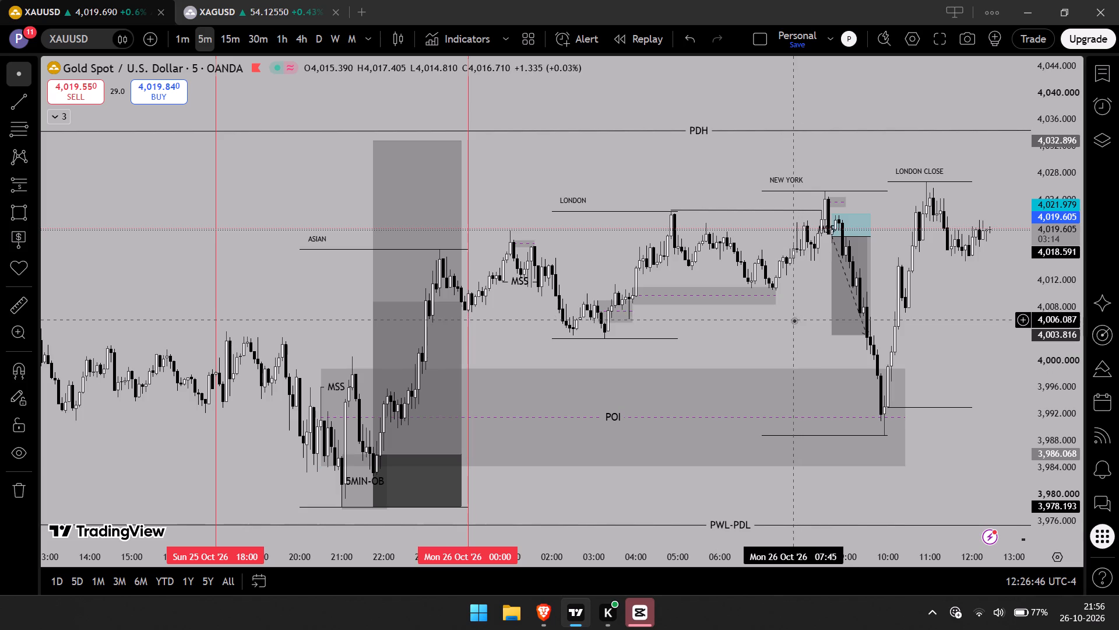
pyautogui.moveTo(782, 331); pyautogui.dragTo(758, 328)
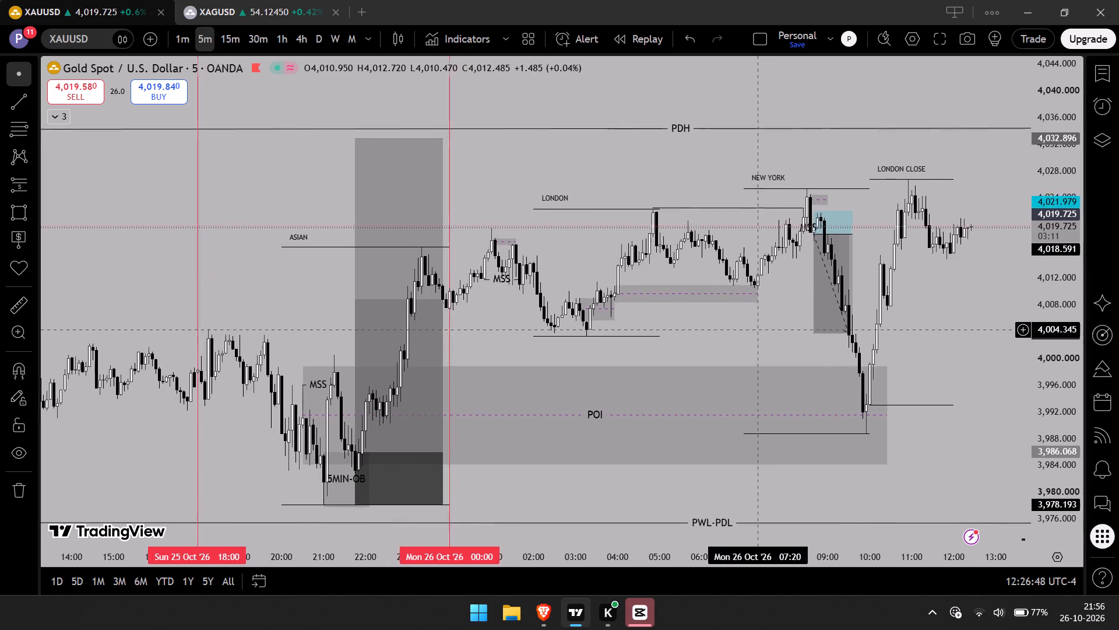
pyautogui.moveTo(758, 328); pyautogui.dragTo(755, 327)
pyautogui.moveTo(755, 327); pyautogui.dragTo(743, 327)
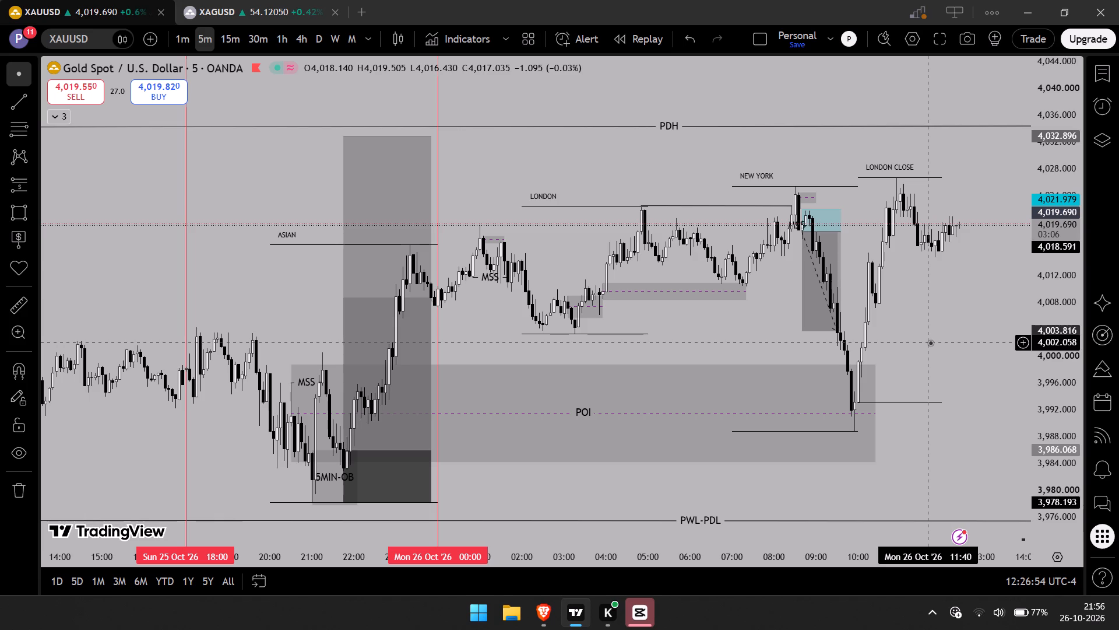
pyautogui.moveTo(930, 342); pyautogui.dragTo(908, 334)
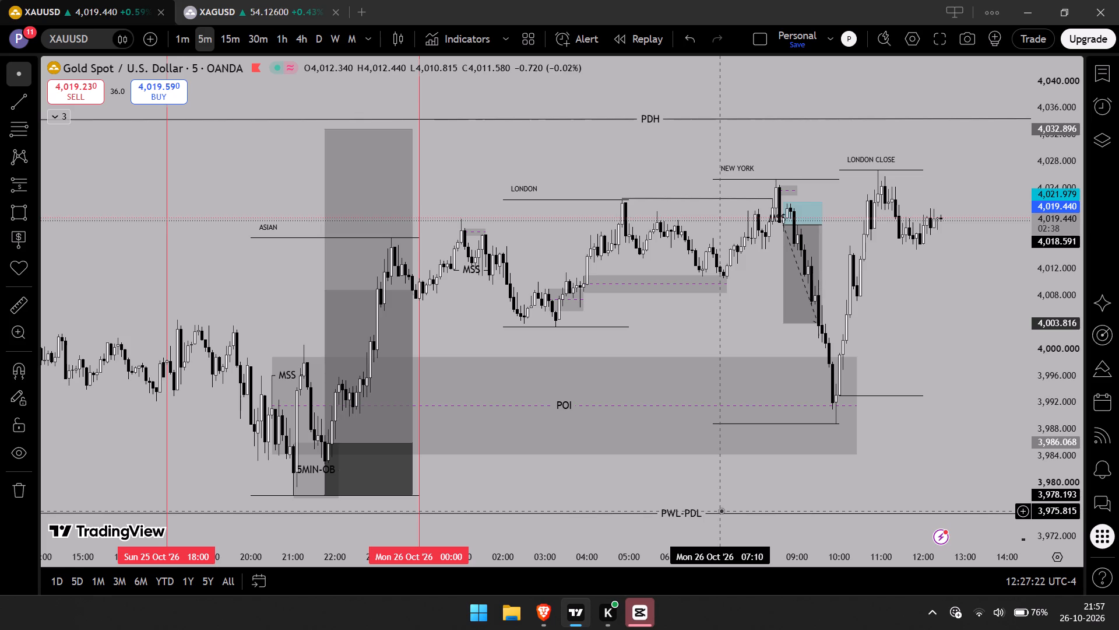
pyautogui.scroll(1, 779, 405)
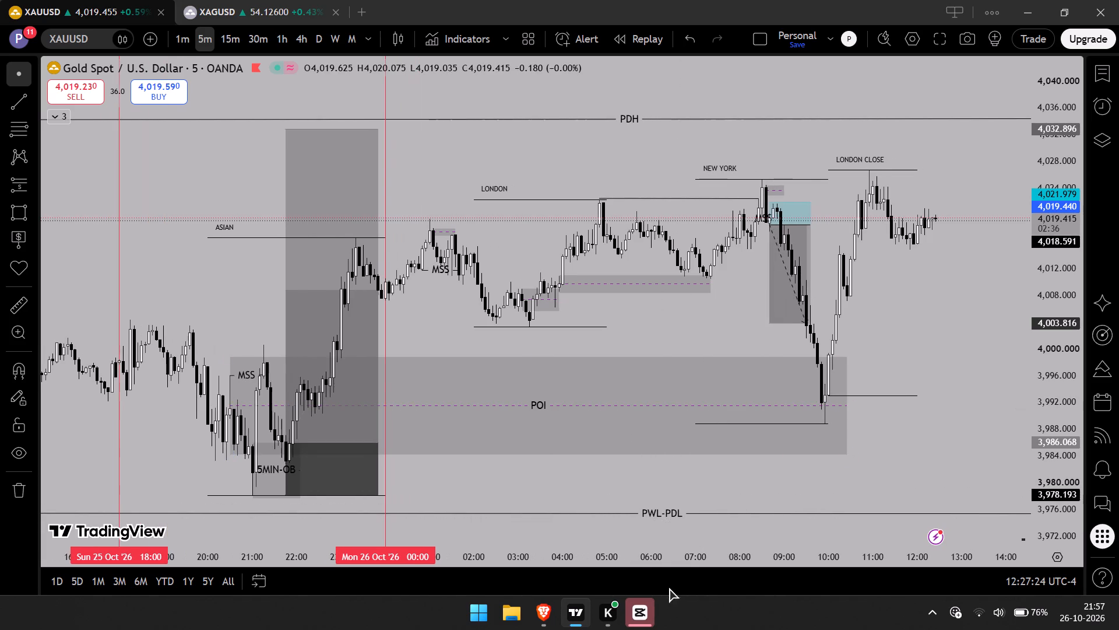
# Switch to CapCut and open the project 1026.
pyautogui.click(634, 608)
pyautogui.scroll(1, 644, 146)
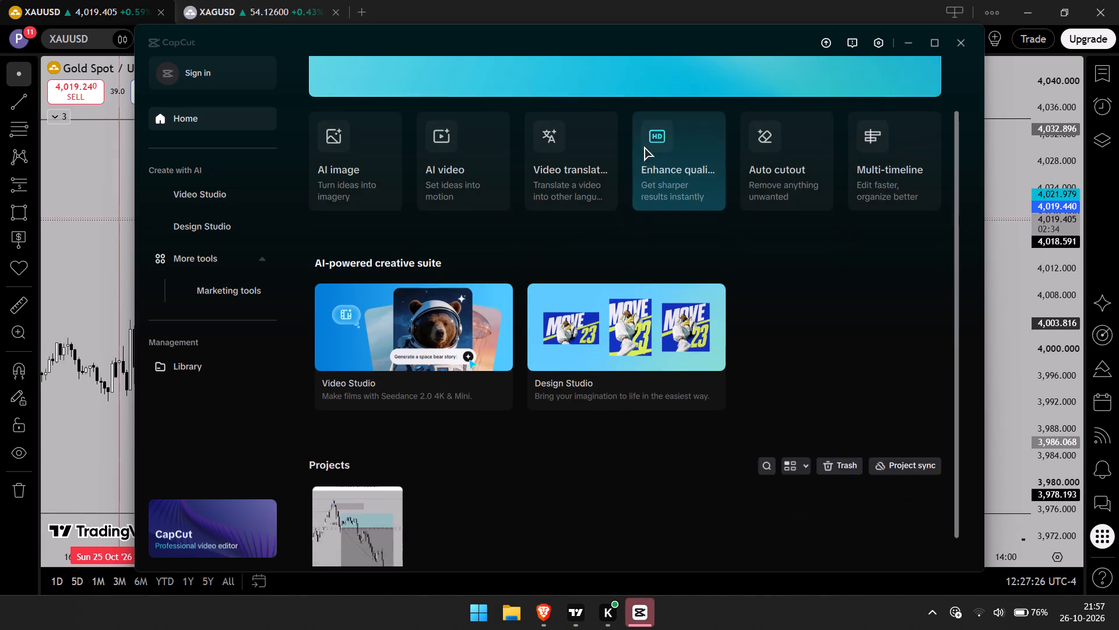
pyautogui.scroll(1, 644, 146)
pyautogui.scroll(-2, 644, 146)
pyautogui.scroll(4, 644, 146)
pyautogui.scroll(-6, 644, 146)
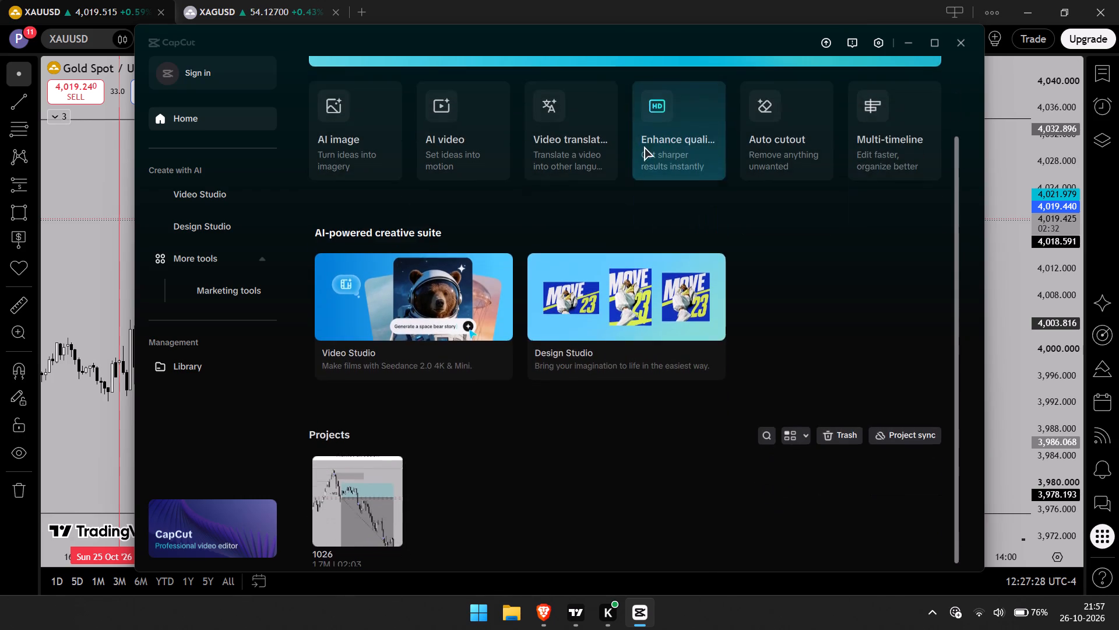
pyautogui.click(345, 519)
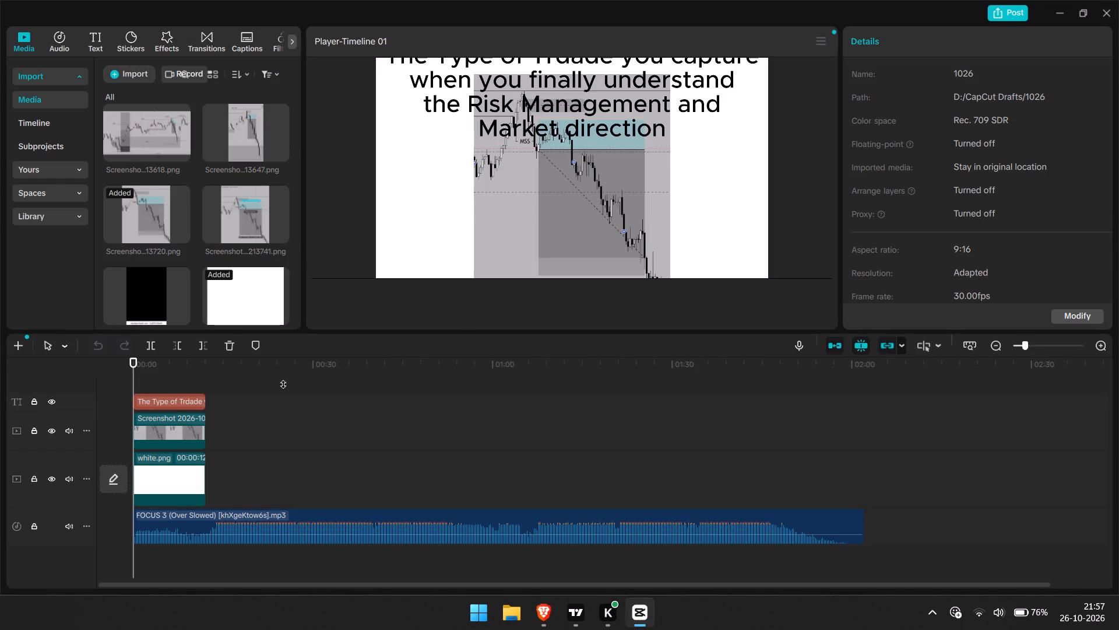
# Cut off the FOCUS 3 (Over Slowed) audio before 00:00:13:20 and move the remaining clip to the timeline start.
pyautogui.scroll(2, 281, 436)
pyautogui.scroll(-2, 281, 436)
pyautogui.scroll(2, 281, 436)
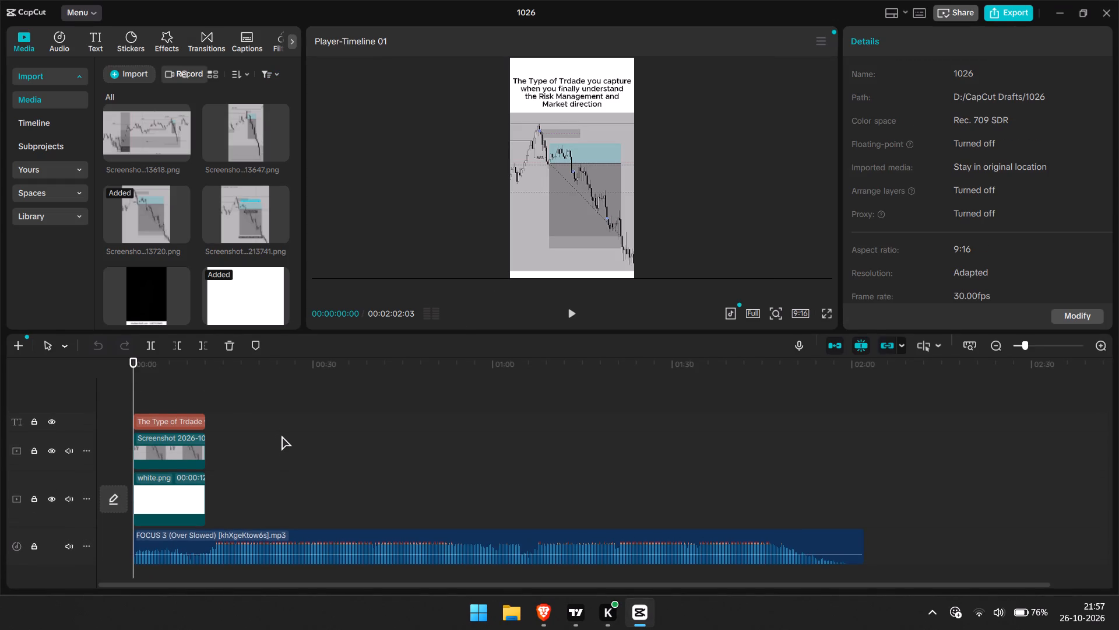
pyautogui.press('space')
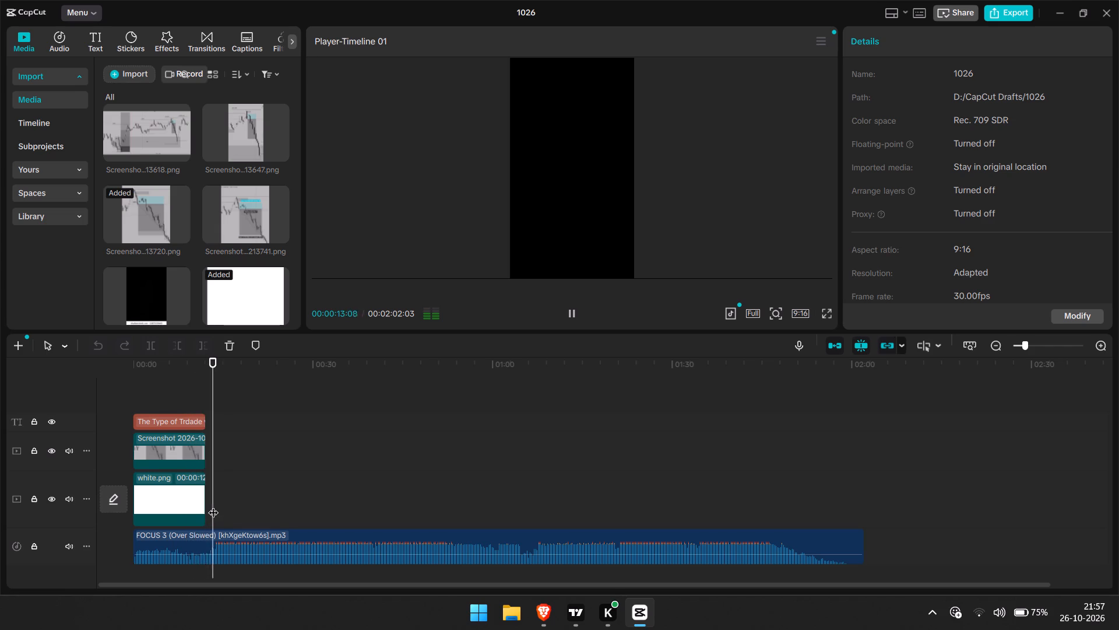
pyautogui.moveTo(225, 499); pyautogui.dragTo(217, 502)
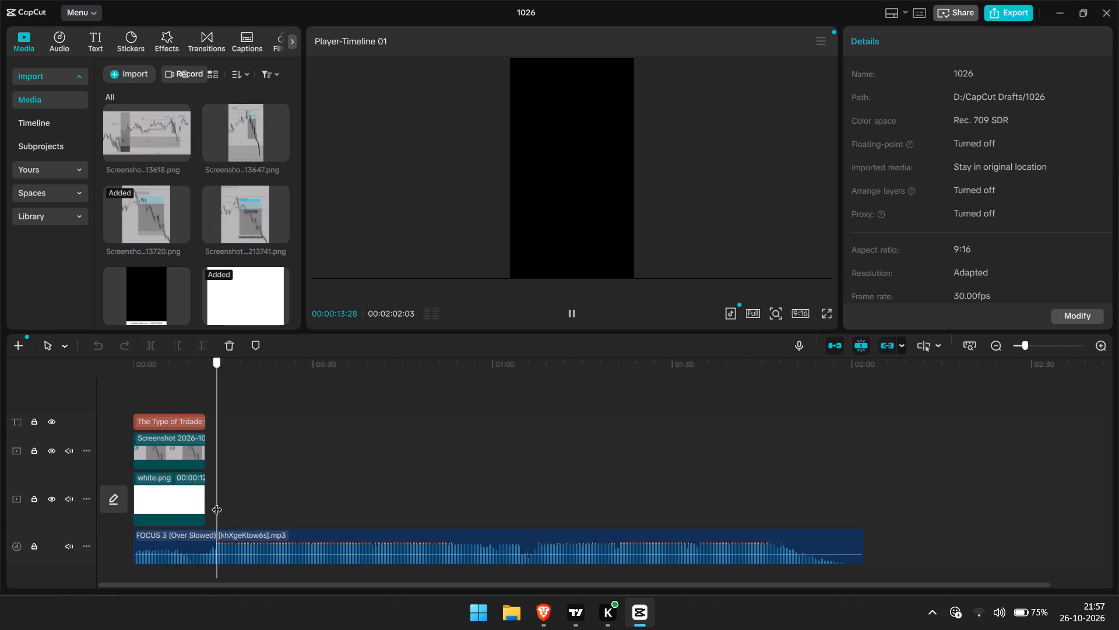
pyautogui.moveTo(217, 502); pyautogui.dragTo(215, 503)
pyautogui.click(226, 533)
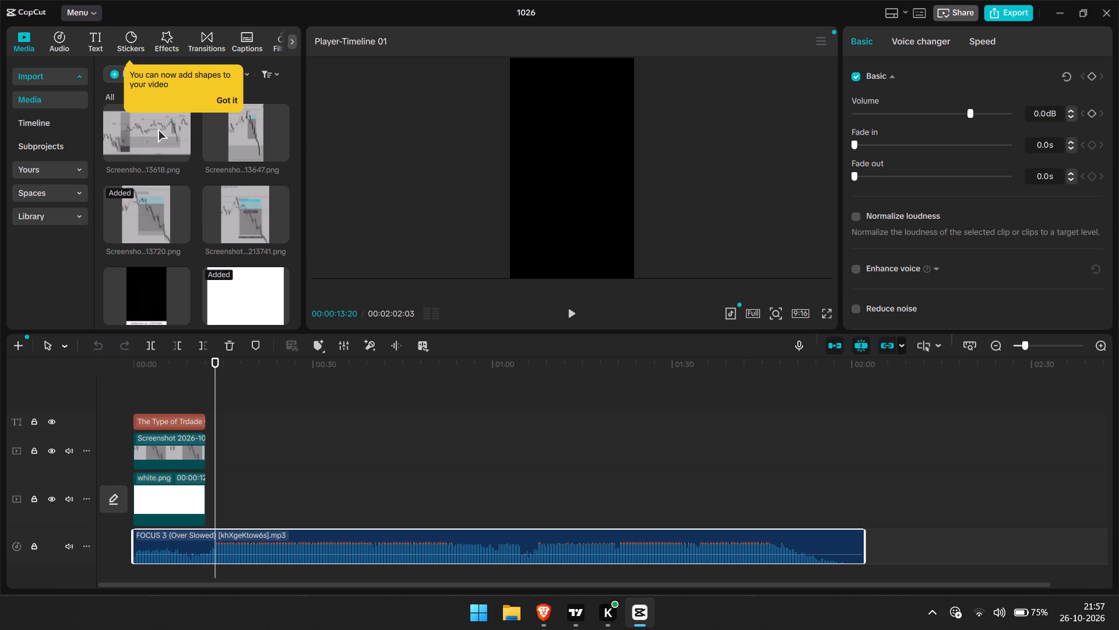
pyautogui.click(177, 342)
pyautogui.moveTo(502, 534); pyautogui.dragTo(421, 535)
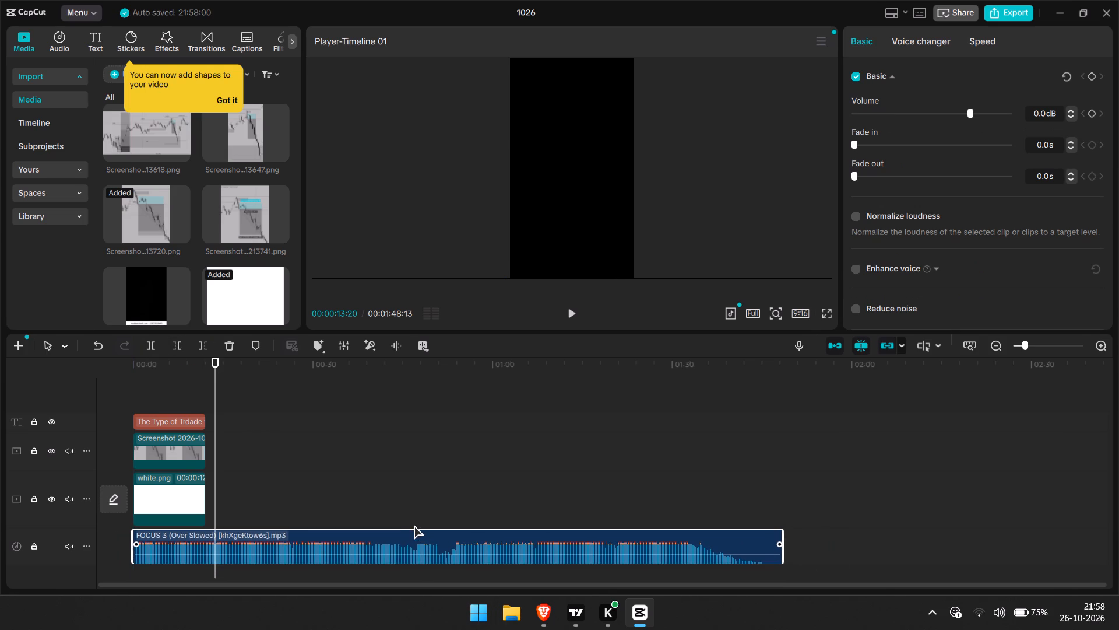
# Play the timeline from the beginning to check the trimmed audio against the caption and chart, and return to the start.
pyautogui.click(298, 446)
pyautogui.scroll(1, 298, 446)
pyautogui.moveTo(298, 446); pyautogui.dragTo(293, 446)
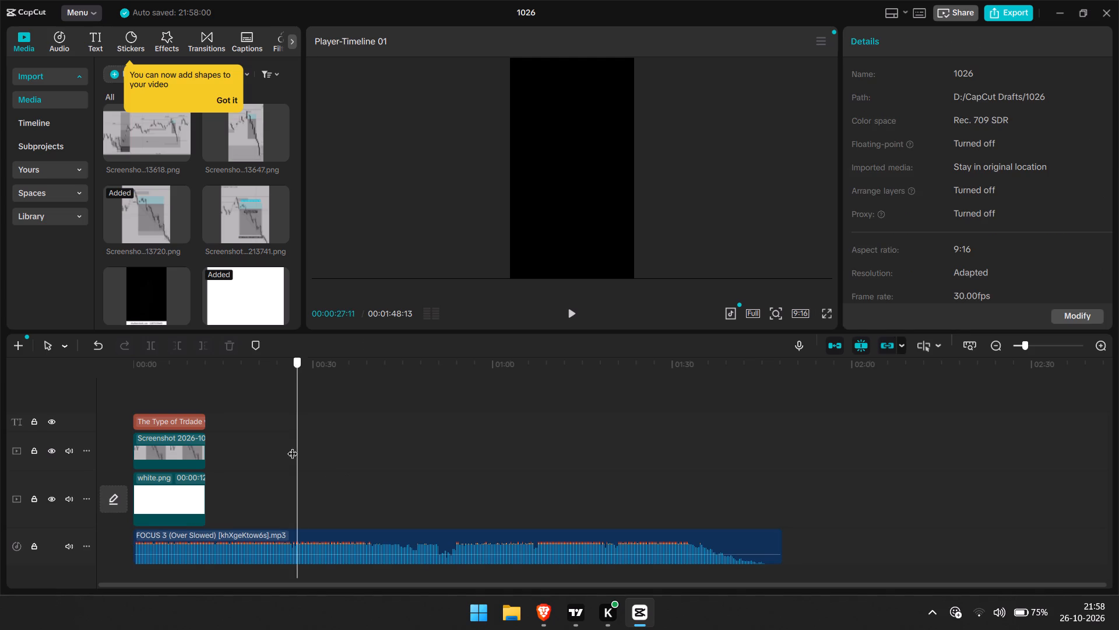
pyautogui.moveTo(293, 446); pyautogui.dragTo(124, 432)
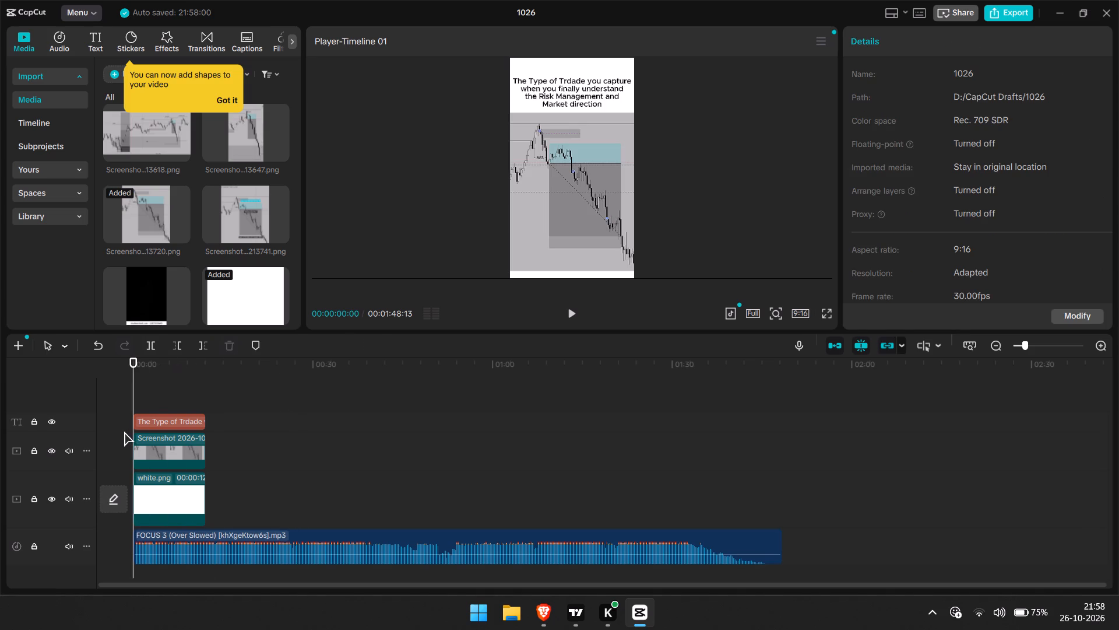
pyautogui.press('space')
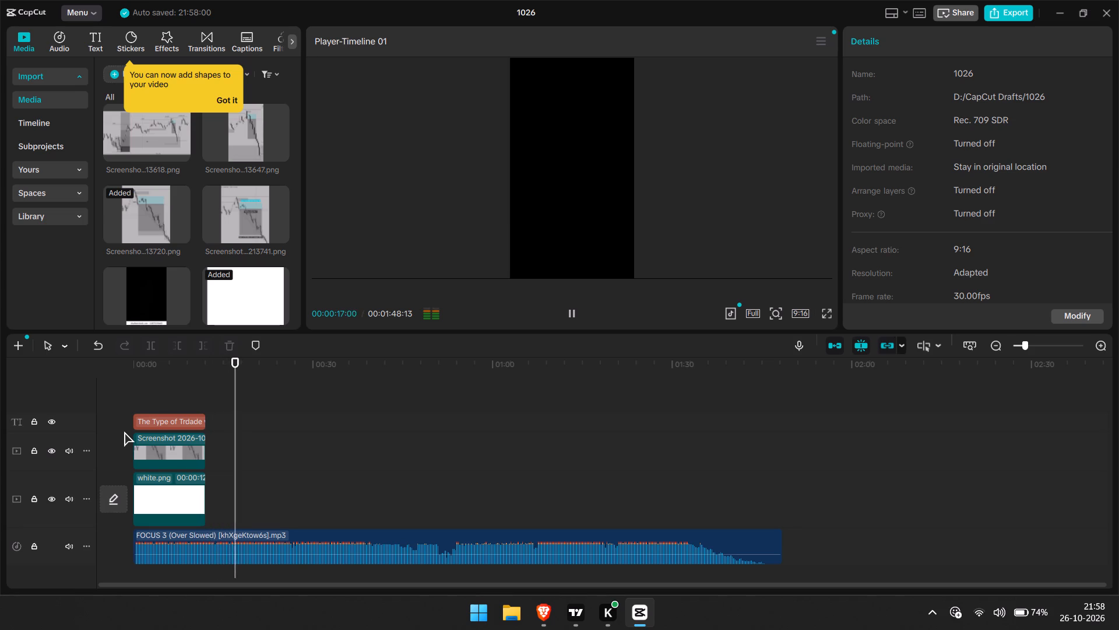
pyautogui.moveTo(242, 414); pyautogui.dragTo(51, 431)
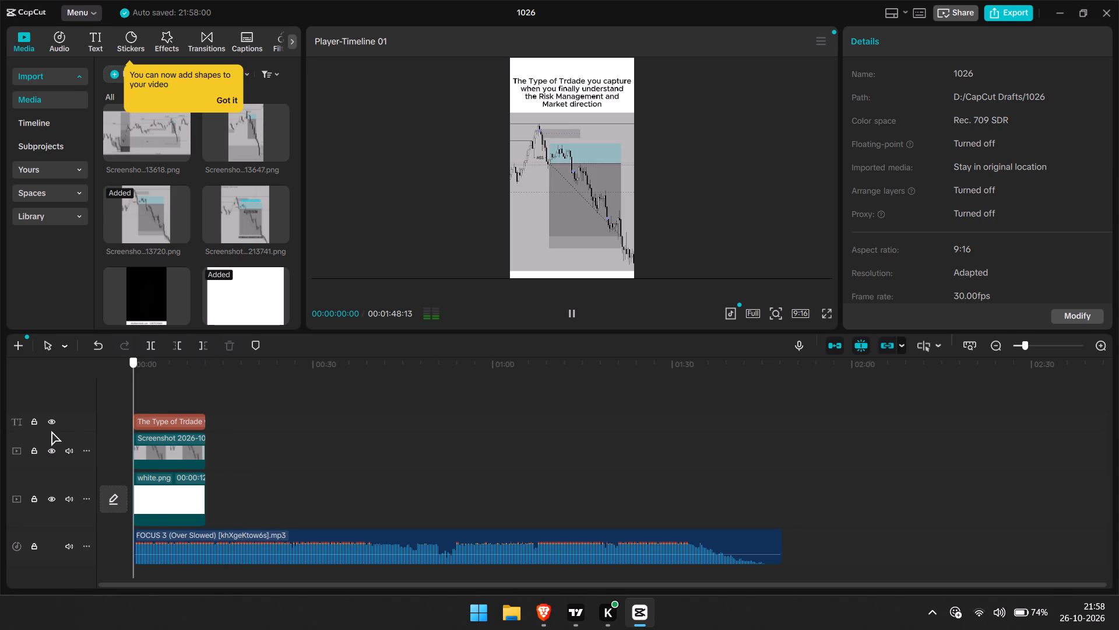
pyautogui.moveTo(51, 431); pyautogui.dragTo(47, 430)
pyautogui.press('space')
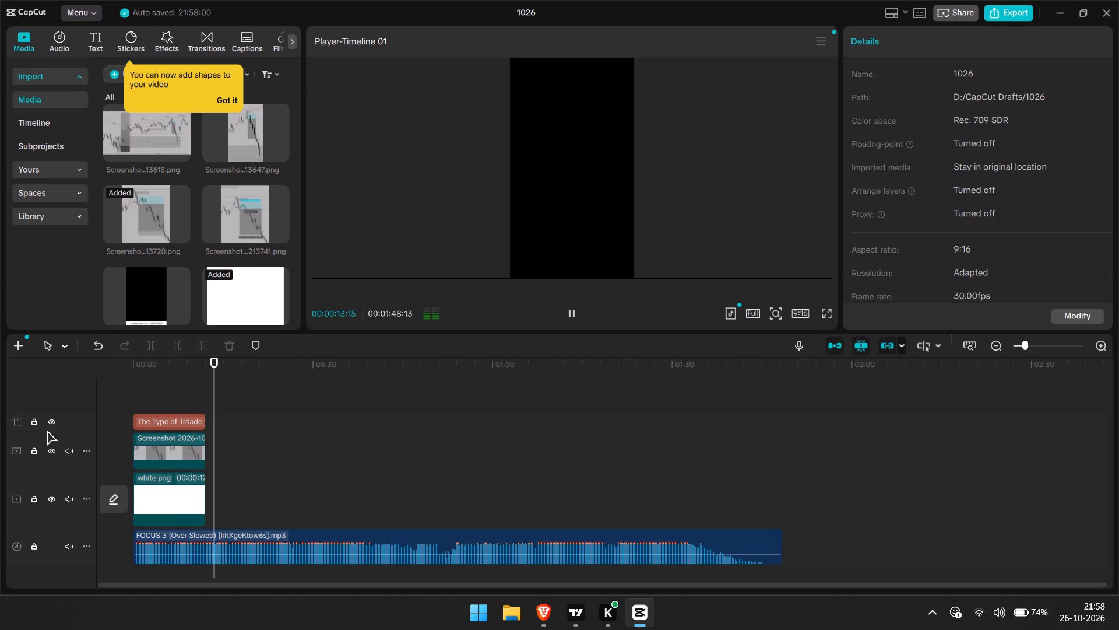
pyautogui.click(197, 393)
pyautogui.moveTo(197, 393); pyautogui.dragTo(89, 398)
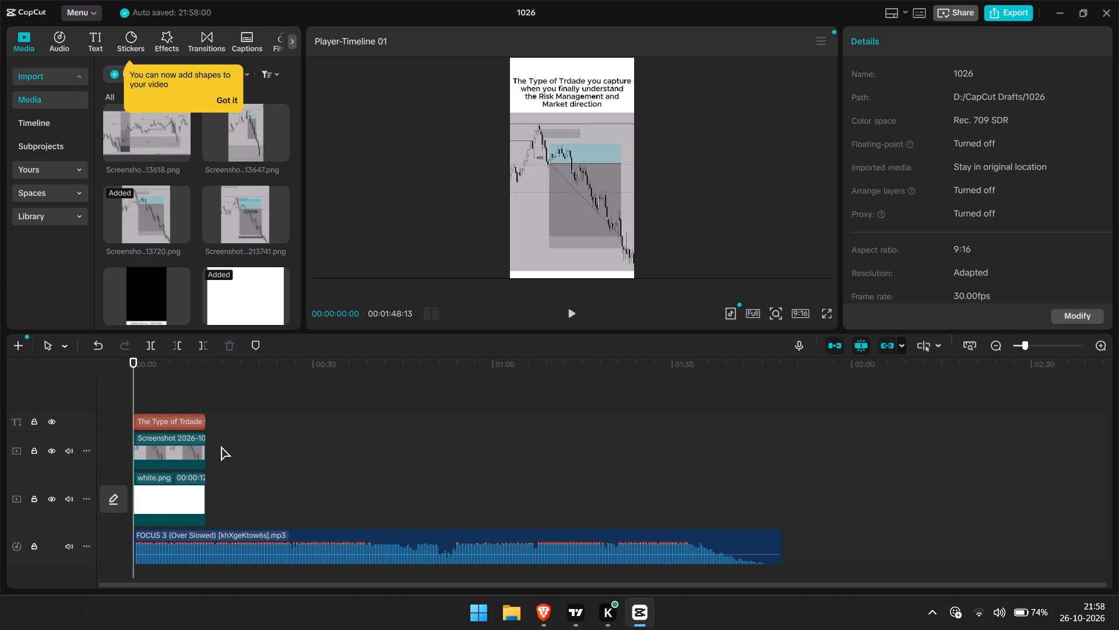
# Play the timeline repeatedly from the beginning to check how the FOCUS 3 audio runs under the caption and chart clips.
pyautogui.scroll(1, 221, 446)
pyautogui.keyDown('ctrl'); pyautogui.scroll(6, 221, 446); pyautogui.keyUp('ctrl')
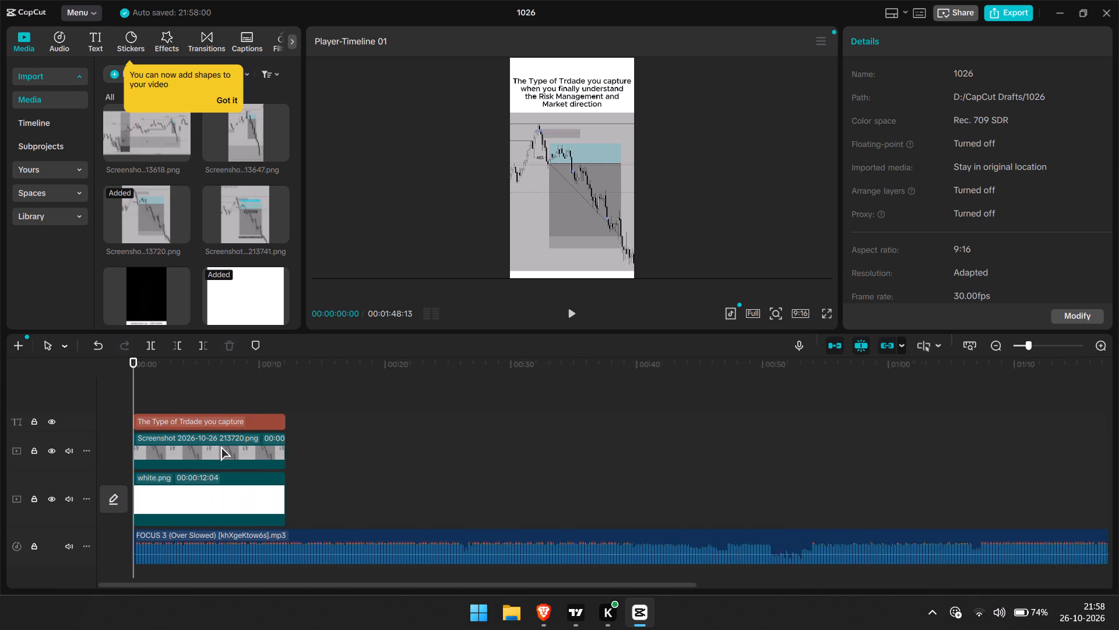
pyautogui.keyDown('ctrl'); pyautogui.scroll(12, 221, 446); pyautogui.keyUp('ctrl')
pyautogui.hscroll(1, 221, 446)
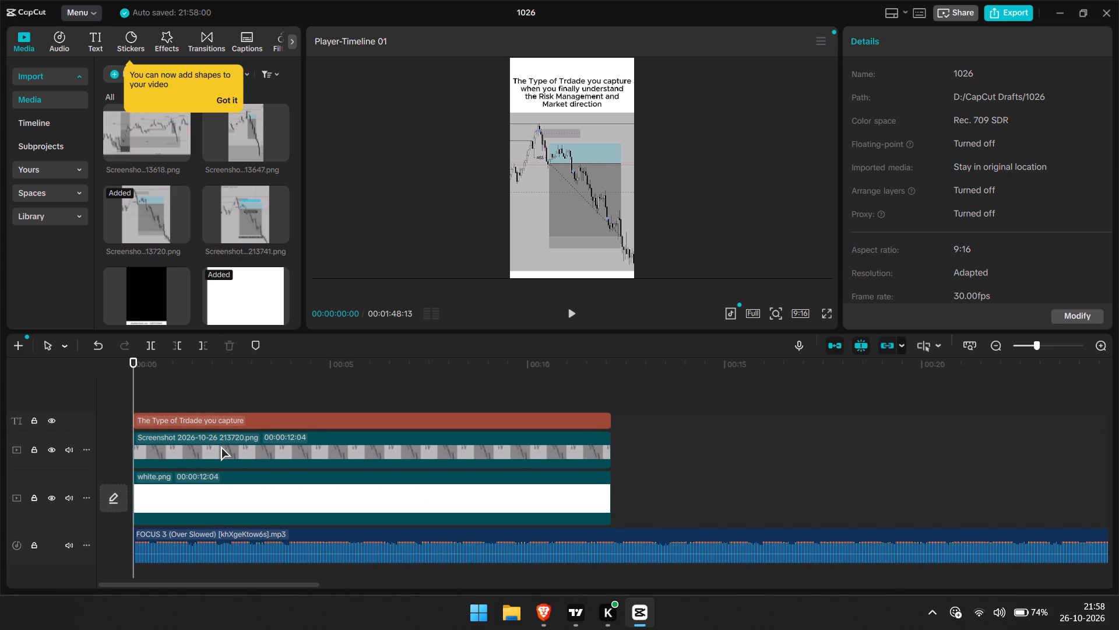
pyautogui.keyDown('ctrl'); pyautogui.scroll(5, 221, 446); pyautogui.keyUp('ctrl')
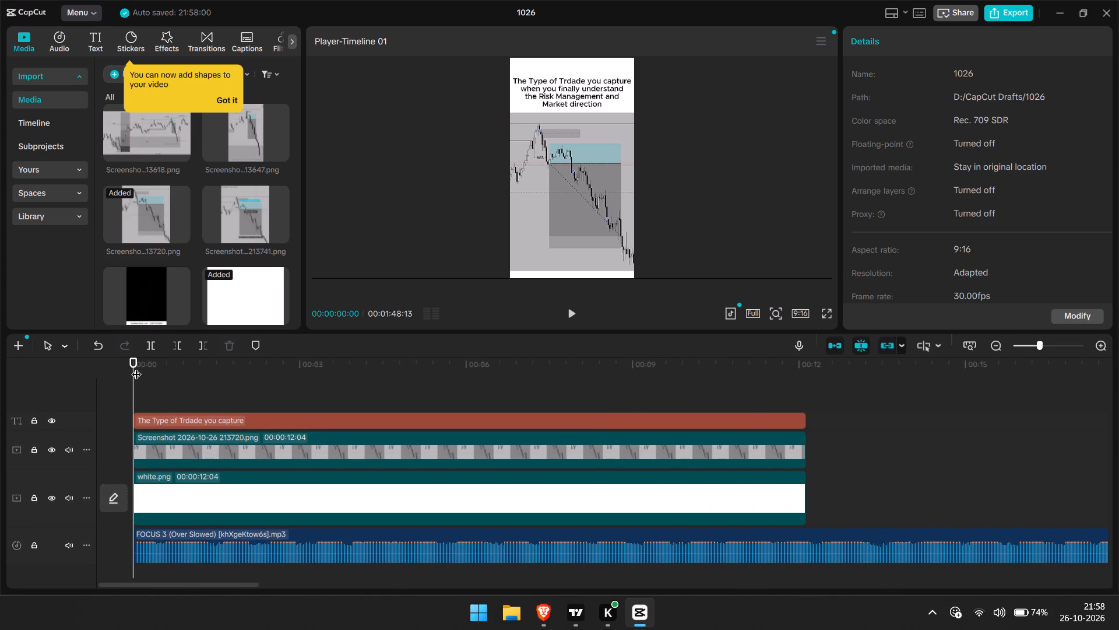
pyautogui.moveTo(135, 367); pyautogui.dragTo(129, 370)
pyautogui.click(129, 369)
pyautogui.press('space')
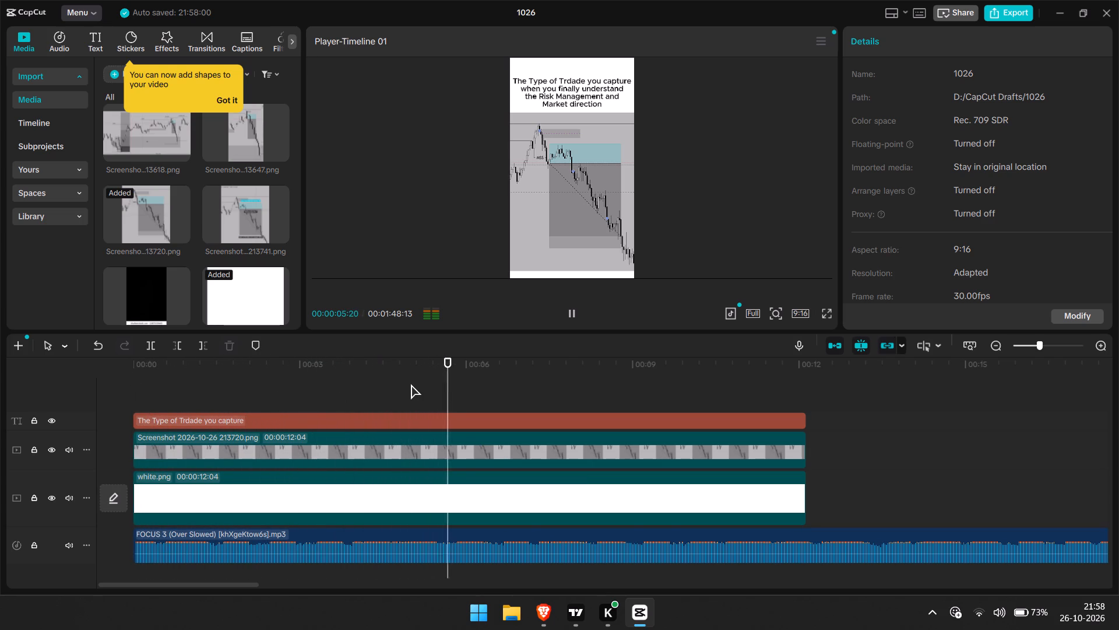
pyautogui.press('space')
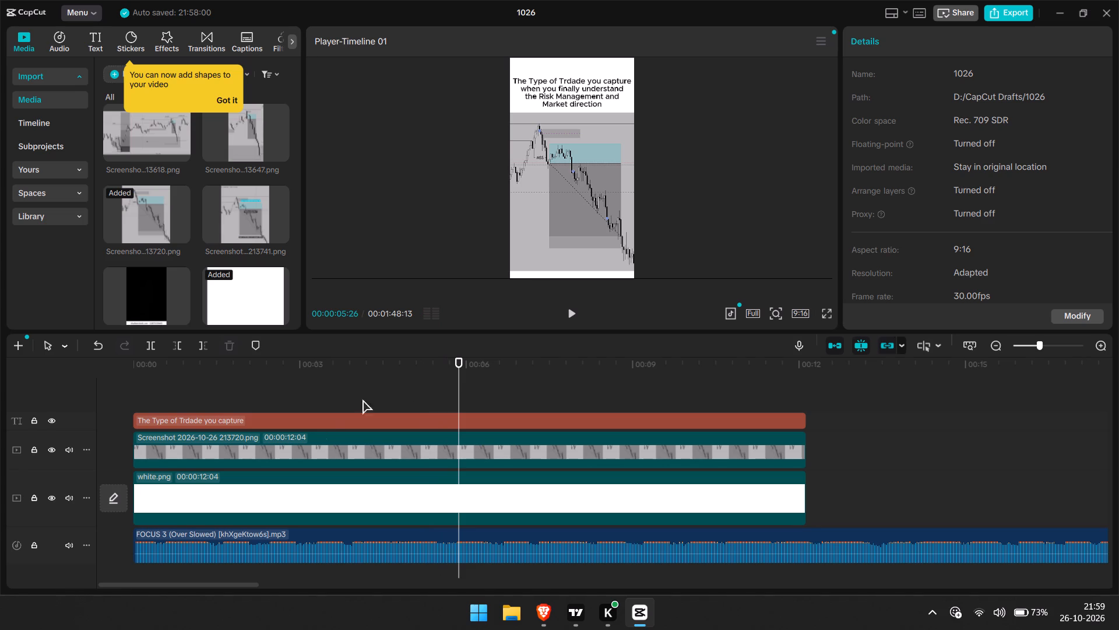
pyautogui.click(388, 375)
pyautogui.moveTo(388, 375); pyautogui.dragTo(75, 377)
pyautogui.press('space')
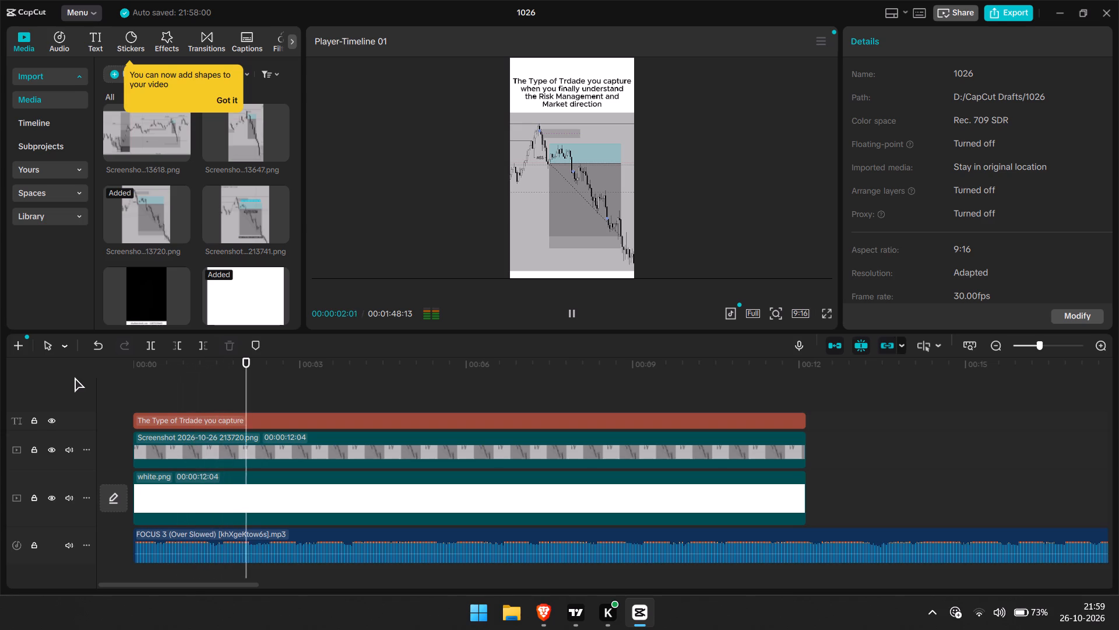
pyautogui.press('space')
pyautogui.moveTo(249, 387); pyautogui.dragTo(0, 421)
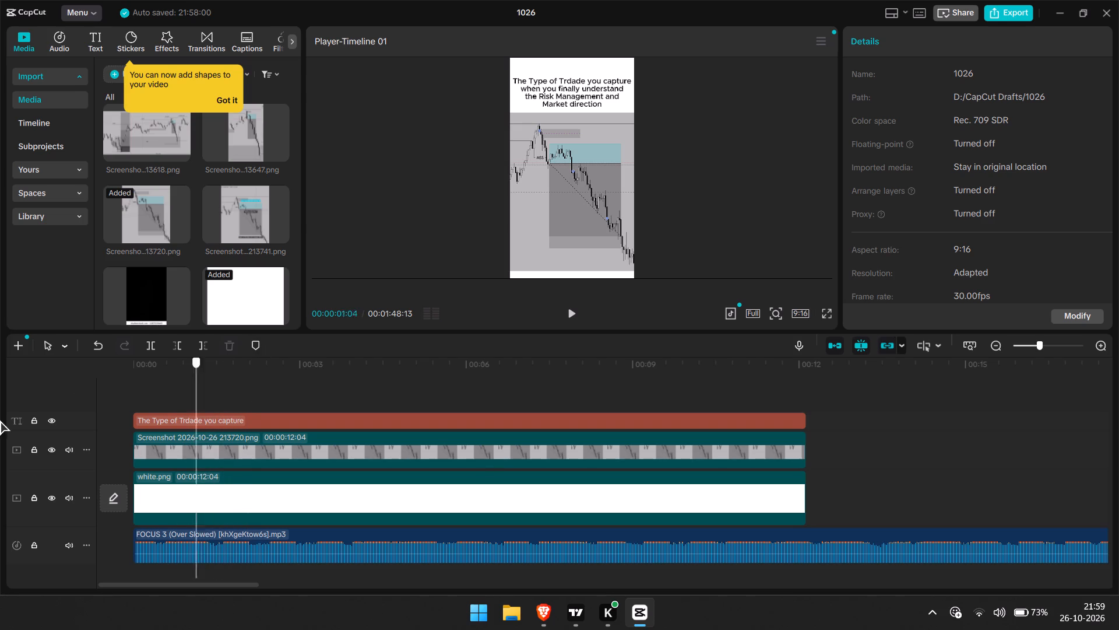
pyautogui.moveTo(0, 421); pyautogui.dragTo(0, 456)
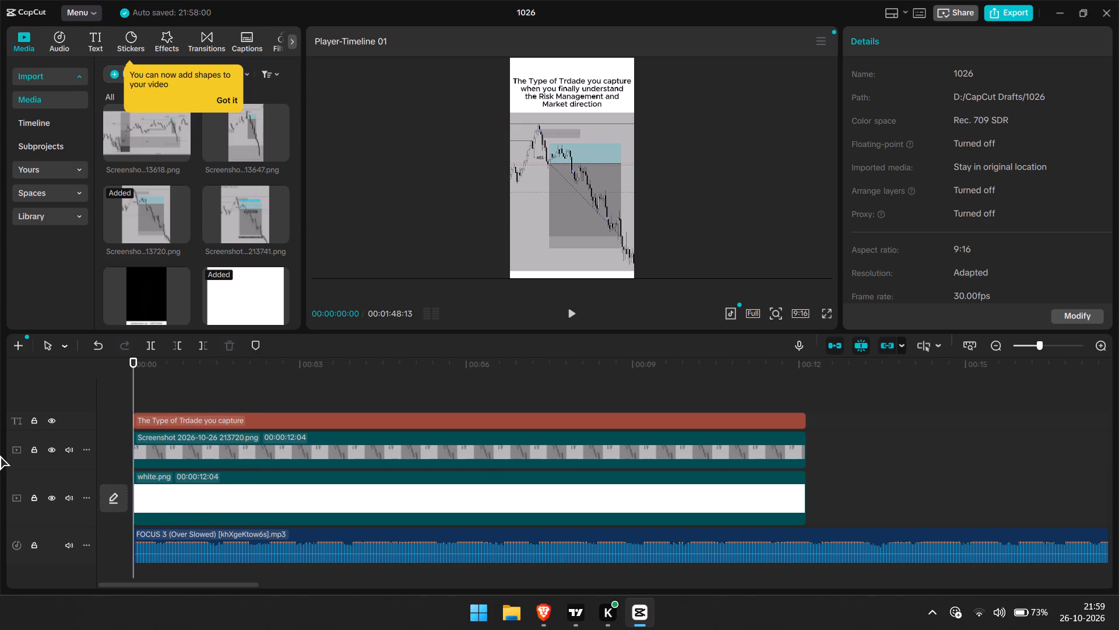
pyautogui.press('space')
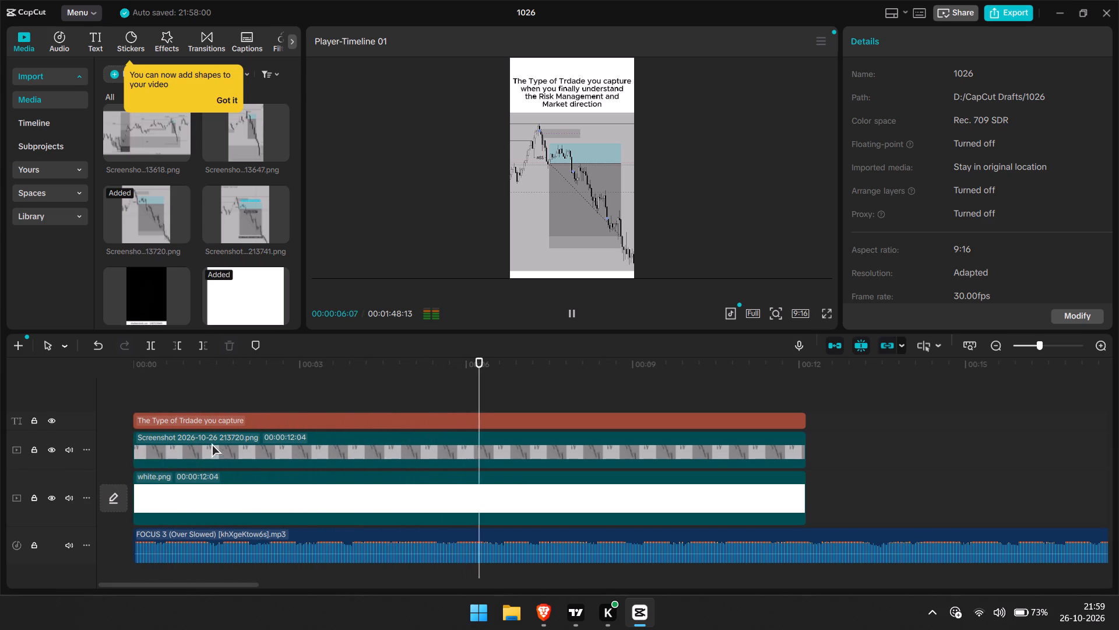
pyautogui.click(214, 391)
pyautogui.moveTo(214, 391); pyautogui.dragTo(32, 423)
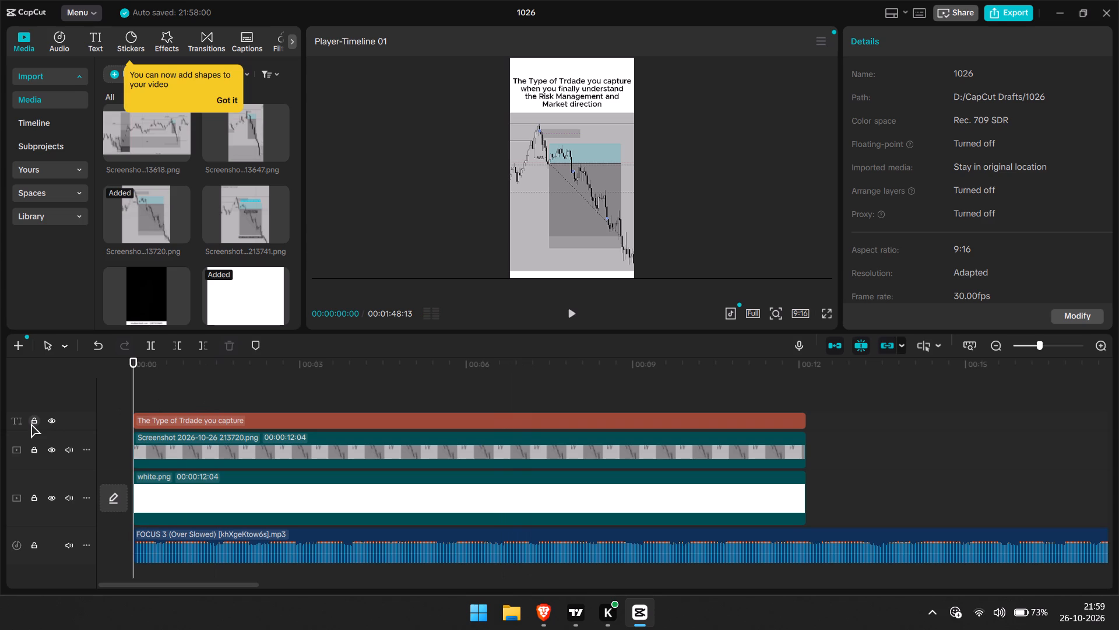
pyautogui.press('space')
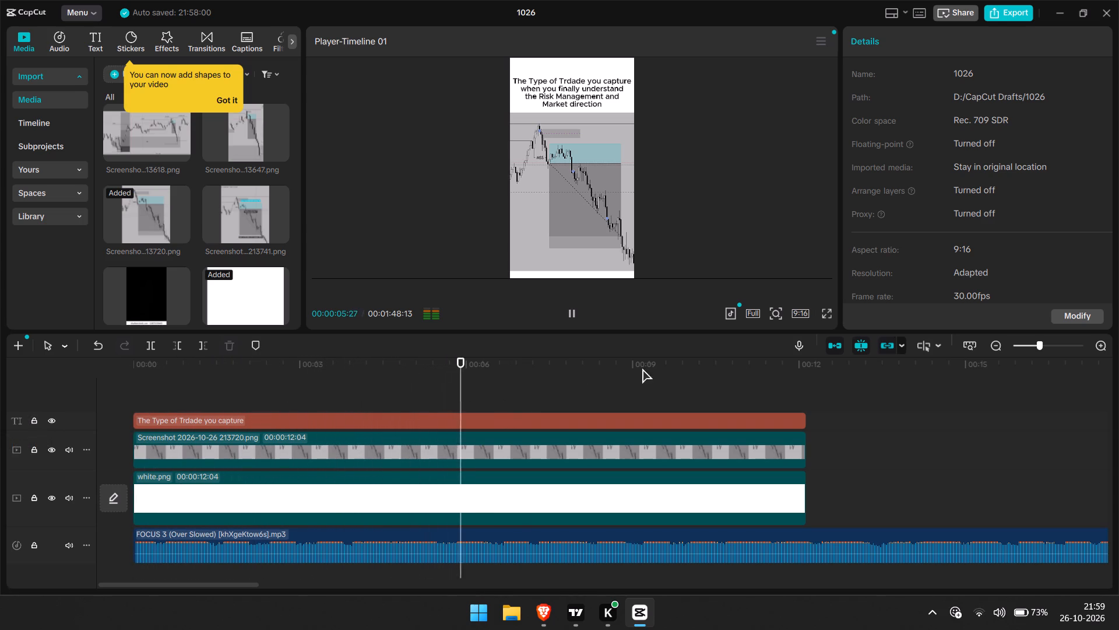
# Cut off the FOCUS 3 (Over Slowed) audio after 00:00:12:04, where the caption and image clips end, and return to the timeline start.
pyautogui.click(807, 400)
pyautogui.click(840, 541)
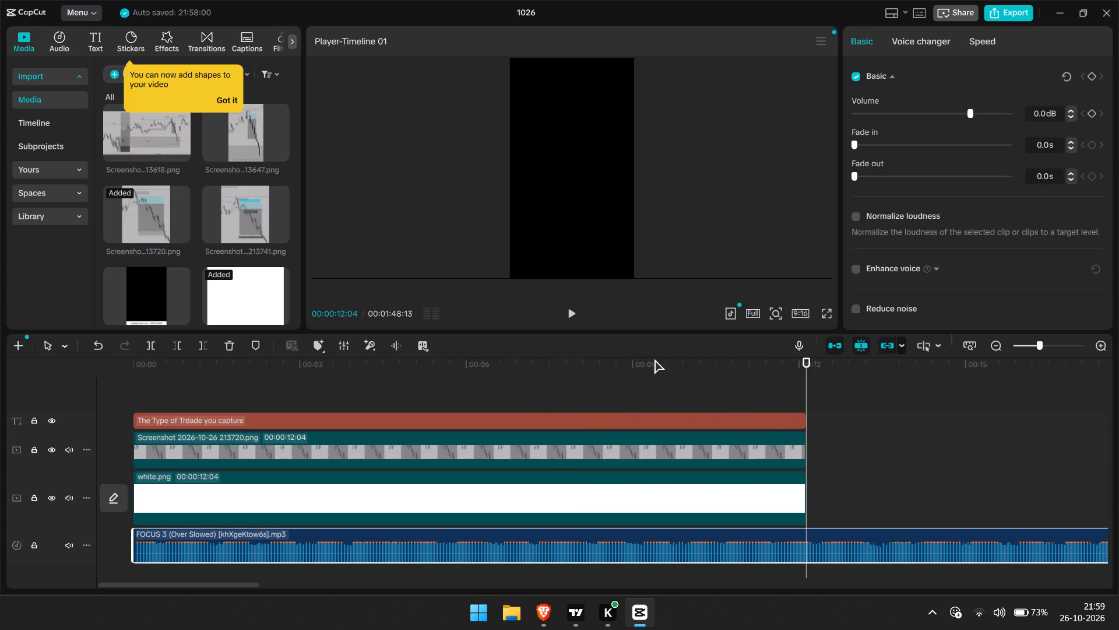
pyautogui.click(201, 342)
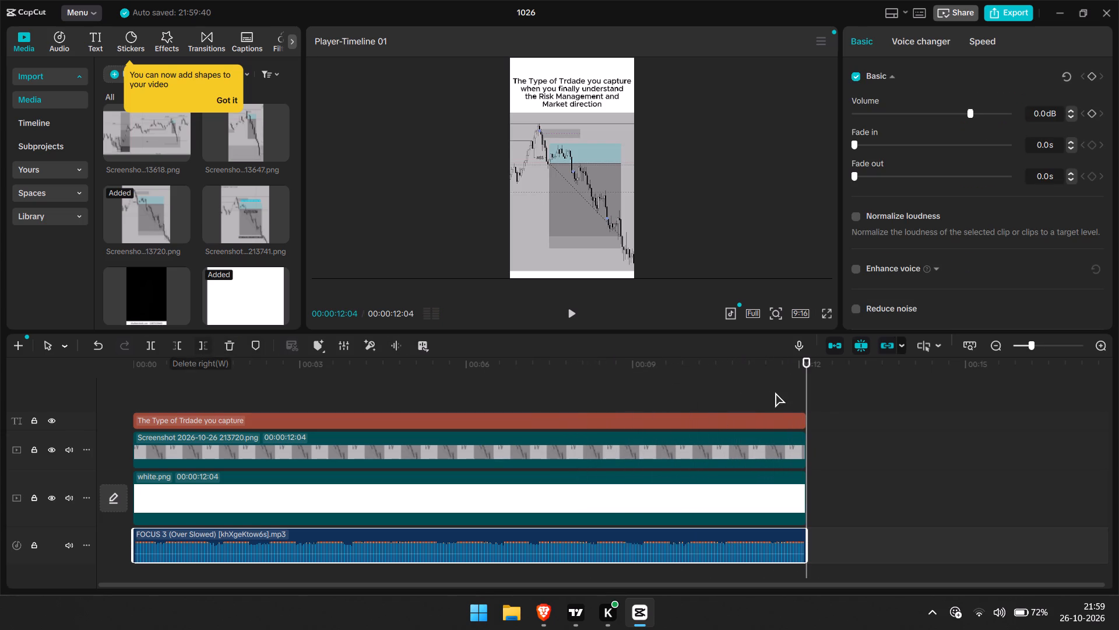
pyautogui.moveTo(808, 403); pyautogui.dragTo(75, 379)
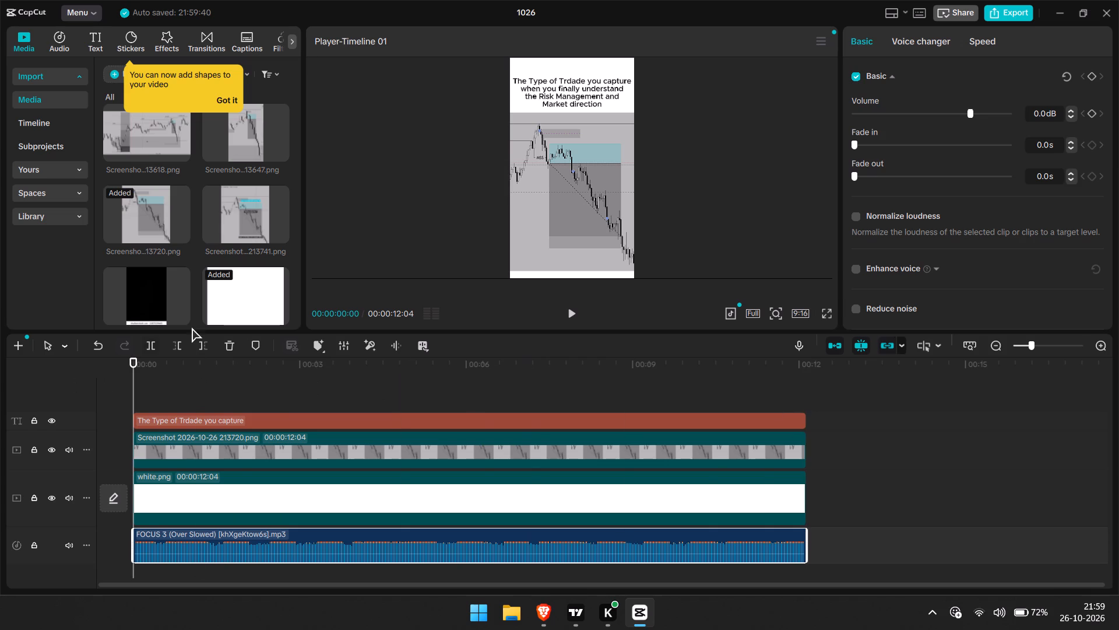
# Dismiss the shapes tip and browse the available stickers, effects, captions, text, audio and imported media for possible additions.
pyautogui.click(231, 96)
pyautogui.click(125, 33)
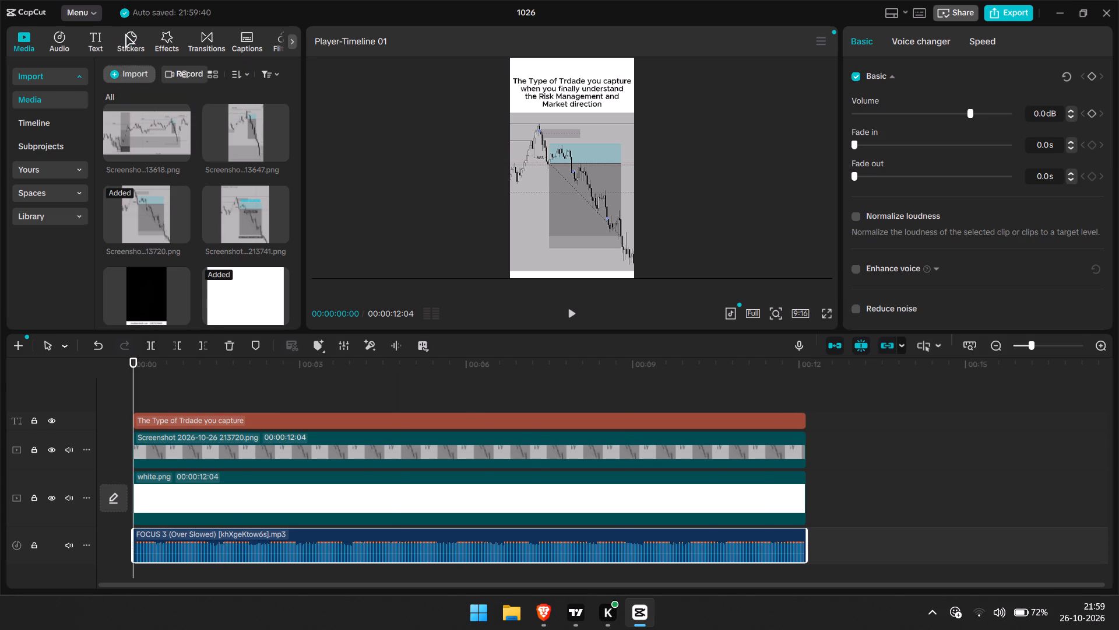
pyautogui.click(167, 42)
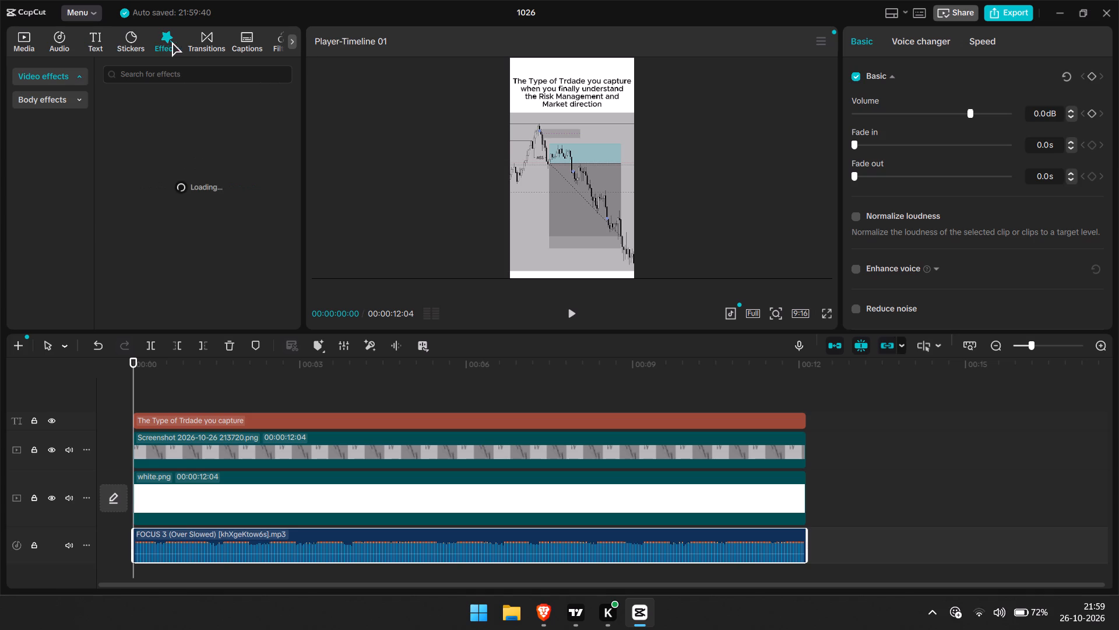
pyautogui.click(209, 41)
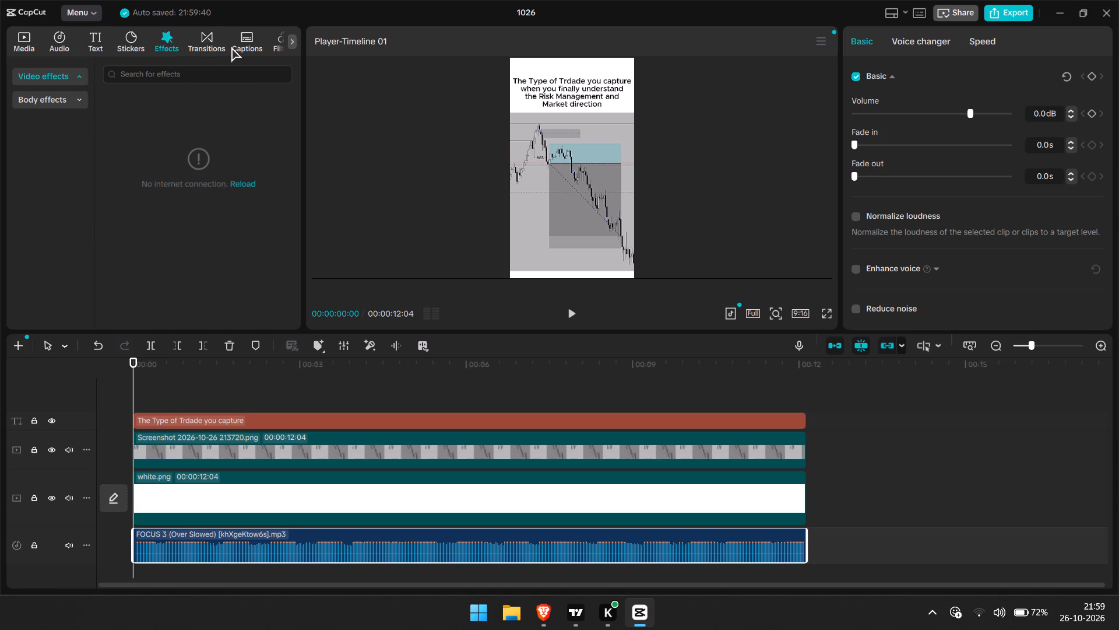
pyautogui.click(200, 36)
pyautogui.click(247, 40)
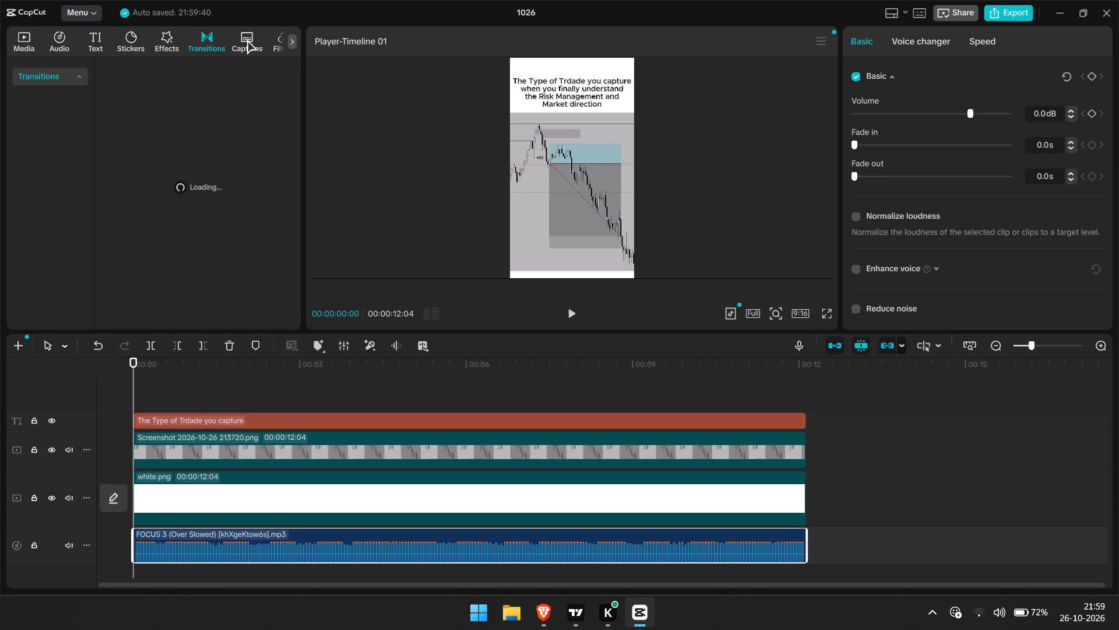
pyautogui.click(128, 41)
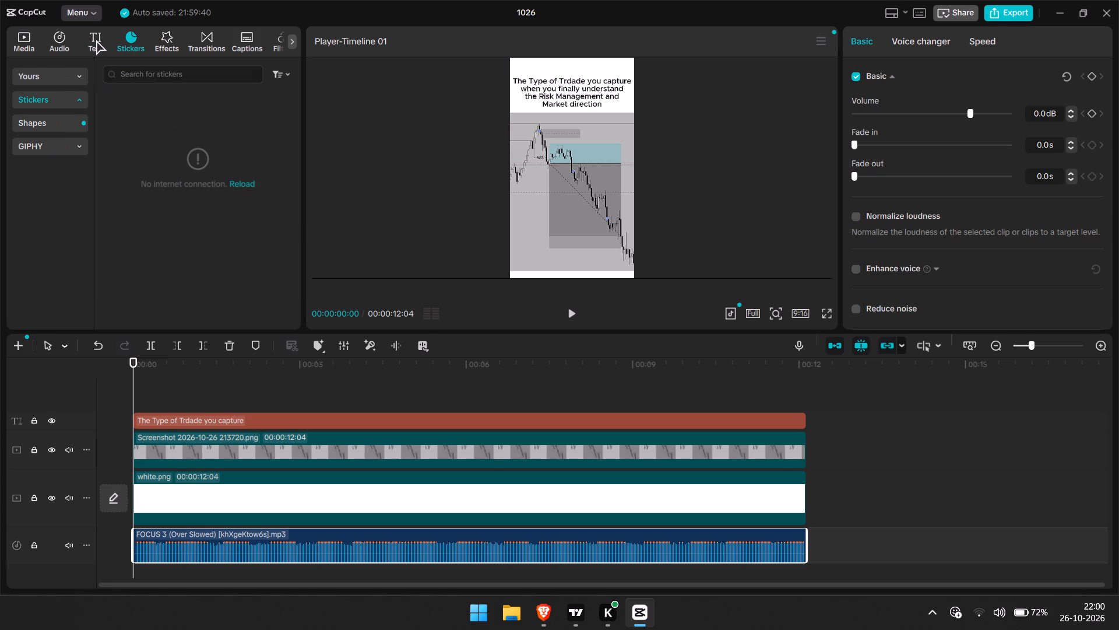
pyautogui.click(97, 40)
pyautogui.click(139, 50)
pyautogui.click(167, 42)
pyautogui.click(244, 183)
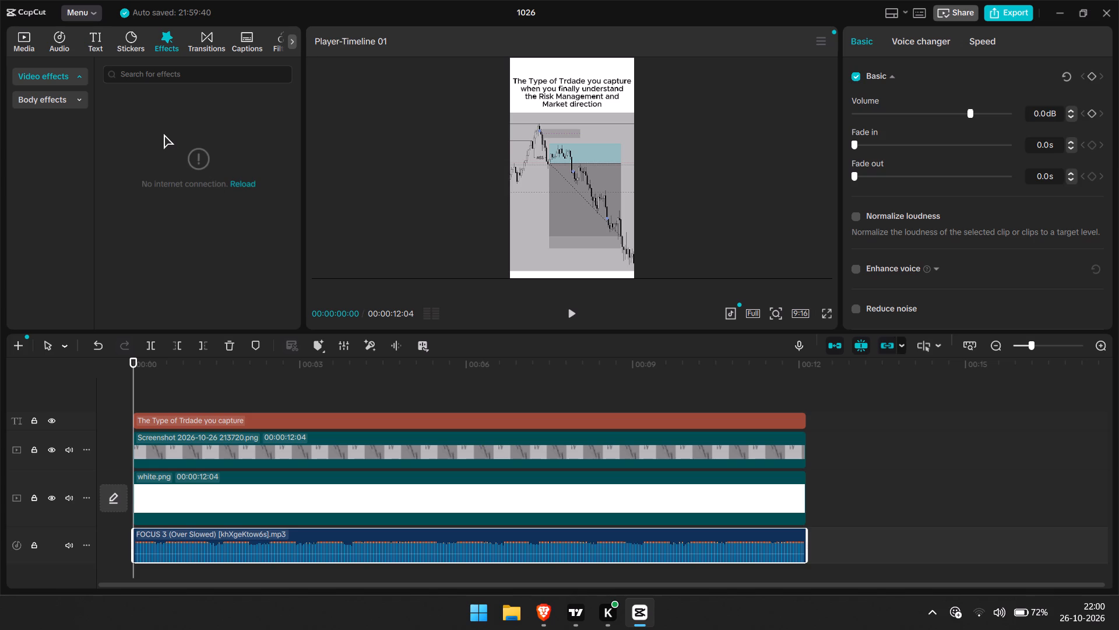
pyautogui.click(90, 41)
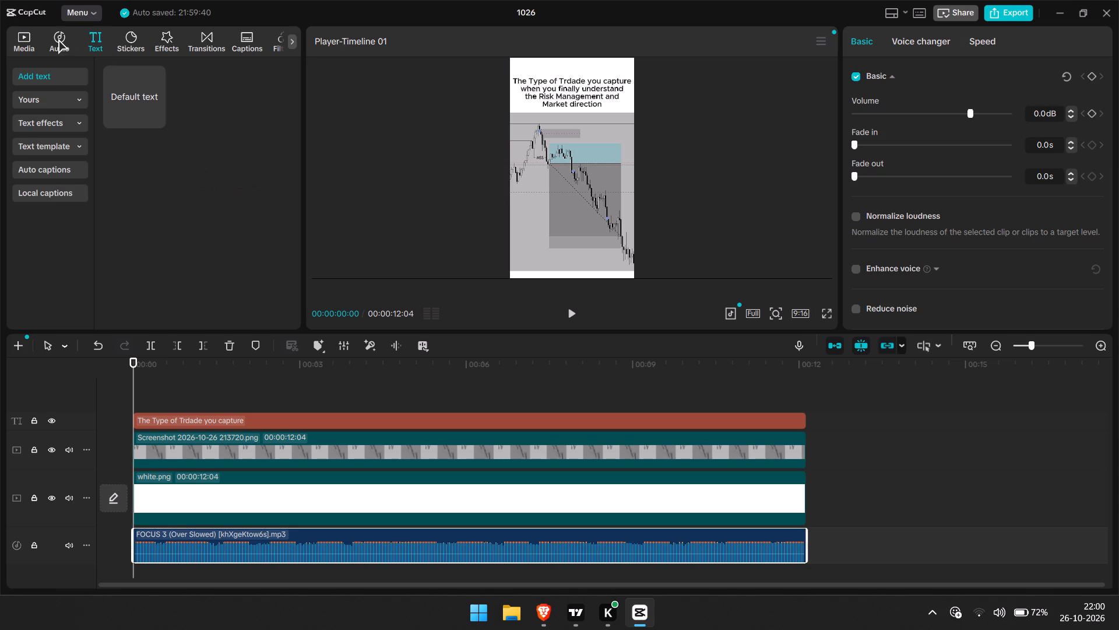
pyautogui.click(58, 39)
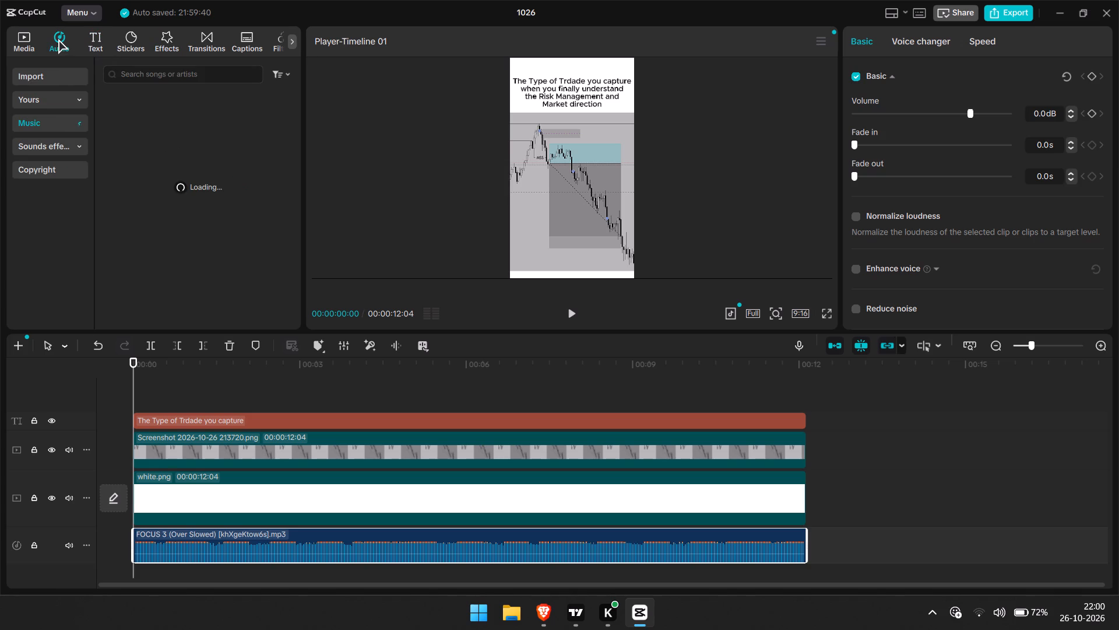
pyautogui.click(24, 35)
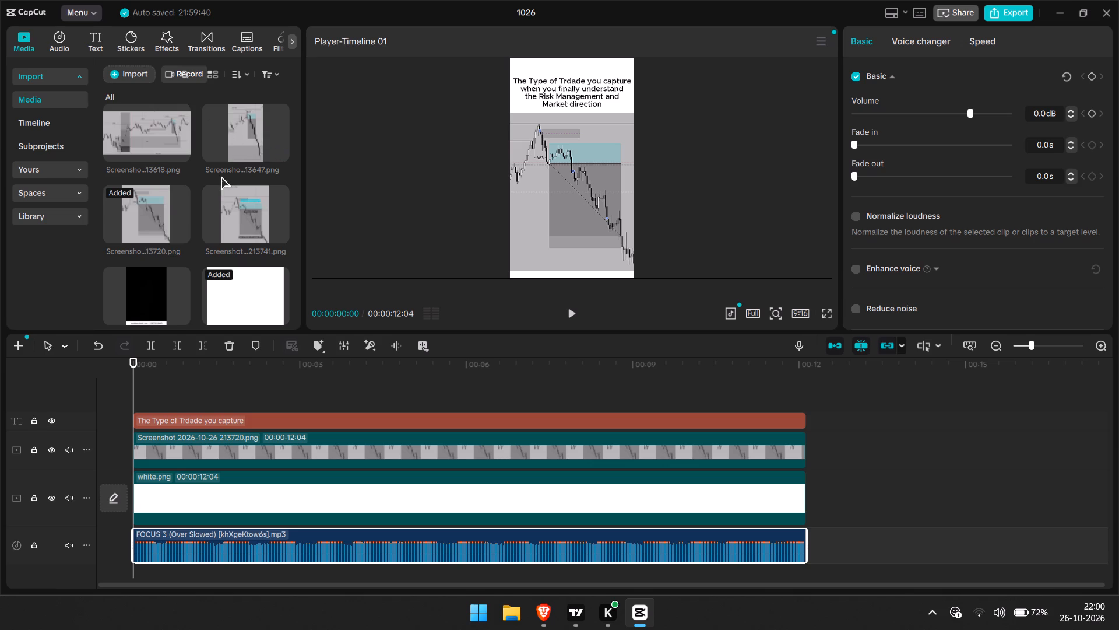
pyautogui.scroll(-1, 221, 176)
pyautogui.scroll(1, 221, 176)
pyautogui.hscroll(1, 221, 176)
# Preview the whole video in full screen from the beginning, and return to the editor with playback stopped.
pyautogui.click(825, 311)
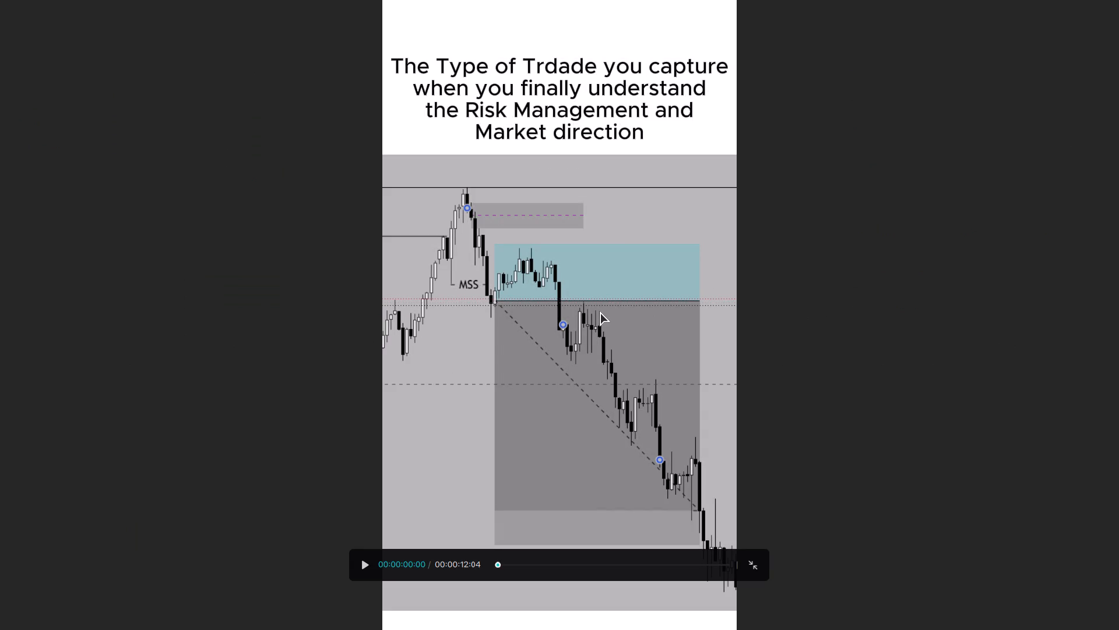
pyautogui.press('space')
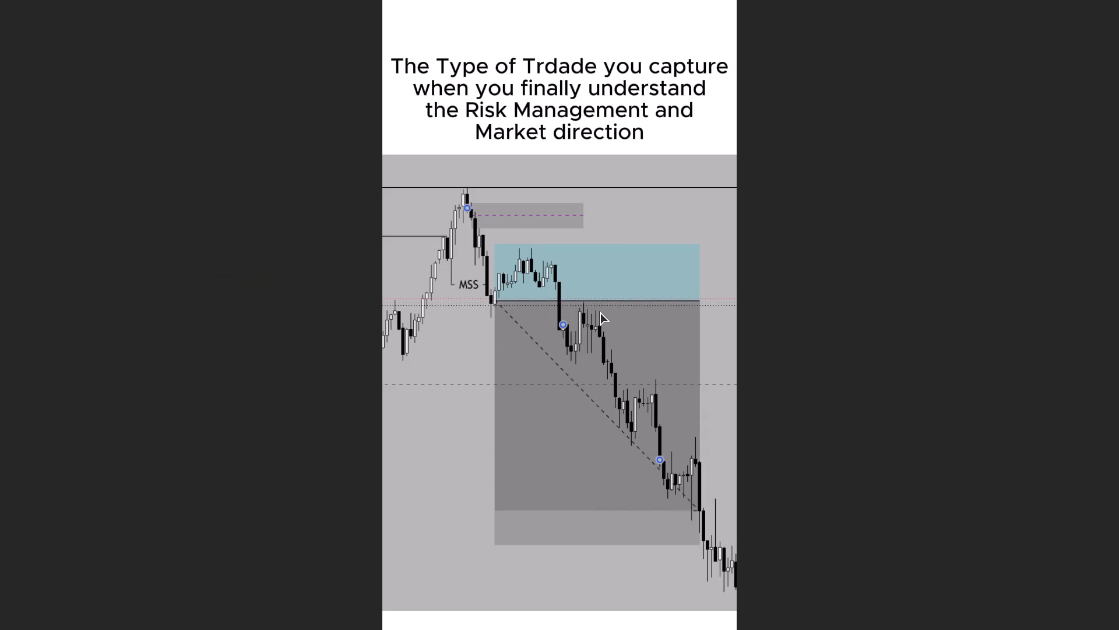
pyautogui.press('Escape')
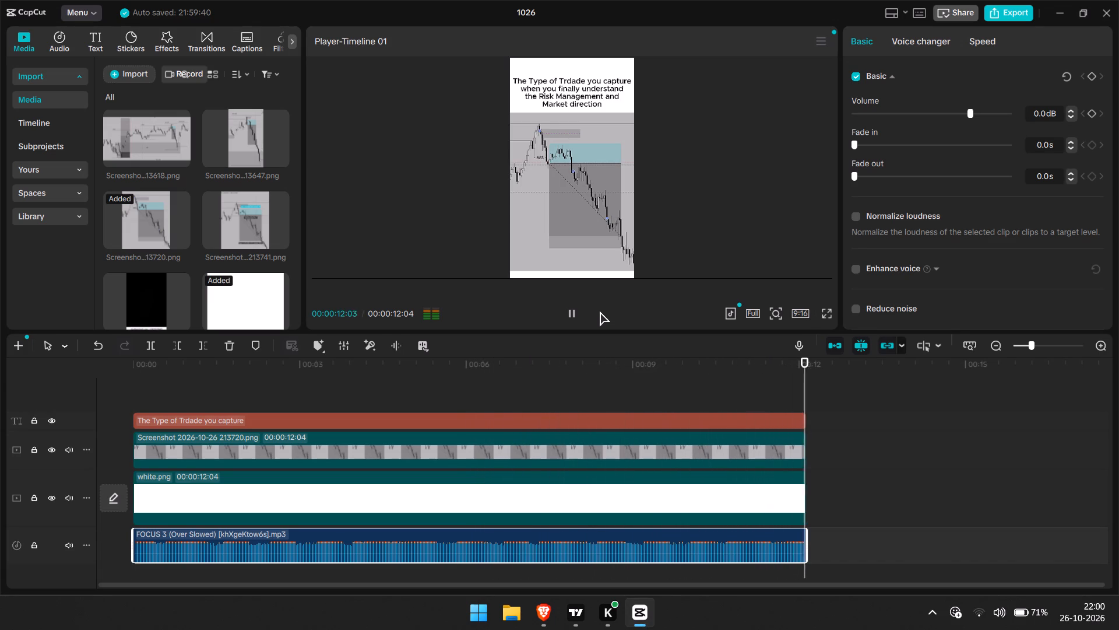
pyautogui.press('space')
pyautogui.press('space')
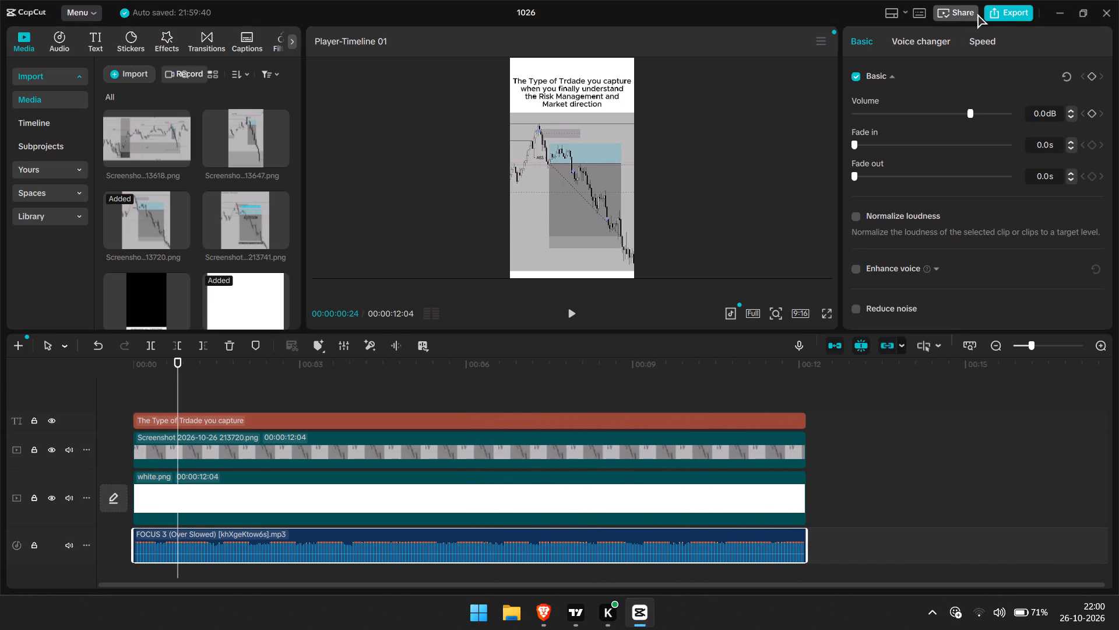
# Open the export settings for project 1026 and set the export destination to New Volume (D:).
pyautogui.click(994, 13)
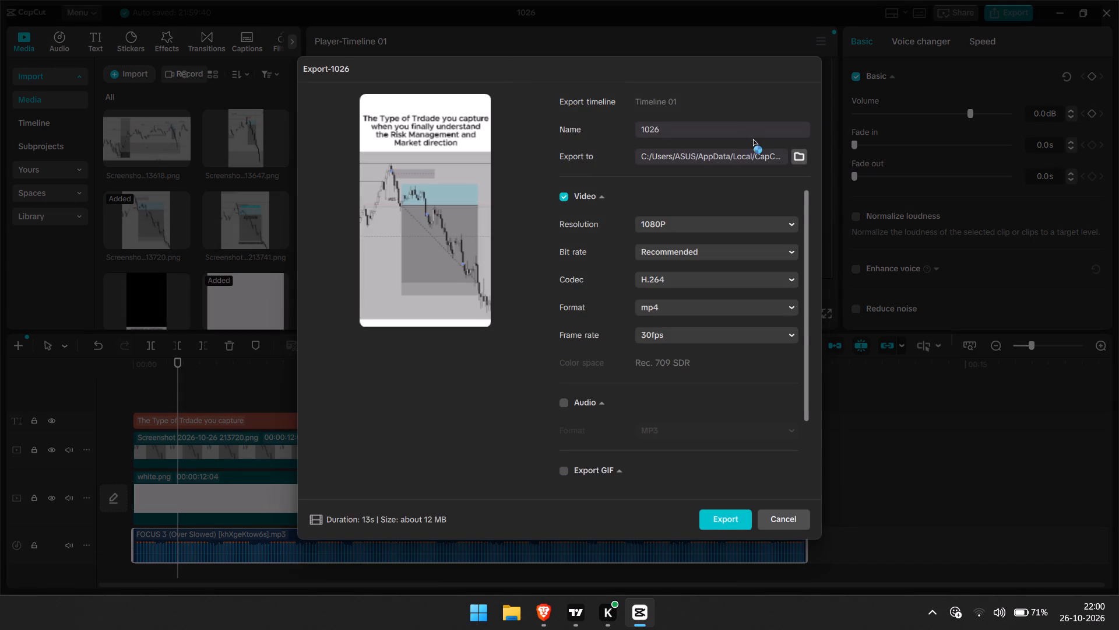
pyautogui.click(801, 162)
pyautogui.scroll(-5, 368, 259)
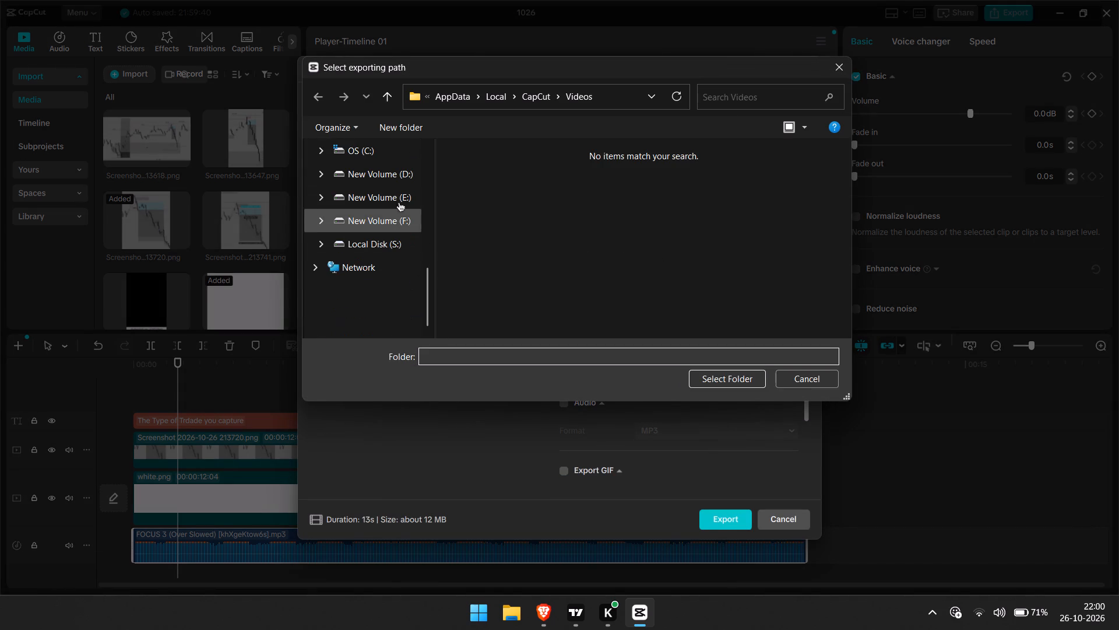
pyautogui.click(409, 180)
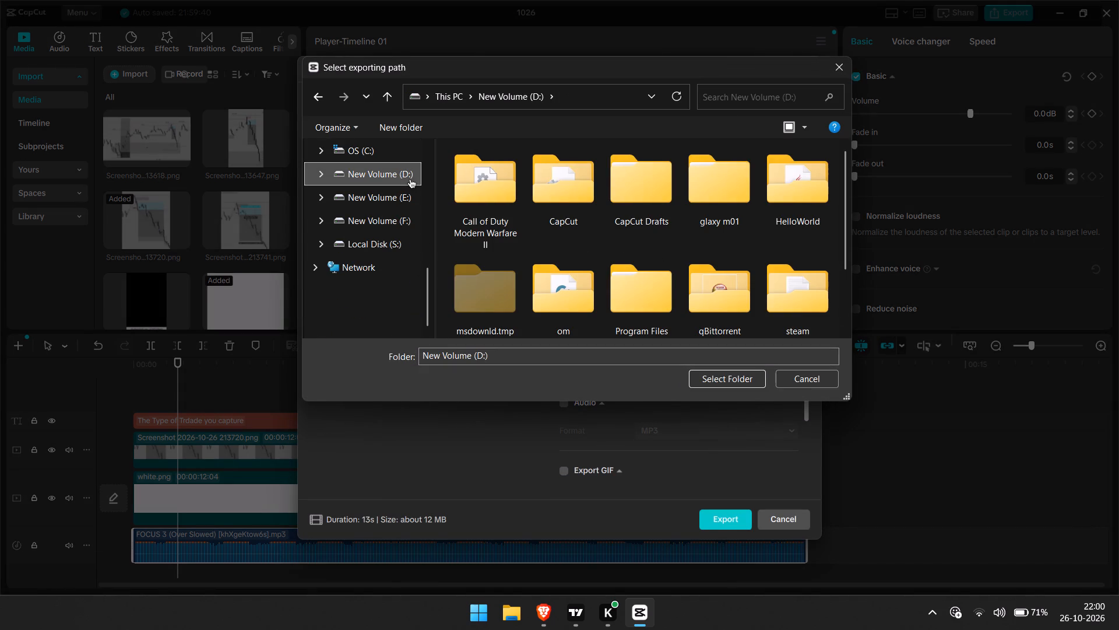
pyautogui.scroll(-2, 682, 280)
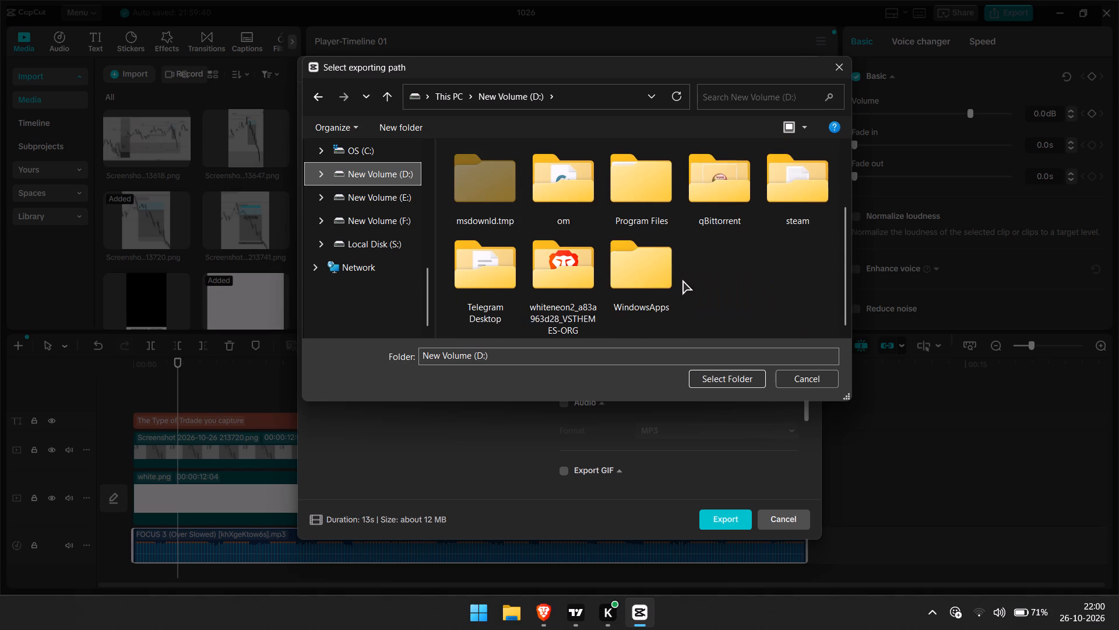
pyautogui.scroll(4, 662, 215)
pyautogui.scroll(-1, 682, 226)
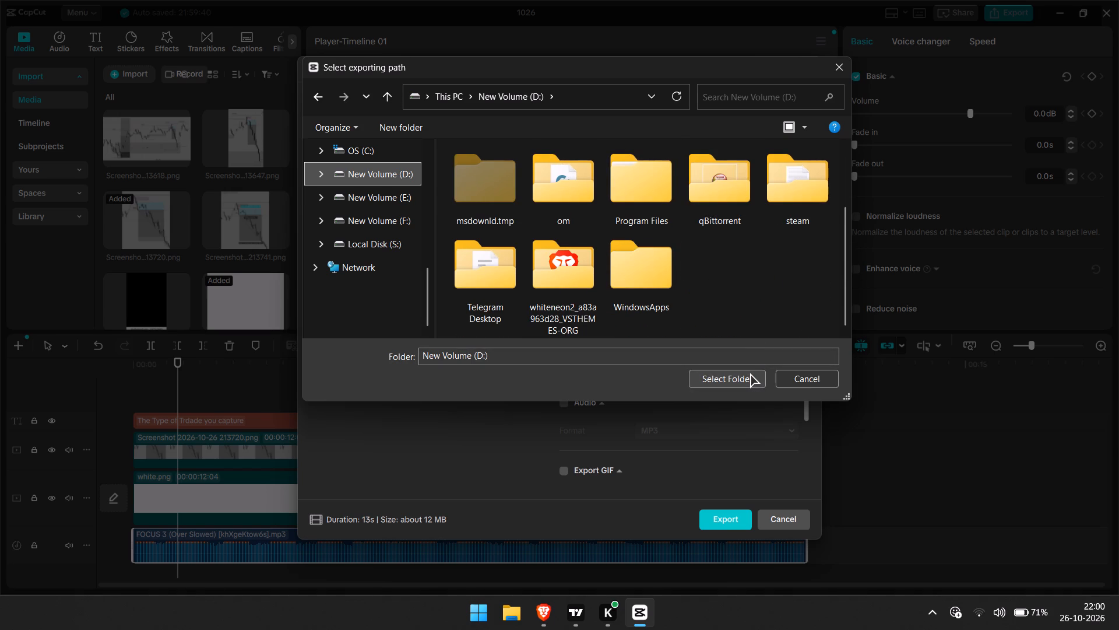
pyautogui.click(750, 373)
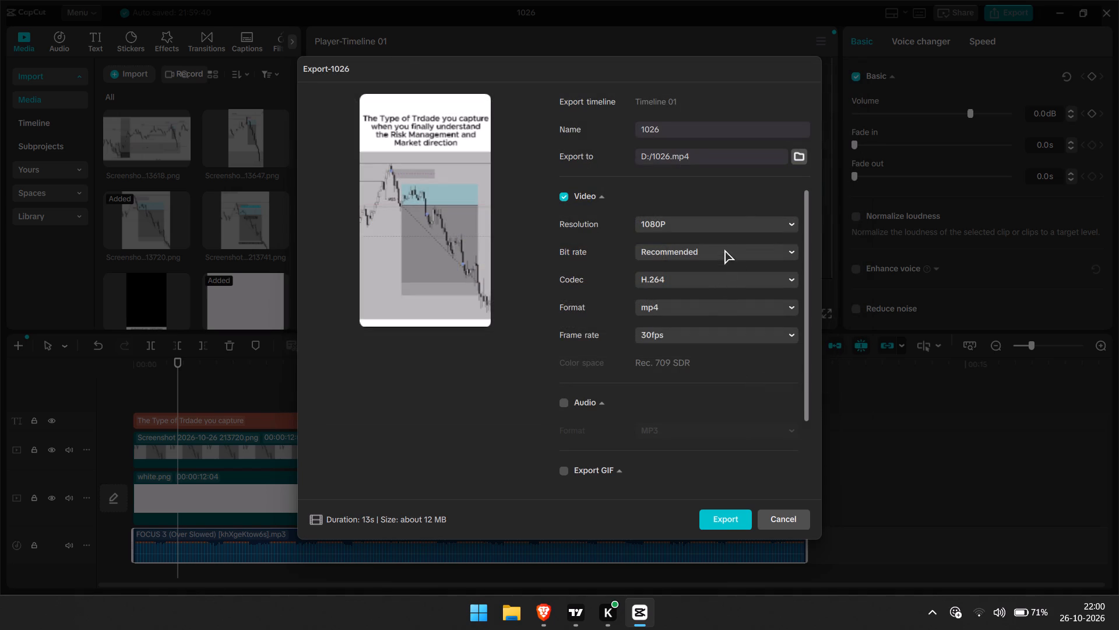
# Review the video export options and export 1026 as a 1080P, H.264 mp4 at 30fps, closing the share offer.
pyautogui.click(717, 224)
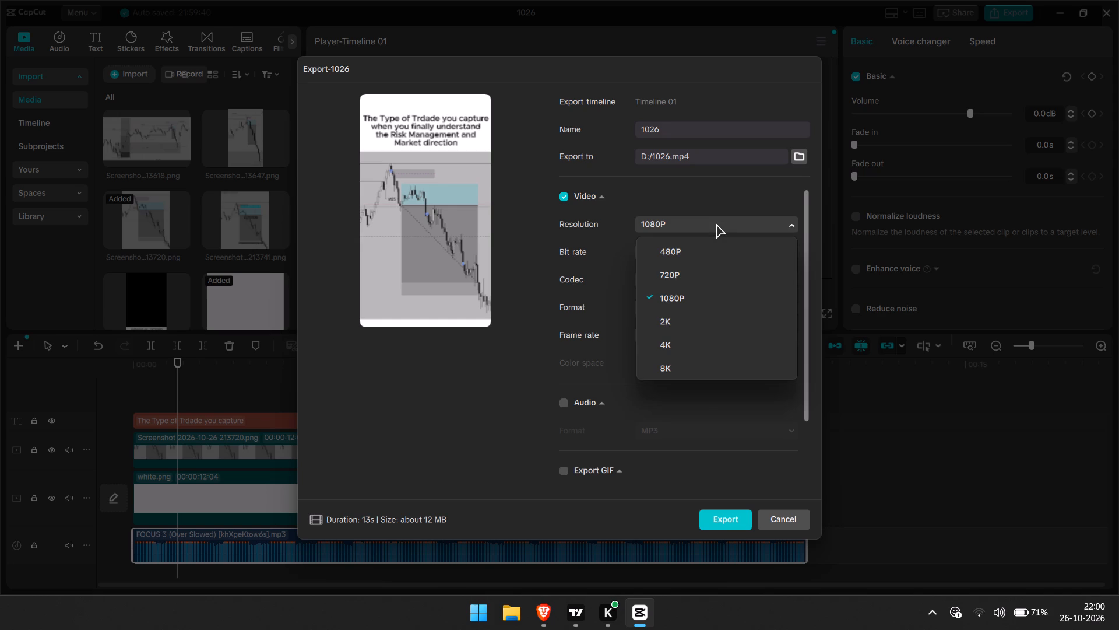
pyautogui.click(715, 229)
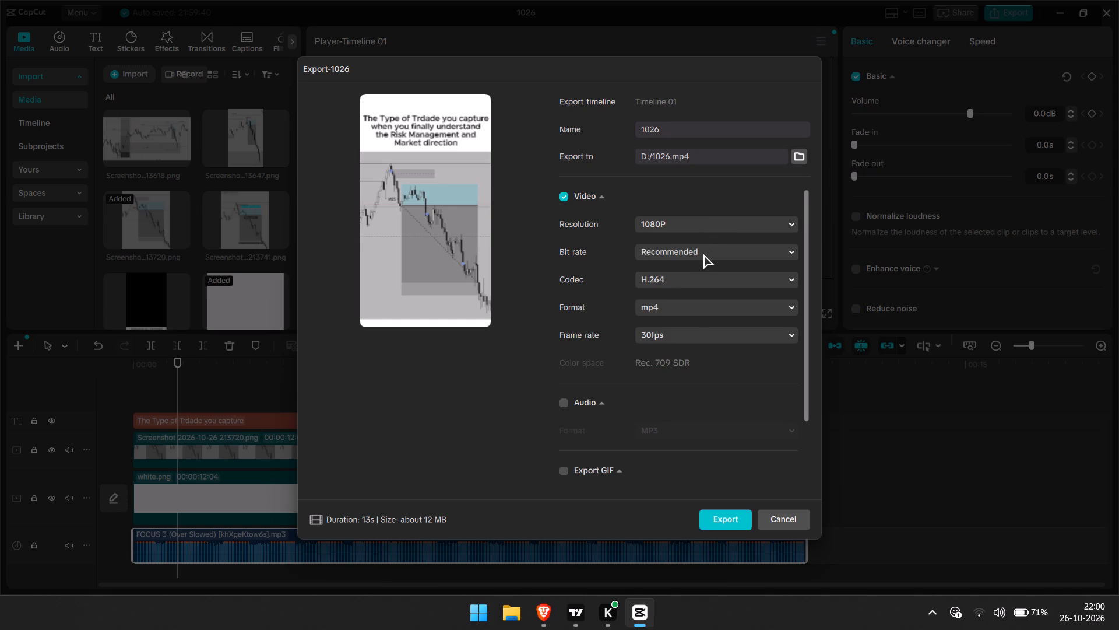
pyautogui.click(704, 254)
pyautogui.click(704, 254)
pyautogui.click(677, 339)
pyautogui.click(561, 366)
pyautogui.scroll(-2, 563, 366)
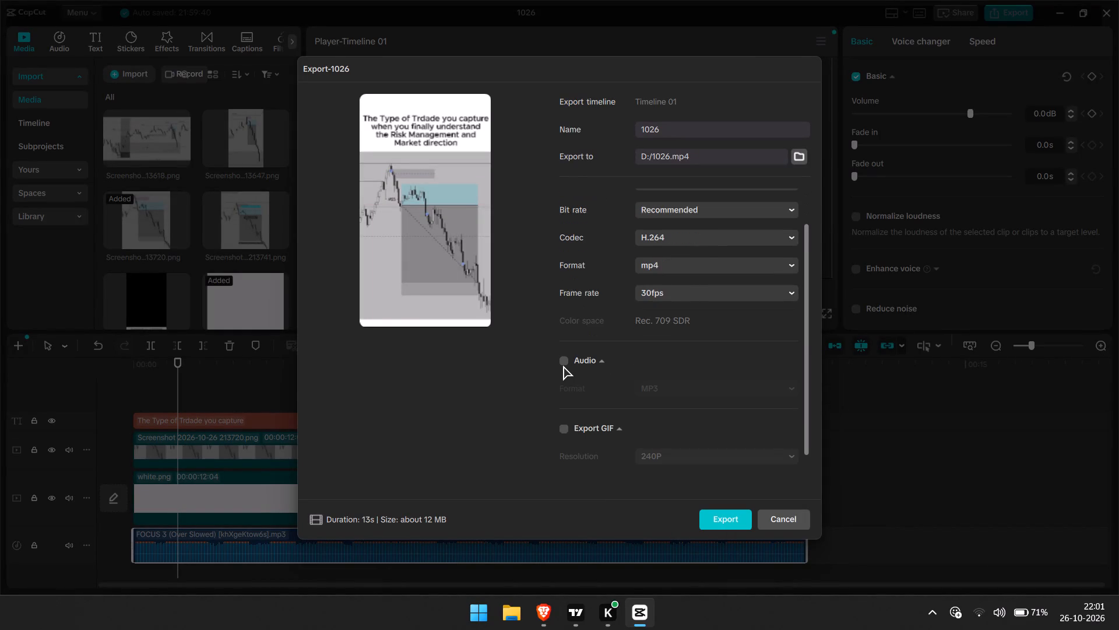
pyautogui.click(736, 527)
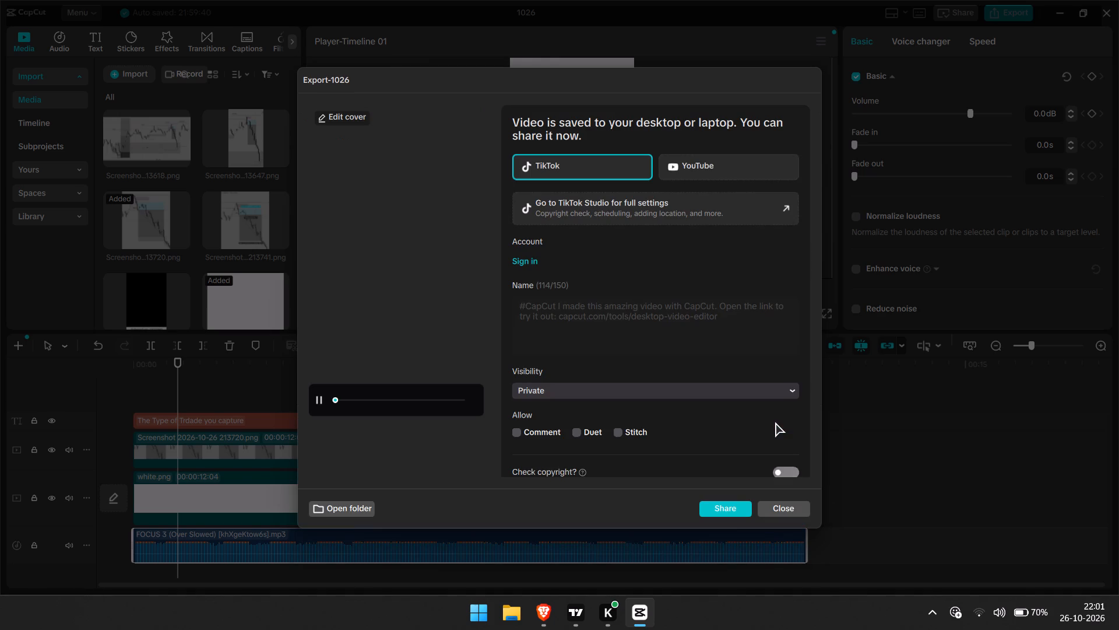
pyautogui.click(777, 509)
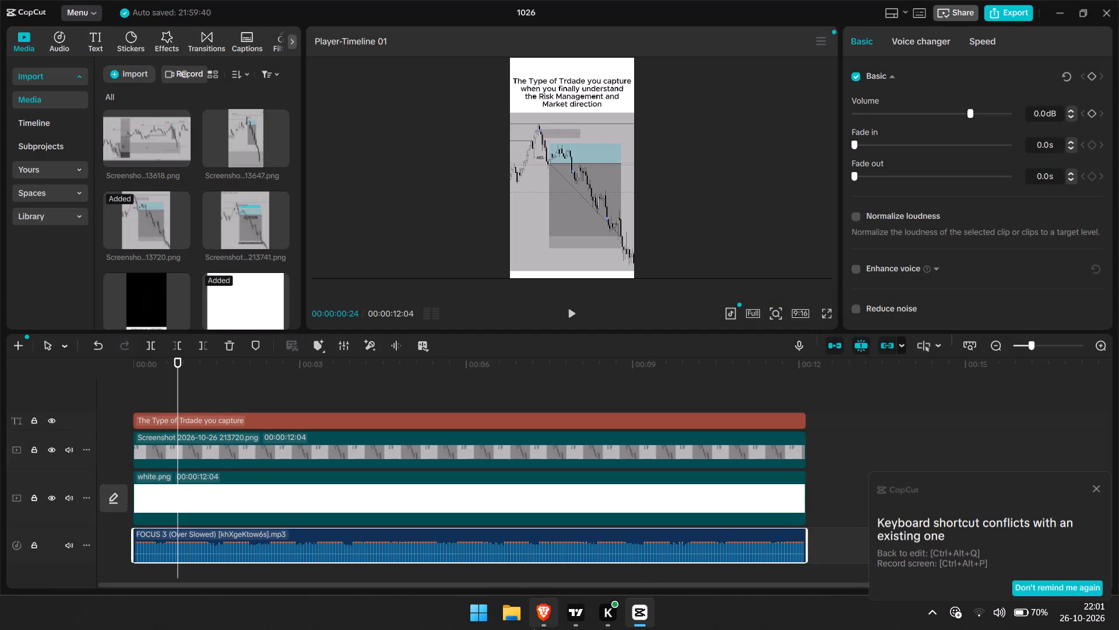
# Switch to File Explorer and open the exported 1026 video from New Volume (D:) to check it.
pyautogui.click(509, 613)
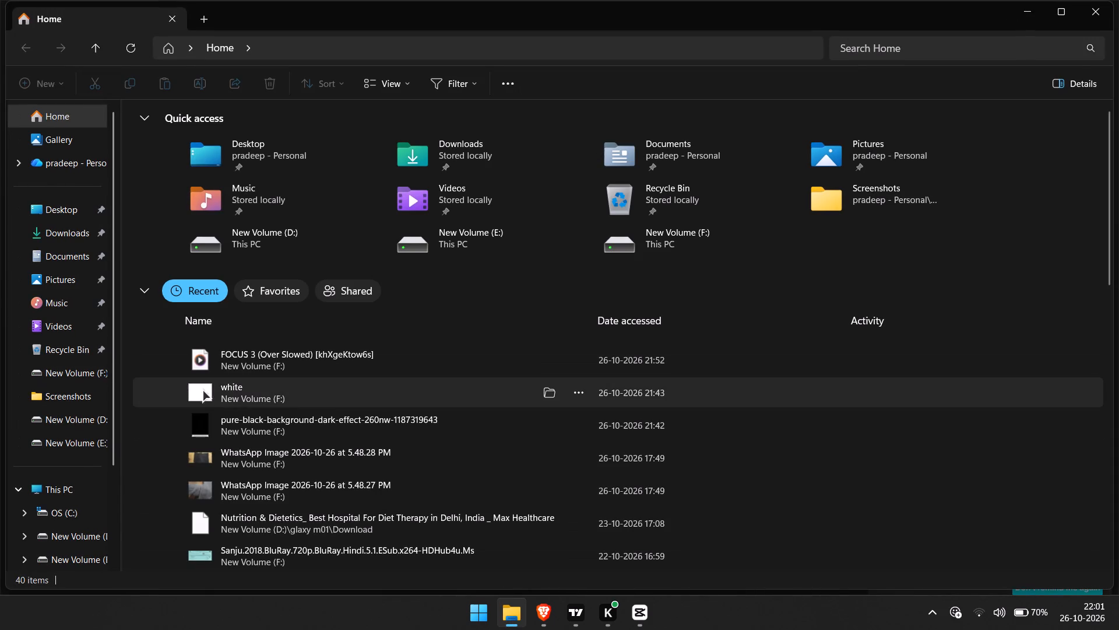
pyautogui.scroll(-2, 69, 457)
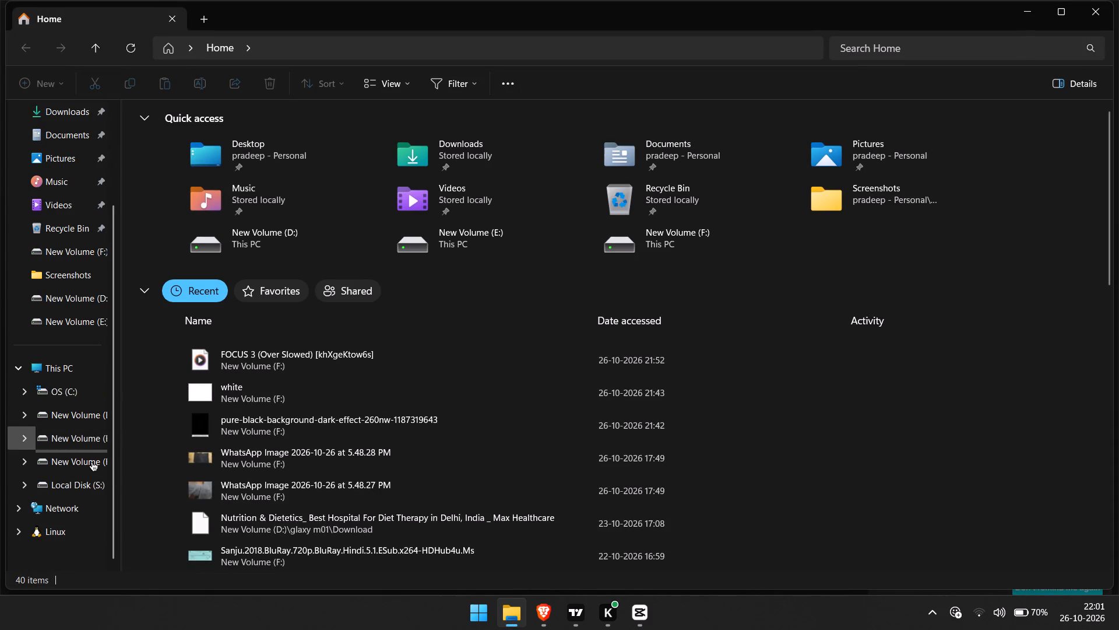
pyautogui.click(99, 419)
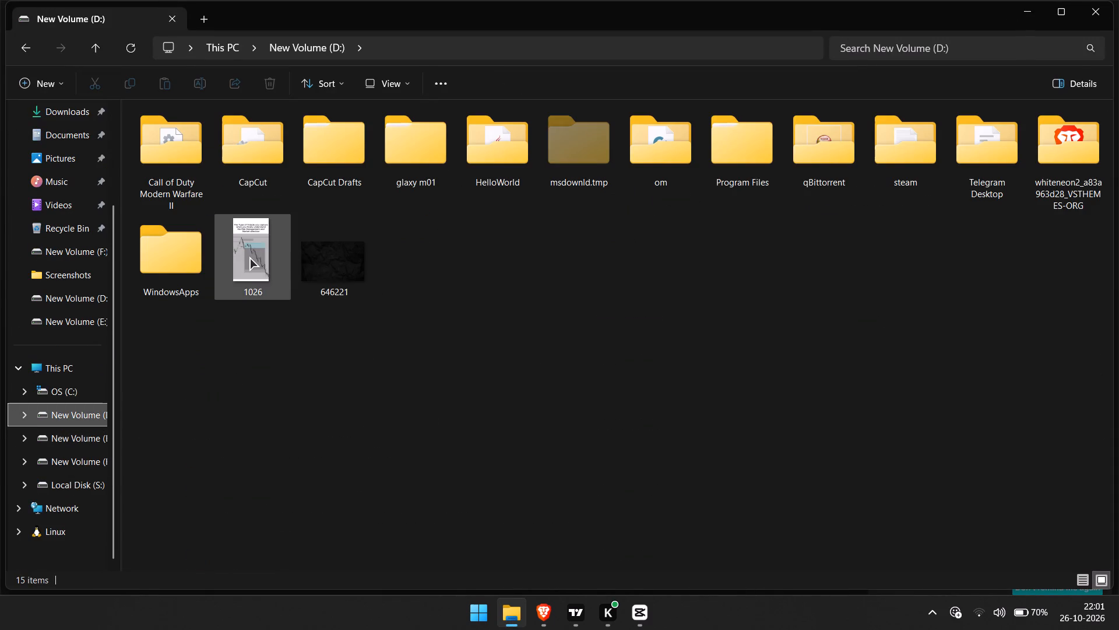
pyautogui.doubleClick(248, 257)
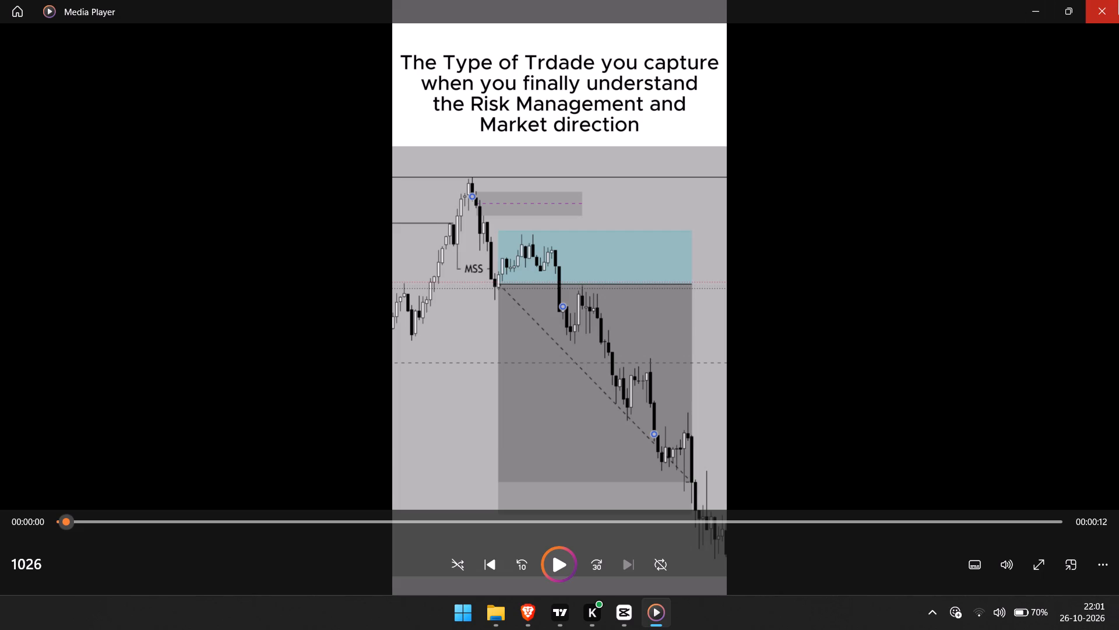
# Switch back to CapCut and examine the caption and chart in the full-screen preview.
pyautogui.click(618, 629)
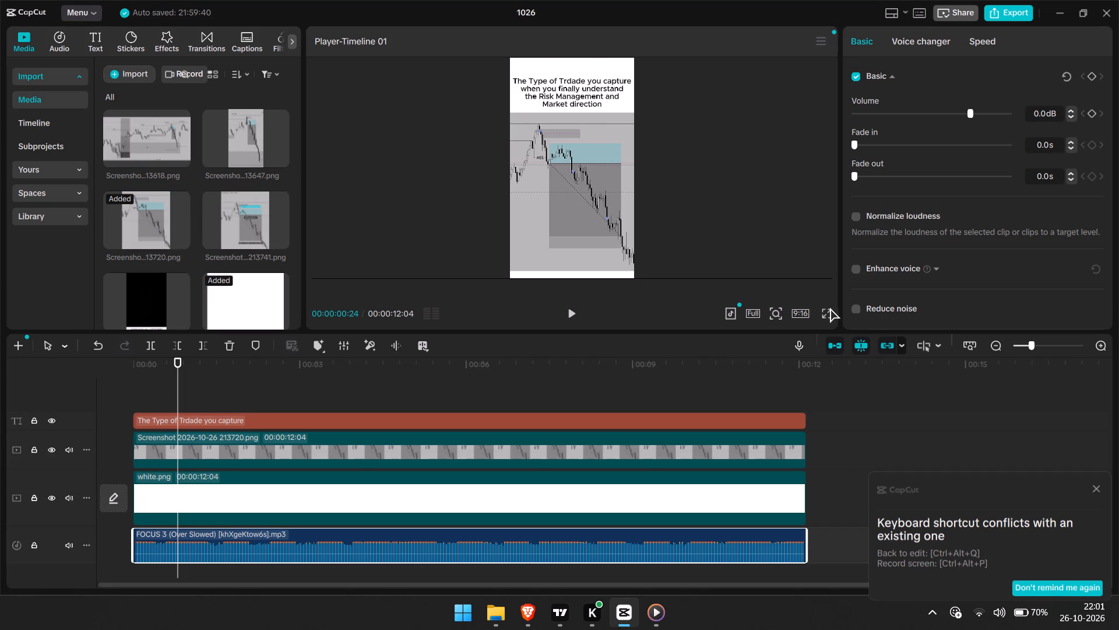
pyautogui.click(824, 314)
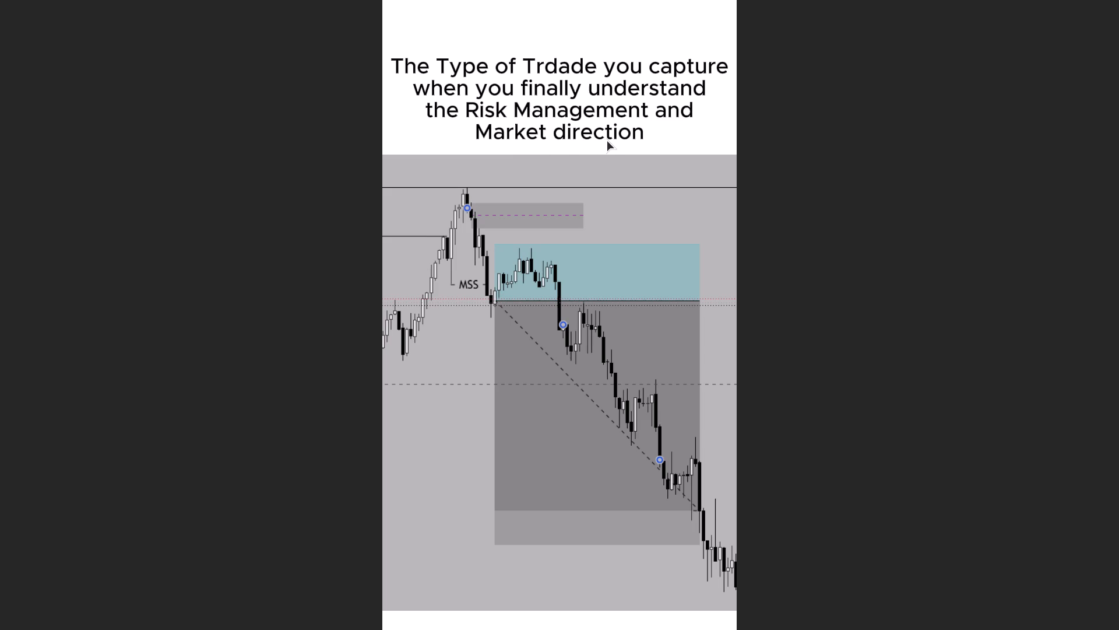
pyautogui.press('Escape')
# Correct the misspelled word "Trdade" to "Trade" in the caption's first line.
pyautogui.click(580, 84)
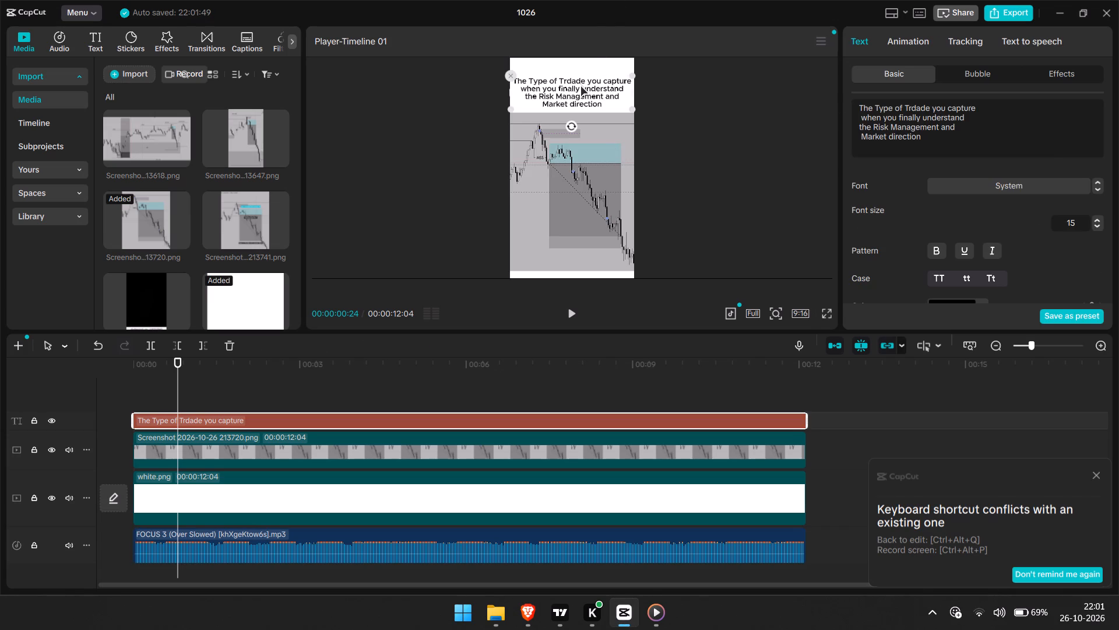
pyautogui.click(919, 110)
pyautogui.press('Left')
pyautogui.press('BackSpace')
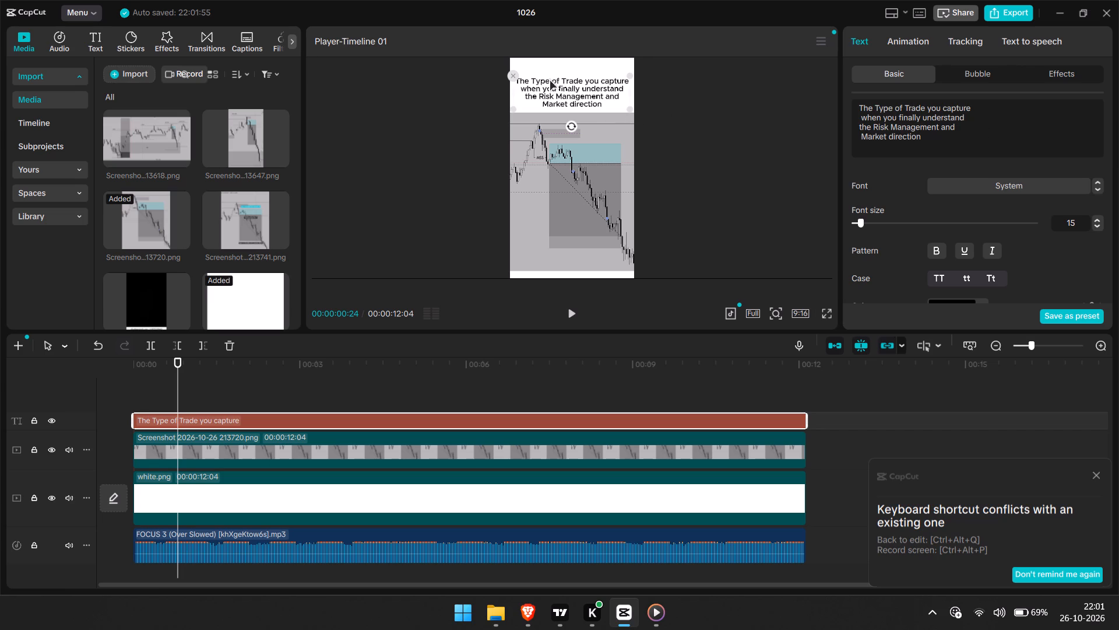
pyautogui.click(791, 234)
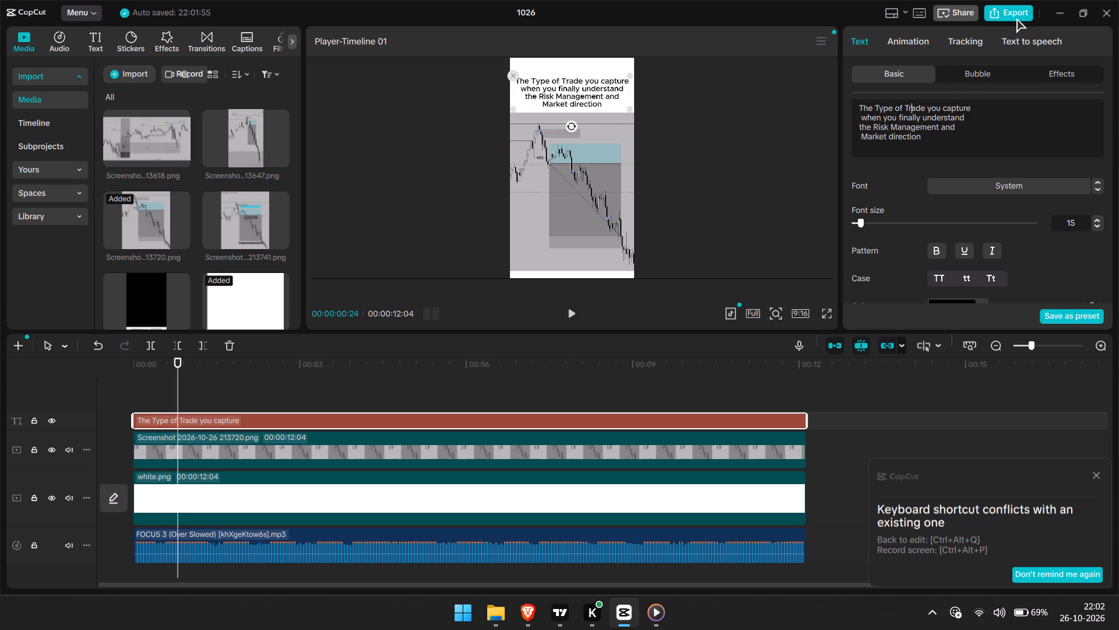
# Export the corrected video to drive D: as a separate 1080P mp4 at 30fps and close the share offer.
pyautogui.click(1014, 12)
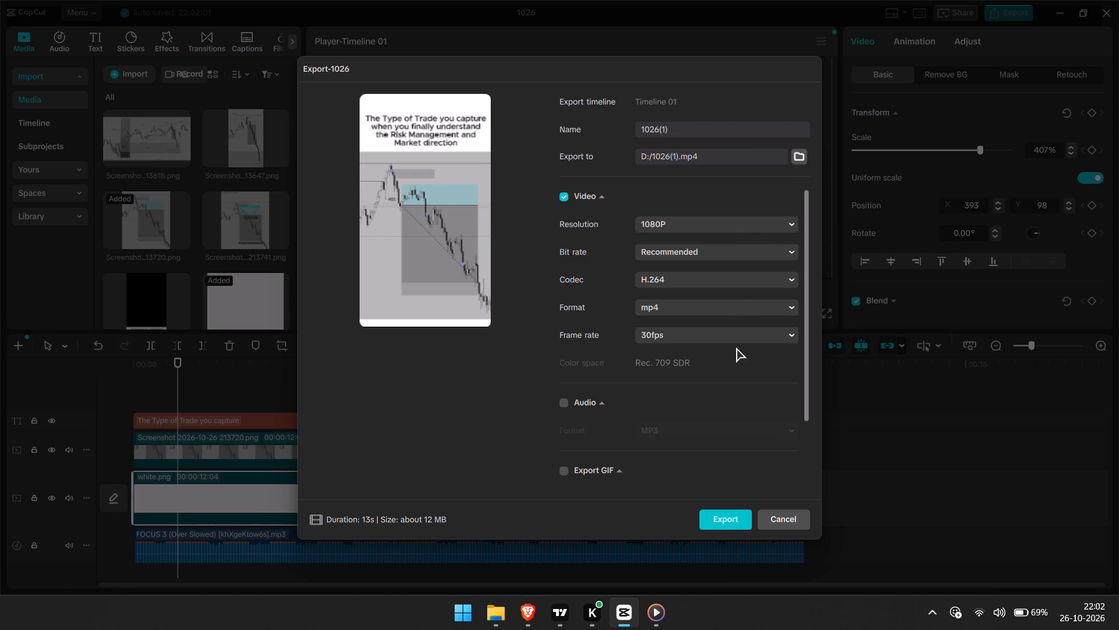
pyautogui.click(737, 518)
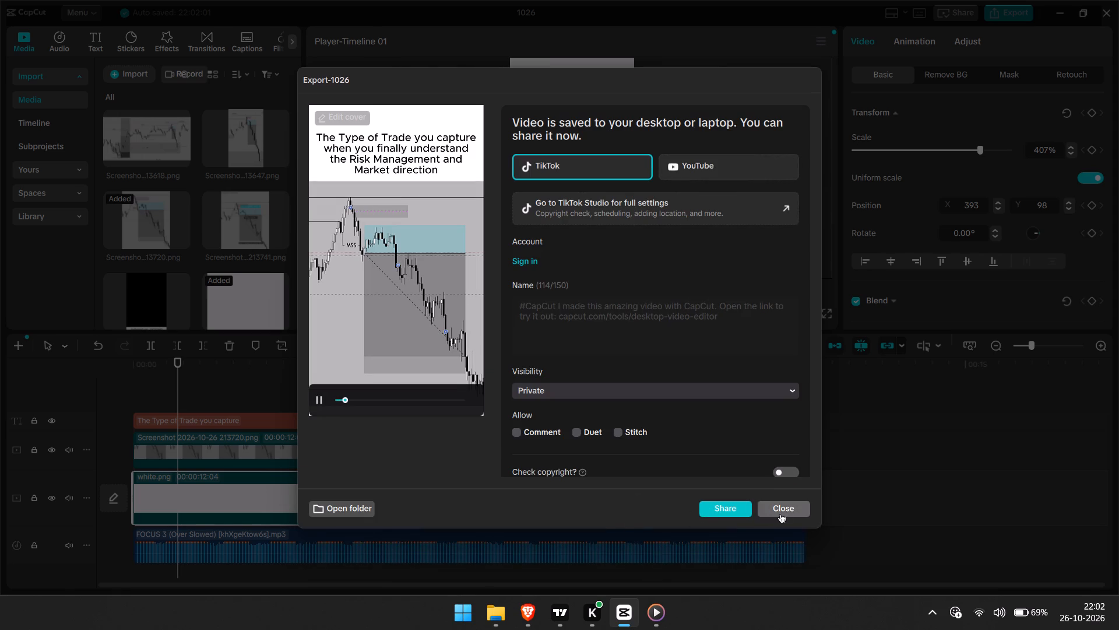
pyautogui.click(782, 512)
# Switch to File Explorer, play the new 1026(1) video from drive D: to check its caption, and close the player.
pyautogui.click(499, 616)
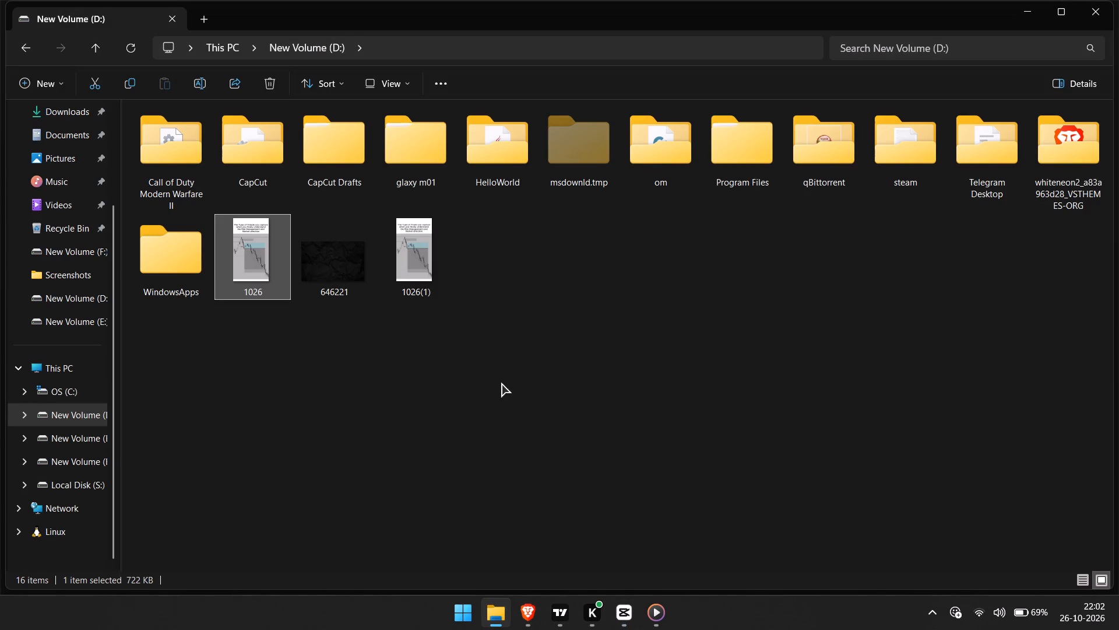
pyautogui.doubleClick(437, 262)
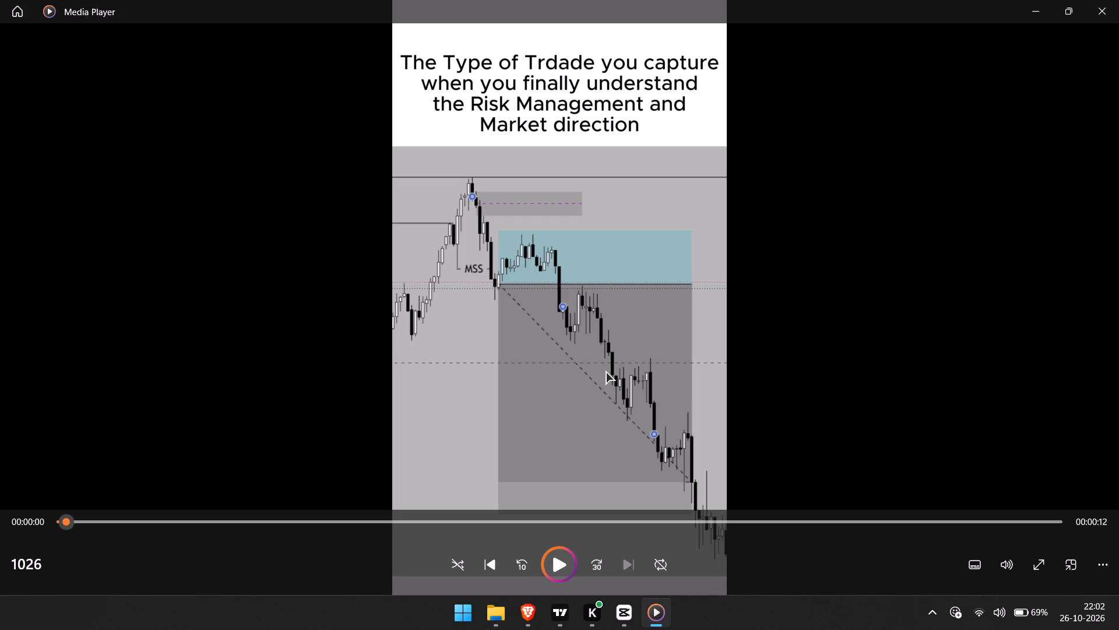
pyautogui.press('space')
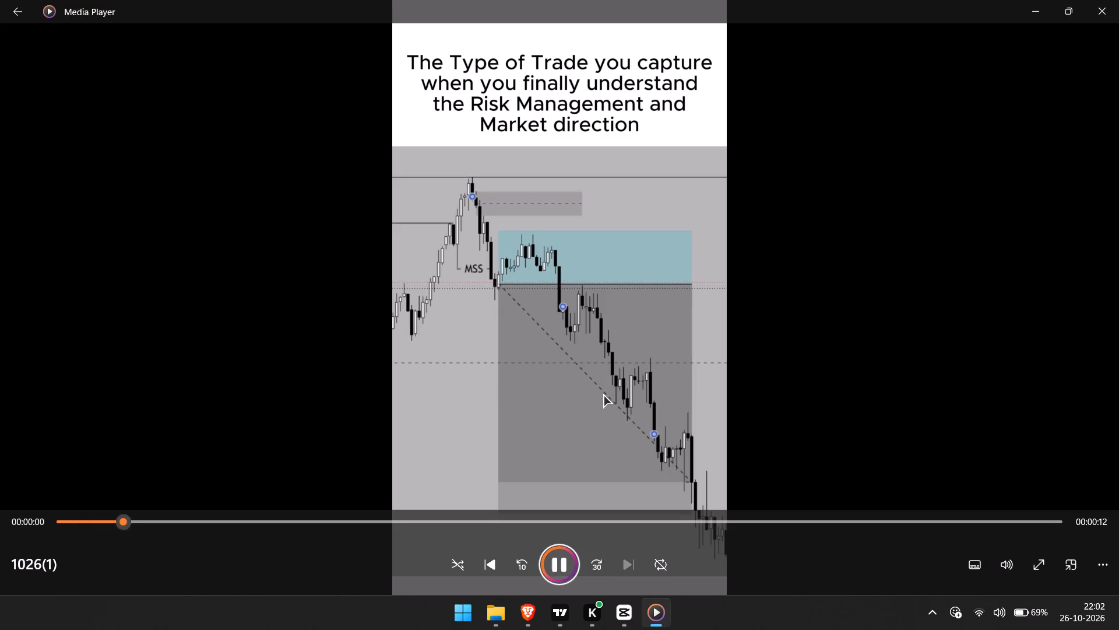
pyautogui.click(1118, 0)
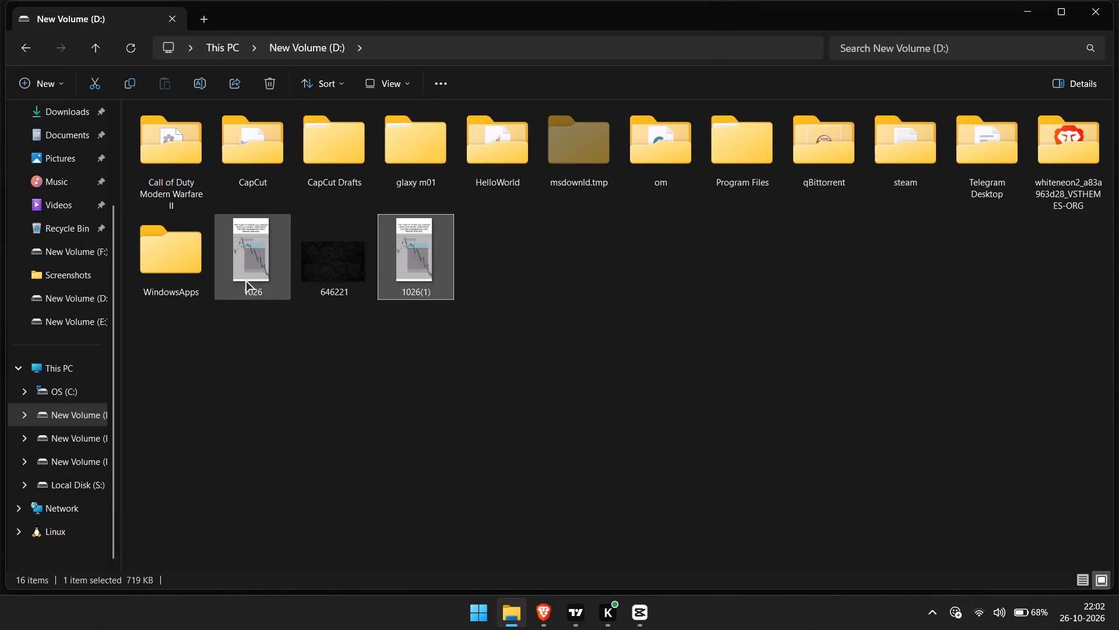
# Check the older 1026 video in the player, close it, and delete that file from drive D:.
pyautogui.doubleClick(245, 276)
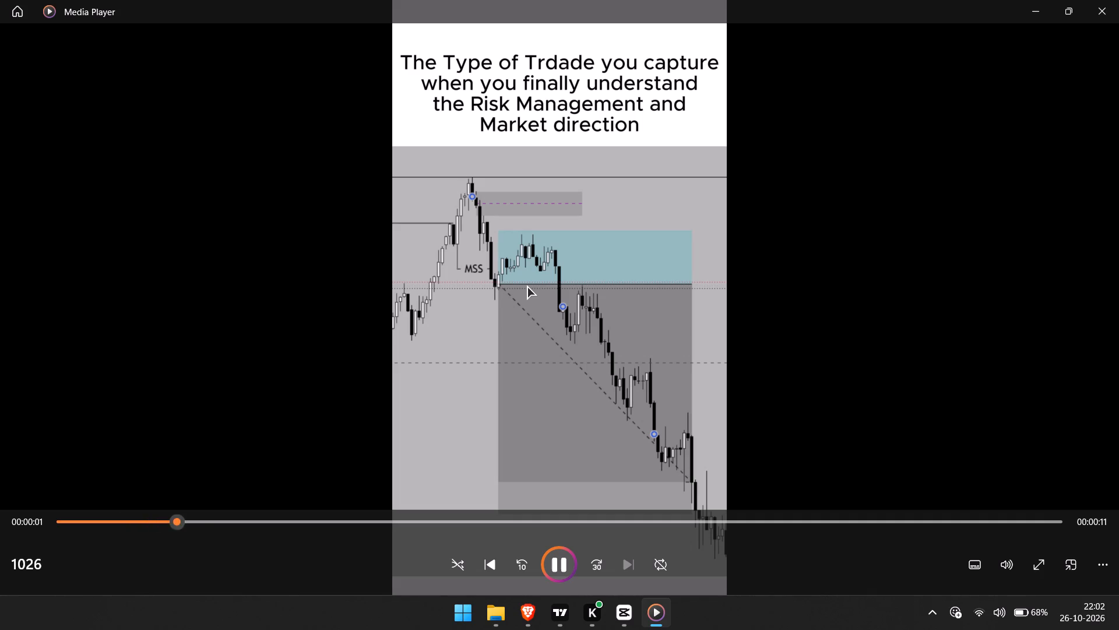
pyautogui.press('space')
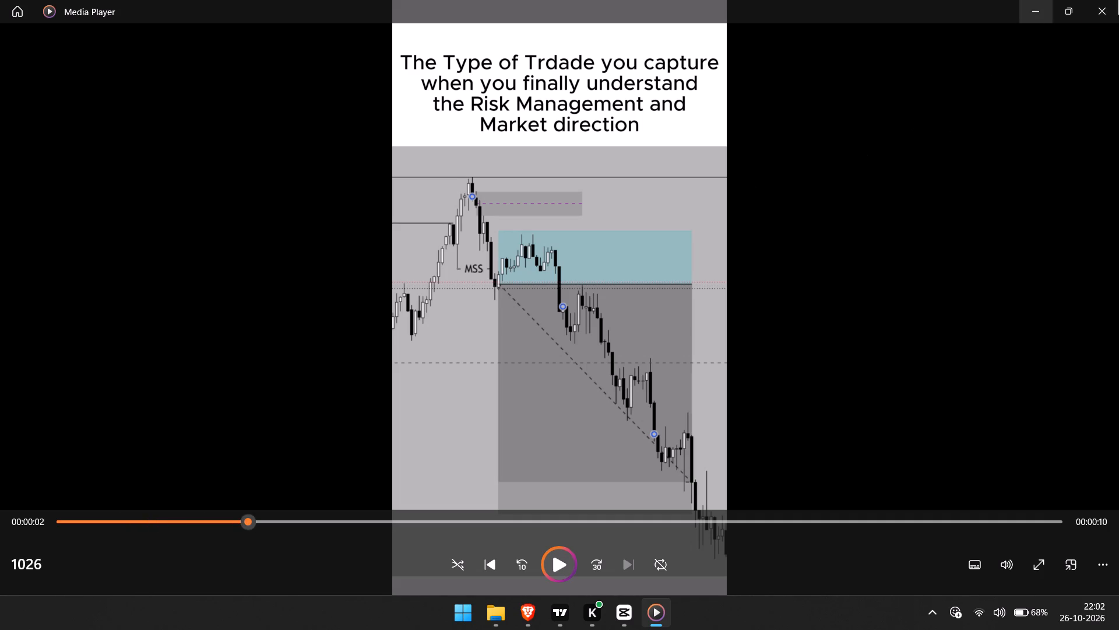
pyautogui.click(1118, 0)
pyautogui.click(268, 75)
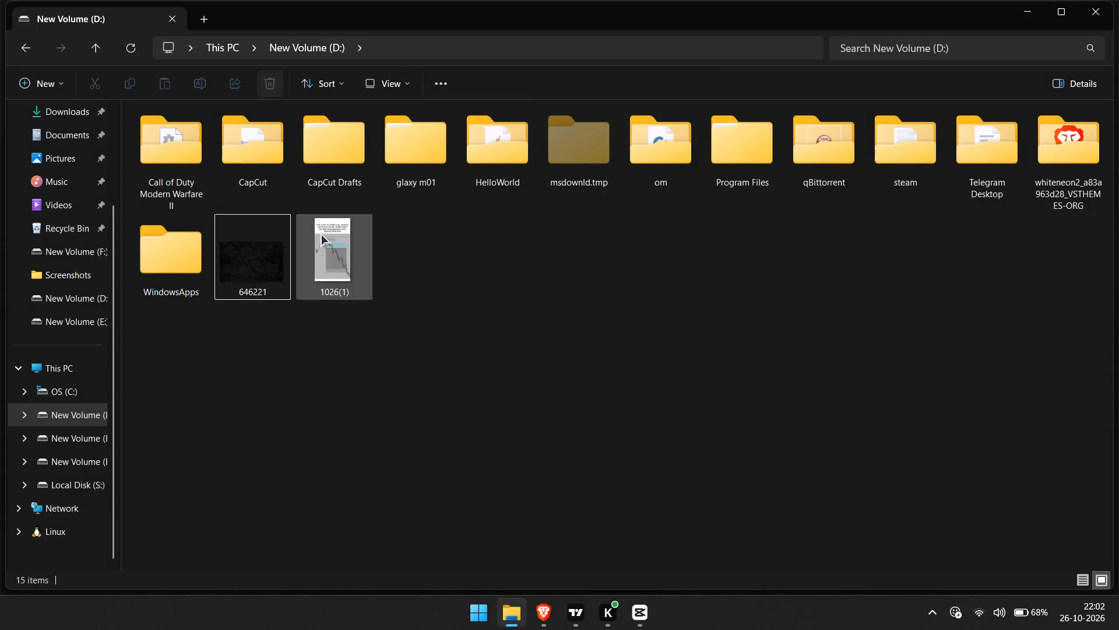
# Play the remaining 1026(1) video on drive D: to review the final export.
pyautogui.doubleClick(336, 268)
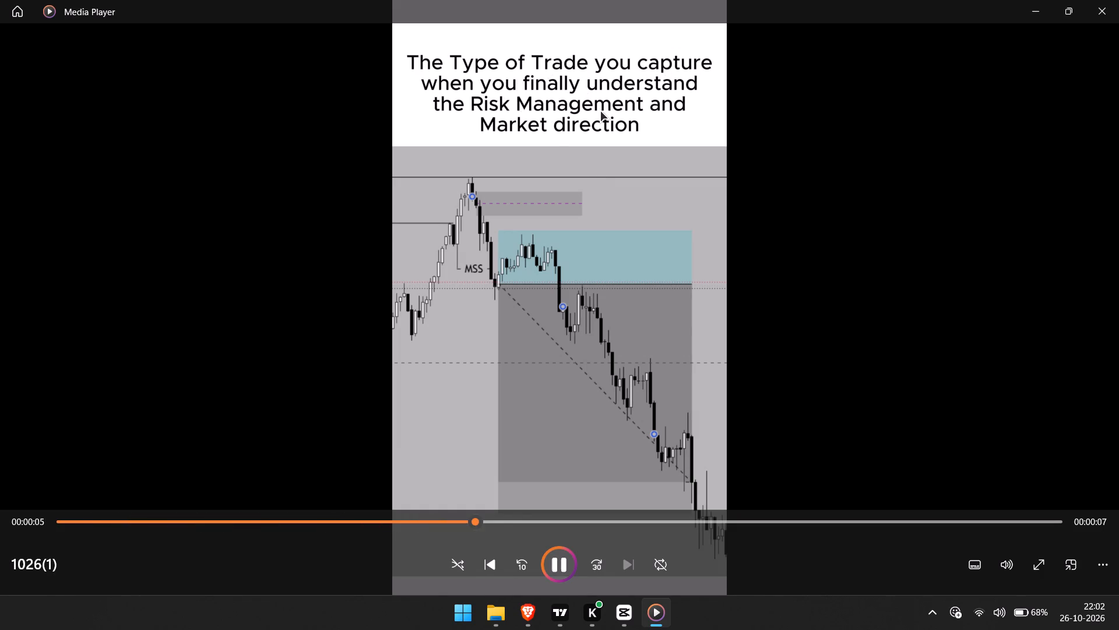
# Close the video player, switch back to the CapCut project 1026, and dismiss the shortcut conflict notice.
pyautogui.click(1118, 0)
pyautogui.click(615, 406)
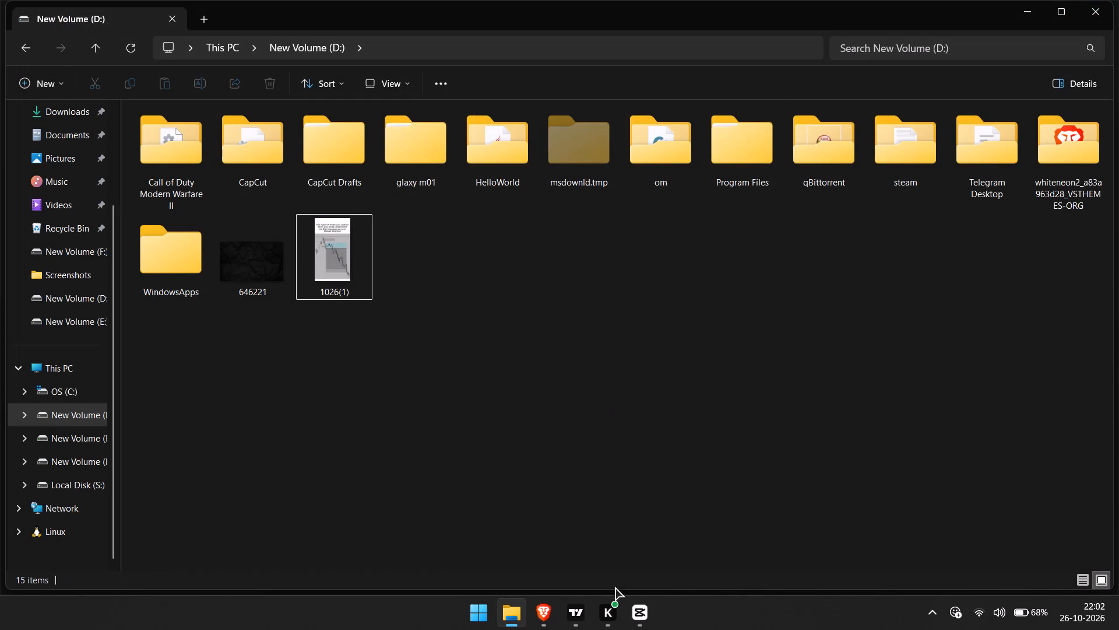
pyautogui.click(638, 624)
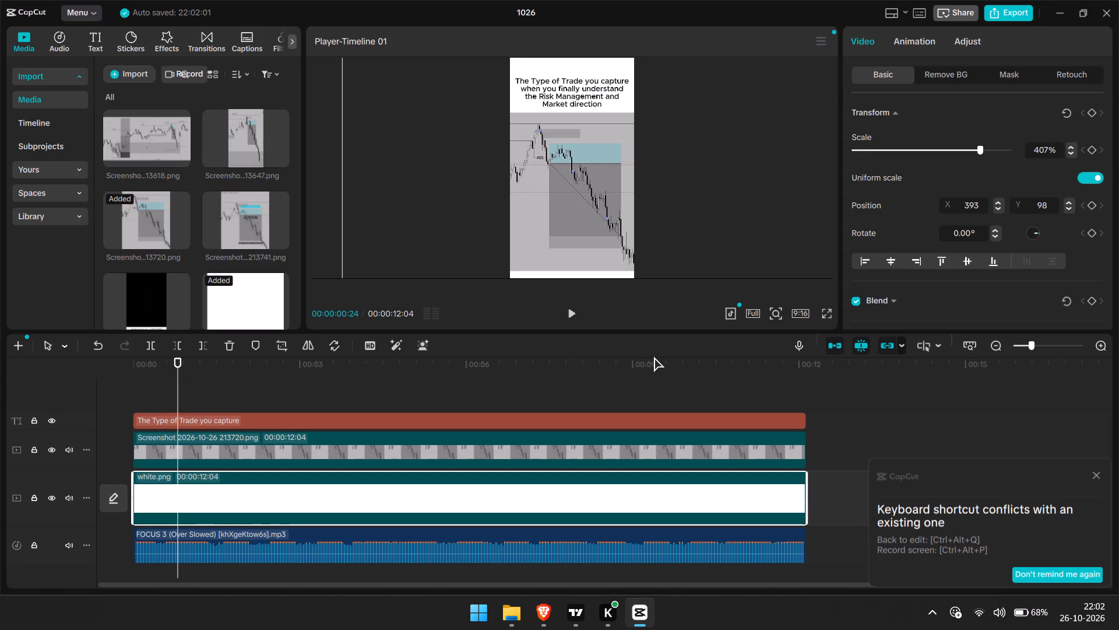
pyautogui.click(1096, 476)
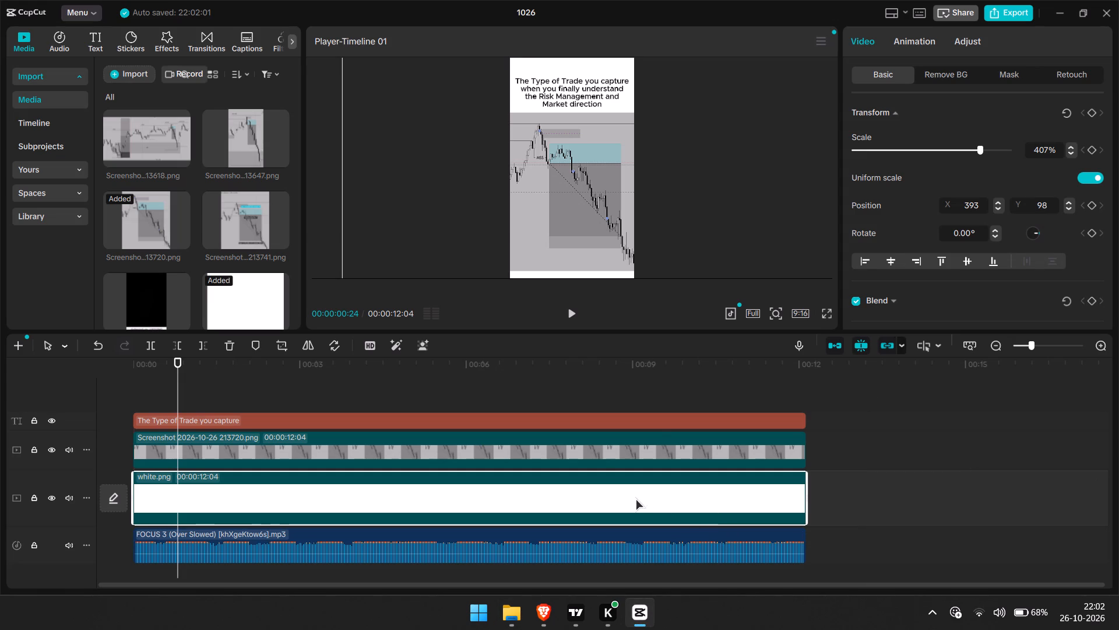
# Delete the Screenshot 2026-10-26 213720.png clip and the caption text clip from the timeline.
pyautogui.click(645, 450)
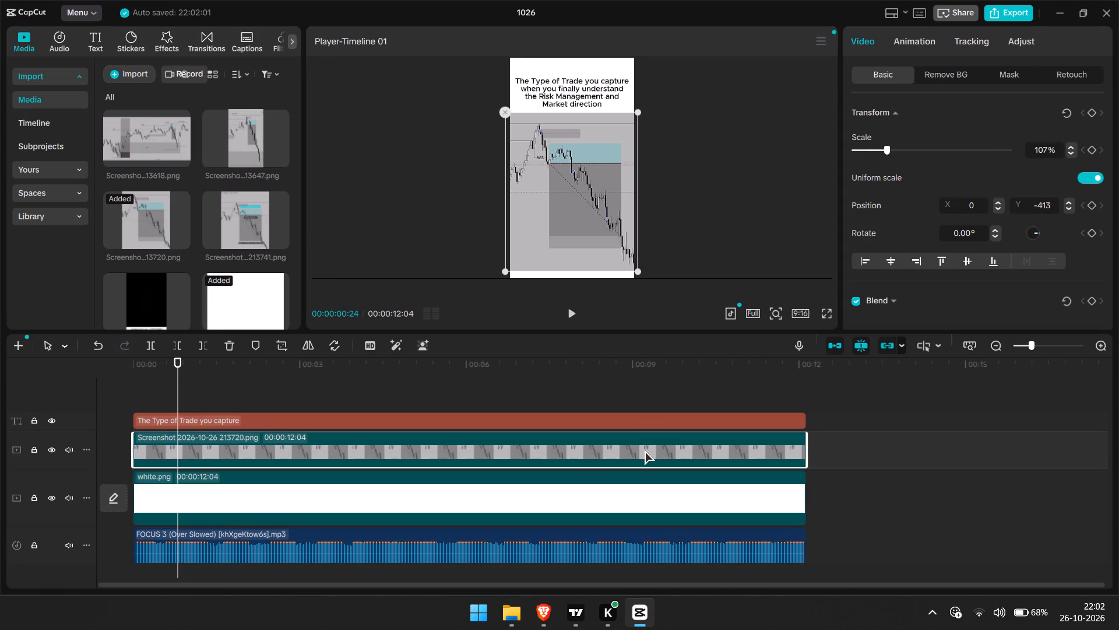
pyautogui.press('BackSpace')
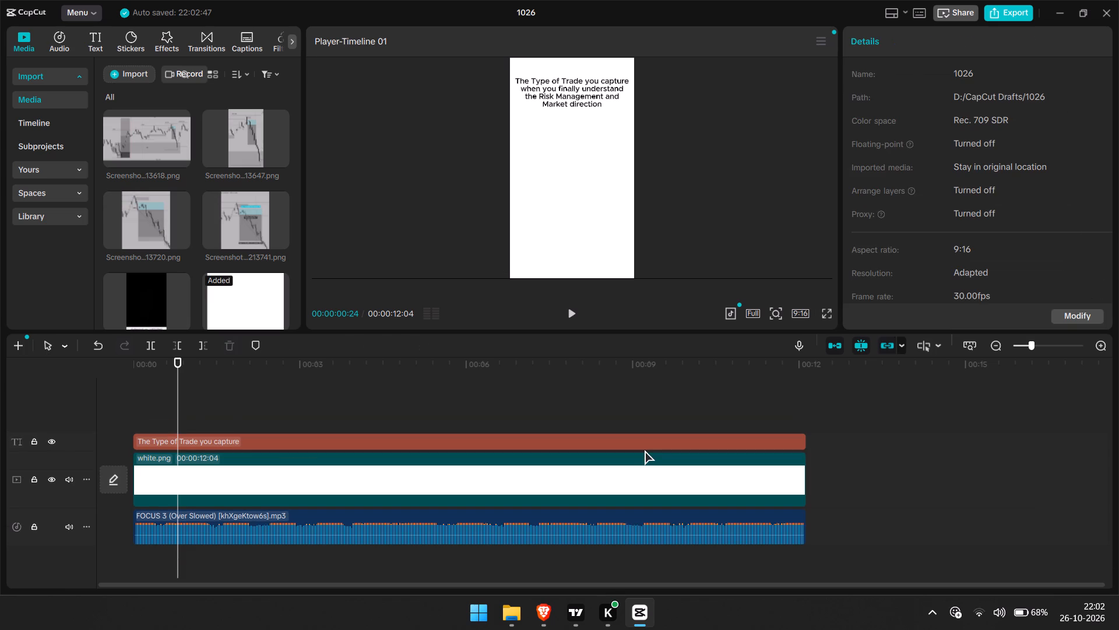
pyautogui.click(652, 439)
pyautogui.press('BackSpace')
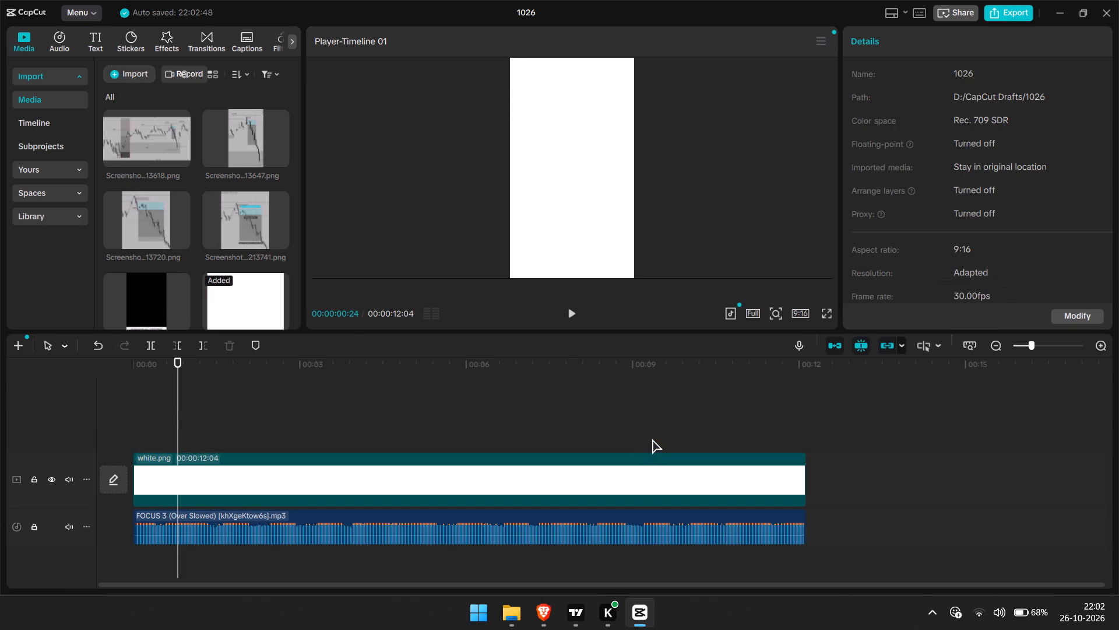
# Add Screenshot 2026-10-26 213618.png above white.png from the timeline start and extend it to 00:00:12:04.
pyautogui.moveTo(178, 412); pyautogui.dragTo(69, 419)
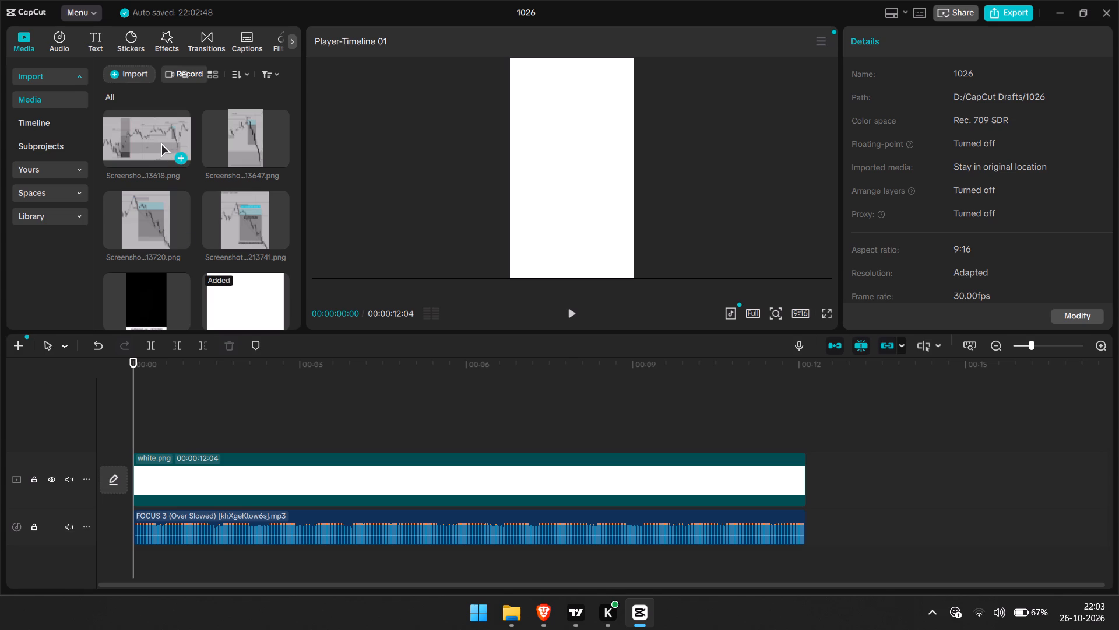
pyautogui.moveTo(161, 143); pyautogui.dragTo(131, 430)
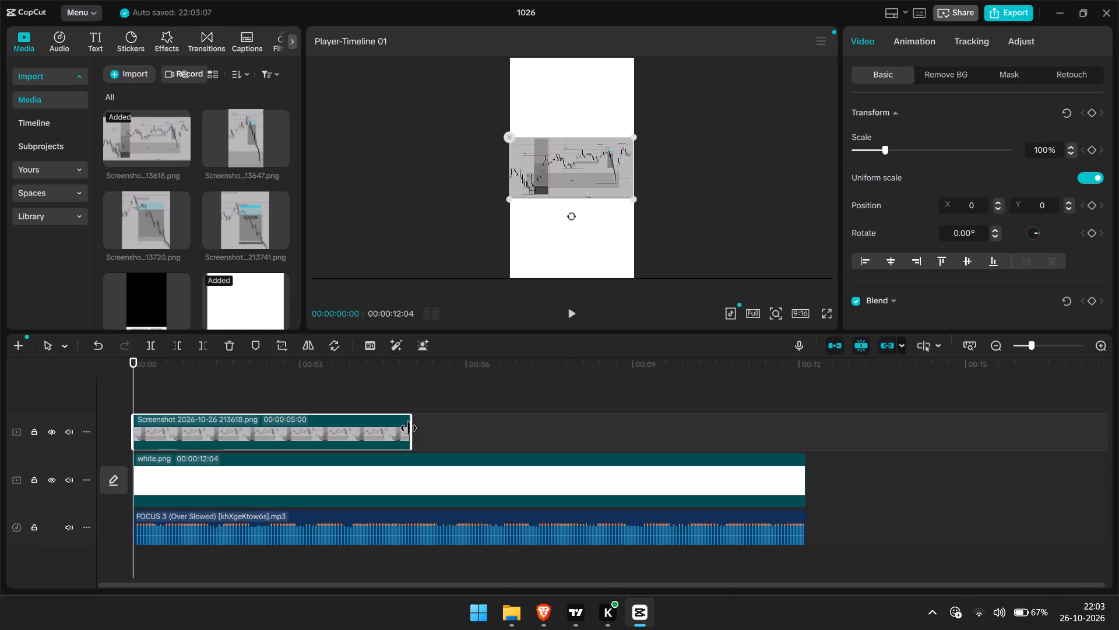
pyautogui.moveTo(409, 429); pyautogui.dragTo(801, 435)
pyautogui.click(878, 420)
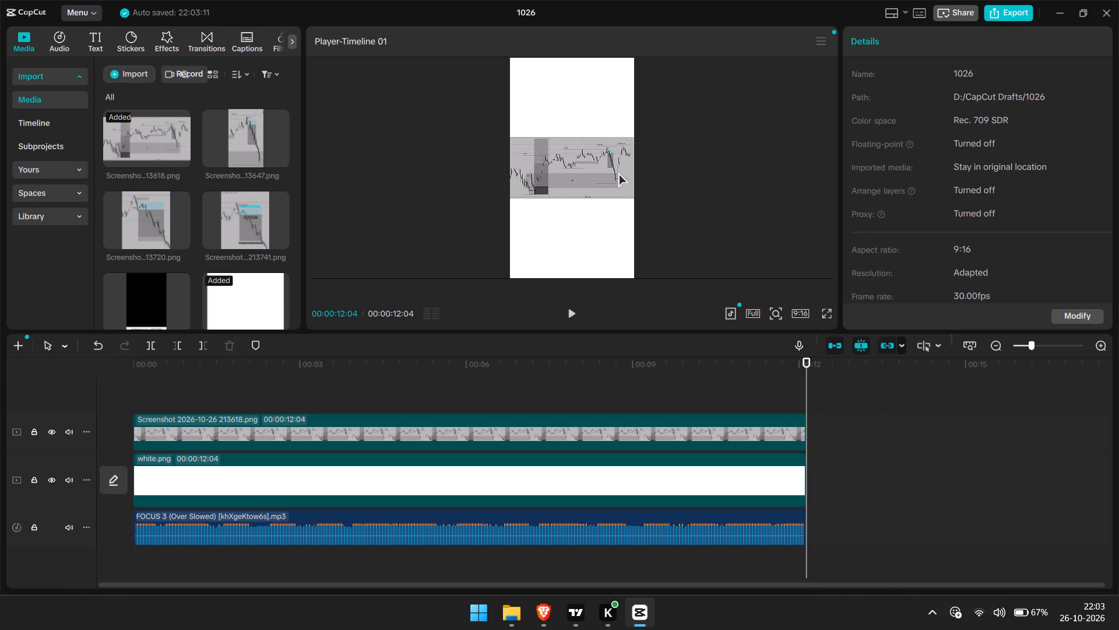
# Preview the wide chart screenshot on the white background in full screen.
pyautogui.click(587, 166)
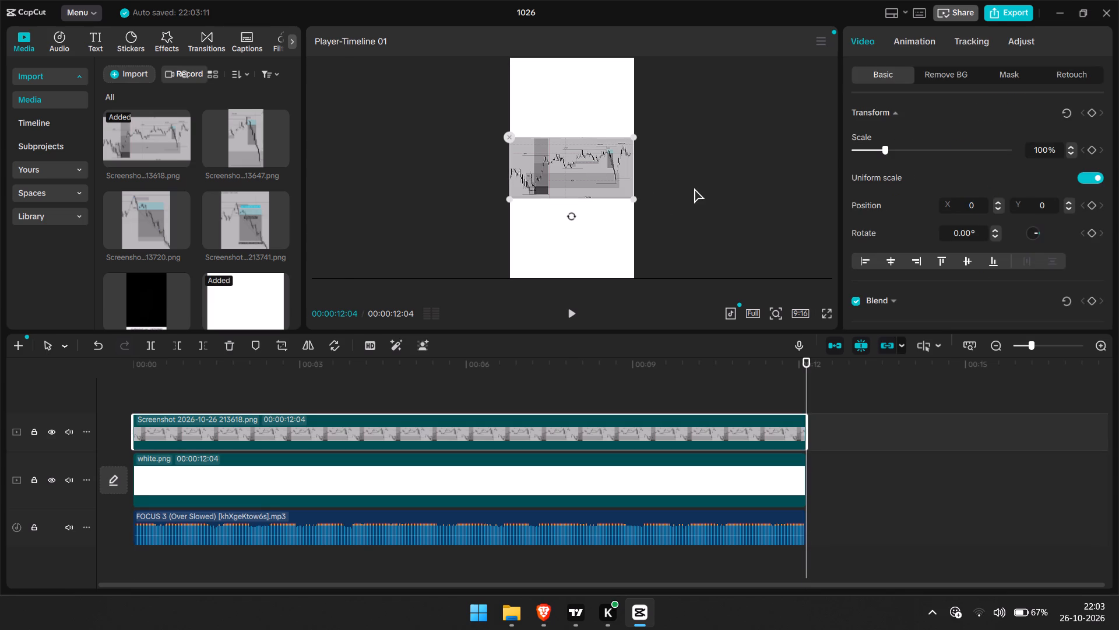
pyautogui.click(698, 188)
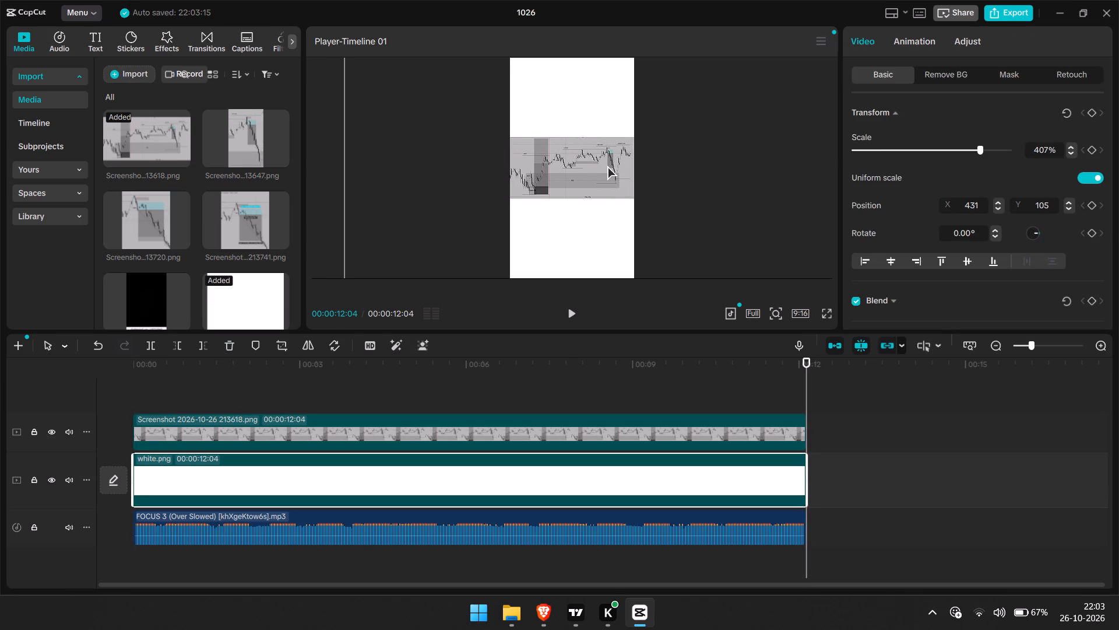
pyautogui.click(597, 258)
pyautogui.click(824, 314)
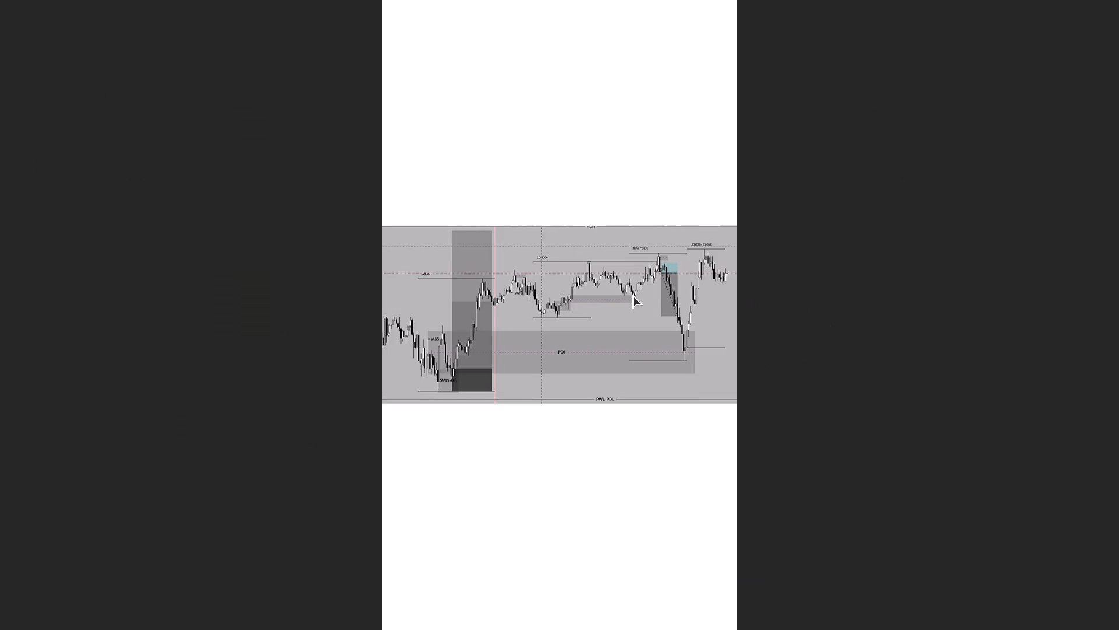
pyautogui.press('Escape')
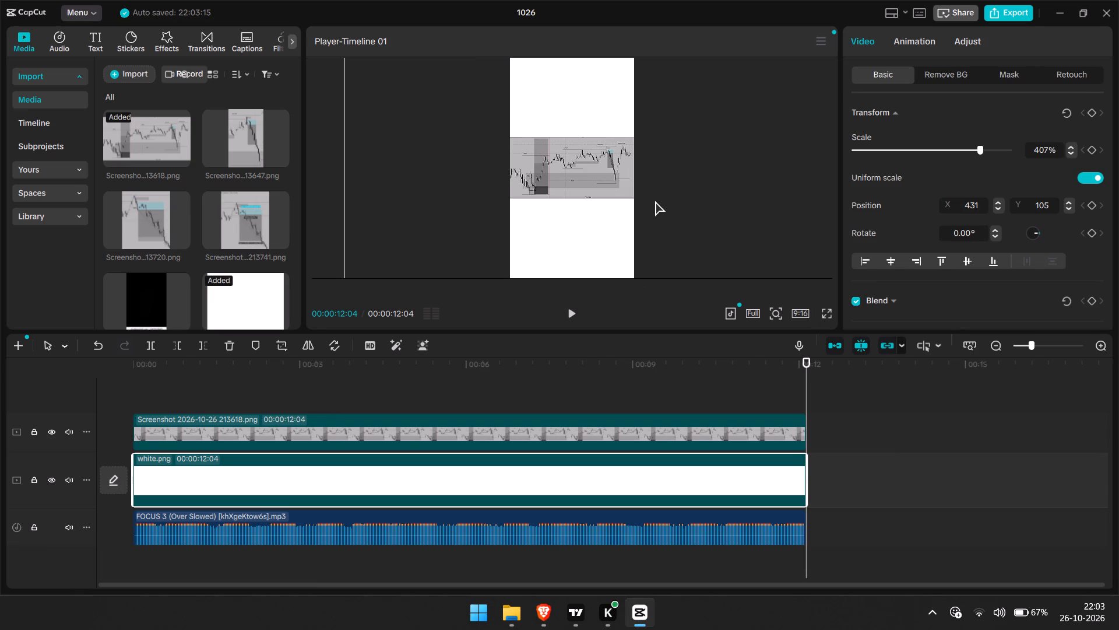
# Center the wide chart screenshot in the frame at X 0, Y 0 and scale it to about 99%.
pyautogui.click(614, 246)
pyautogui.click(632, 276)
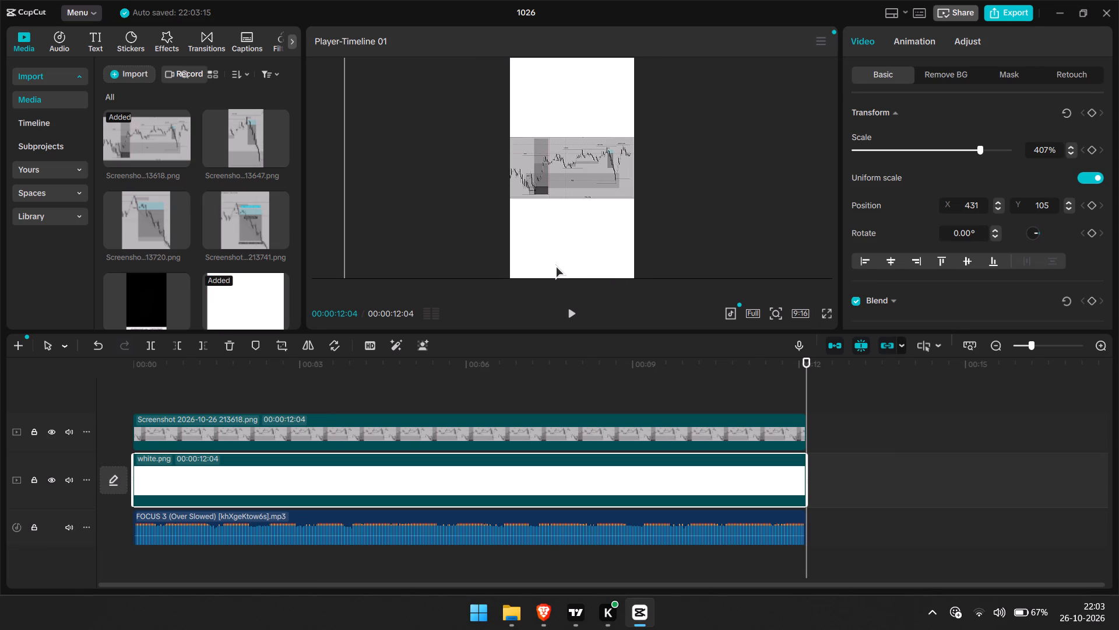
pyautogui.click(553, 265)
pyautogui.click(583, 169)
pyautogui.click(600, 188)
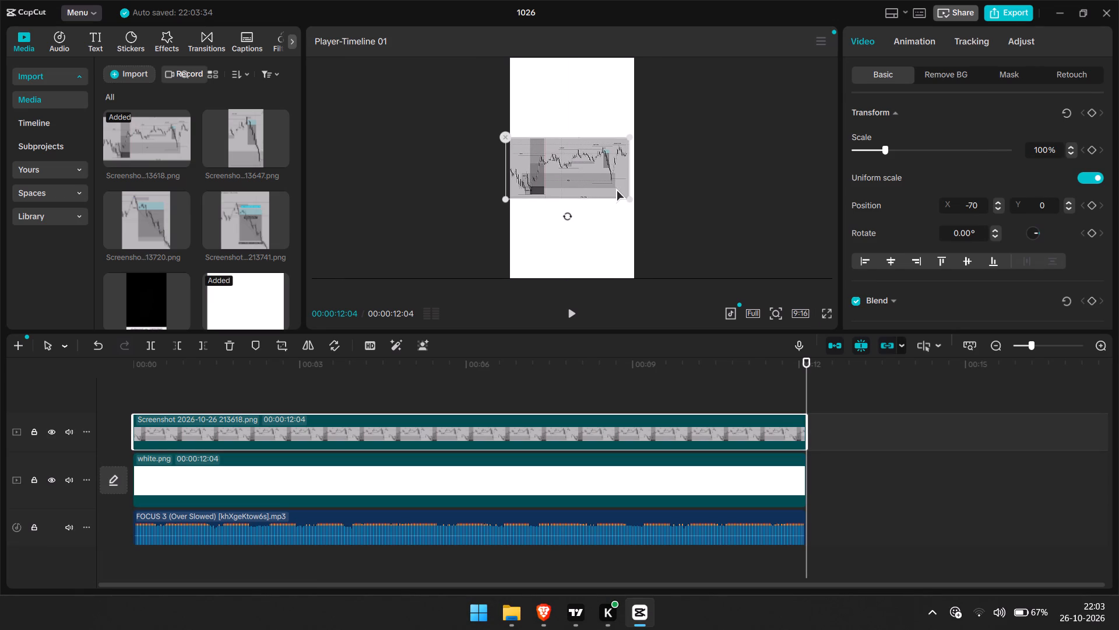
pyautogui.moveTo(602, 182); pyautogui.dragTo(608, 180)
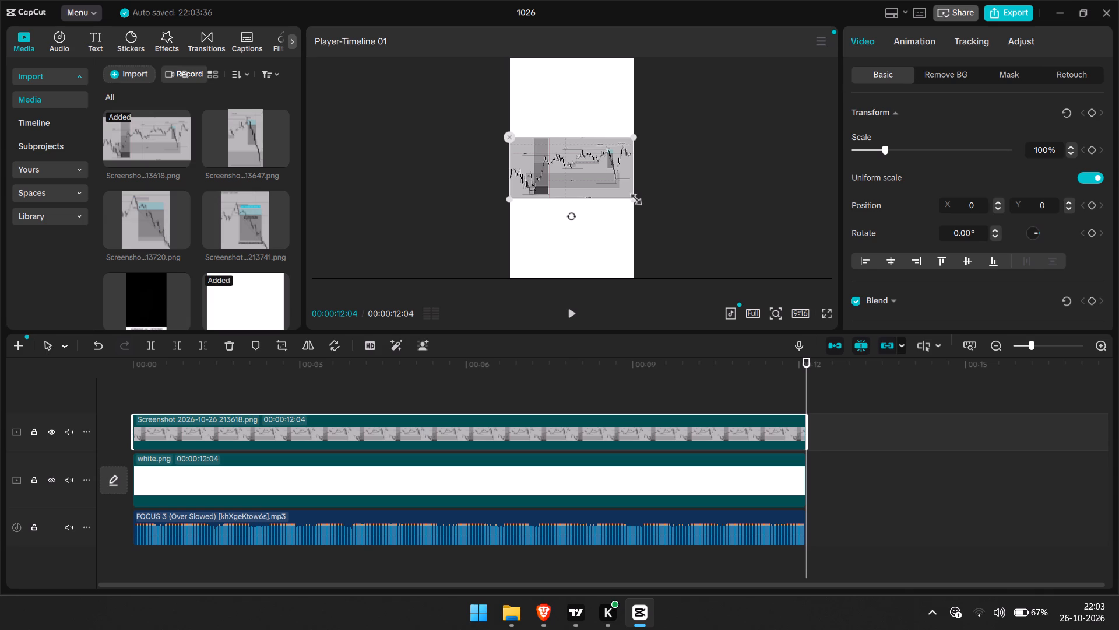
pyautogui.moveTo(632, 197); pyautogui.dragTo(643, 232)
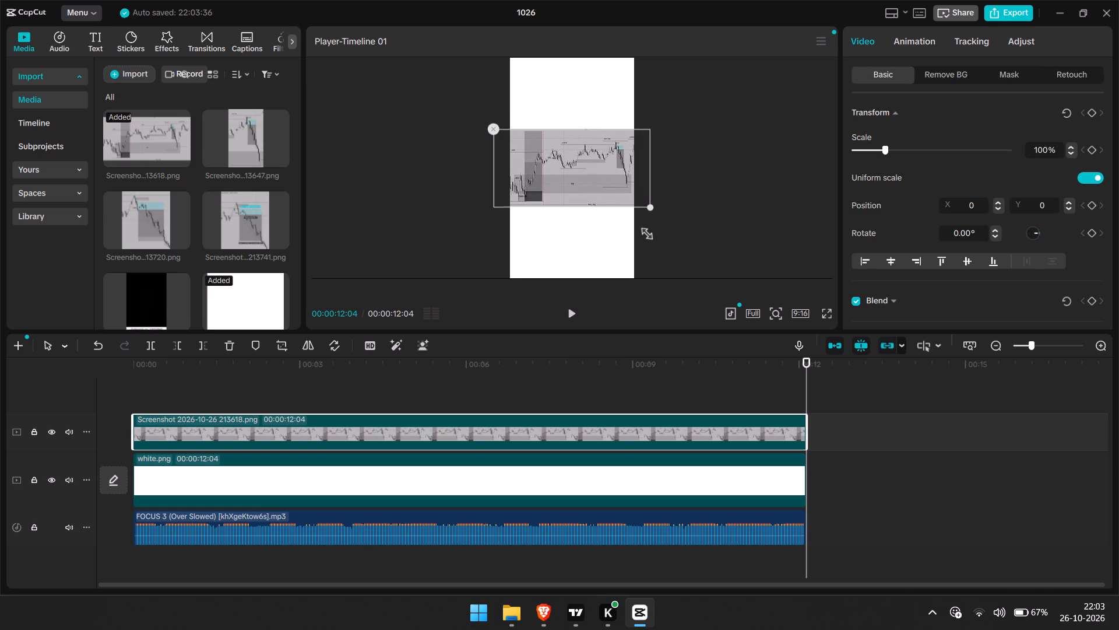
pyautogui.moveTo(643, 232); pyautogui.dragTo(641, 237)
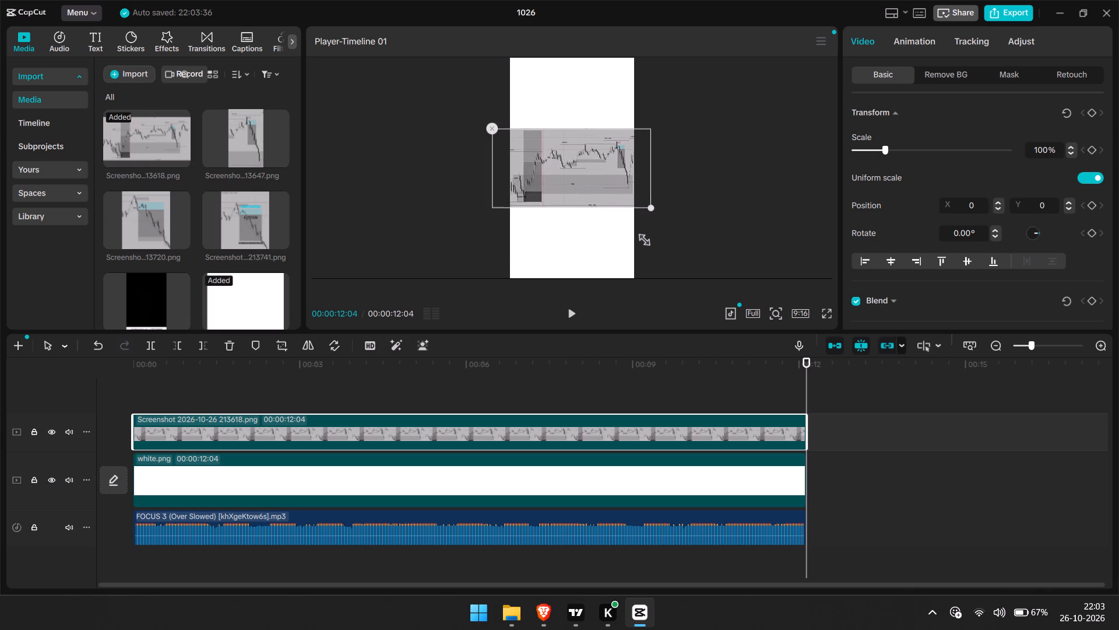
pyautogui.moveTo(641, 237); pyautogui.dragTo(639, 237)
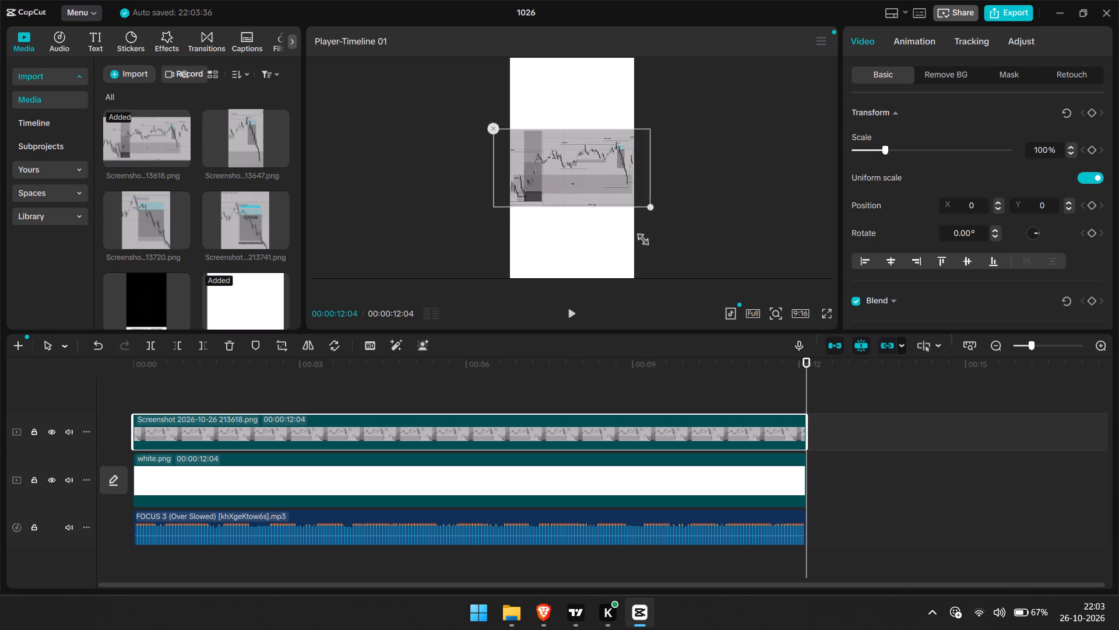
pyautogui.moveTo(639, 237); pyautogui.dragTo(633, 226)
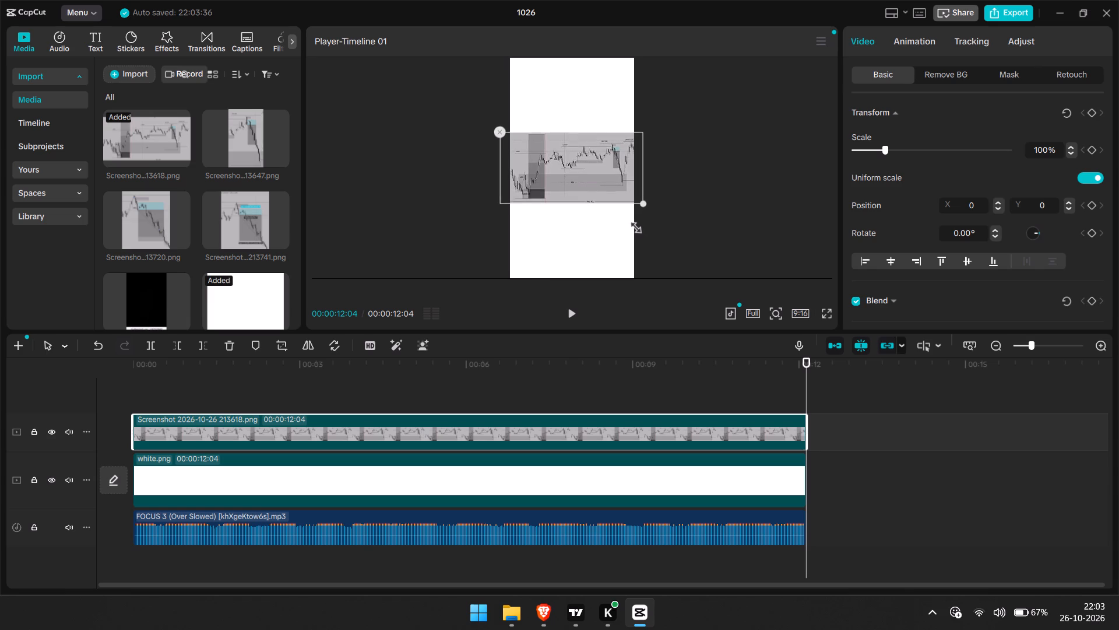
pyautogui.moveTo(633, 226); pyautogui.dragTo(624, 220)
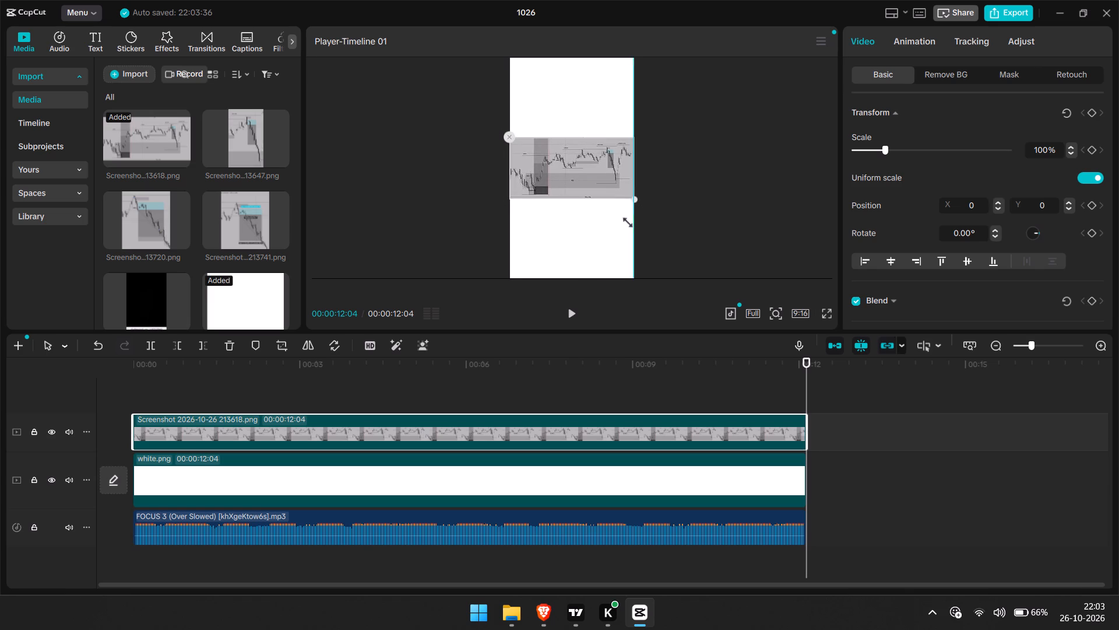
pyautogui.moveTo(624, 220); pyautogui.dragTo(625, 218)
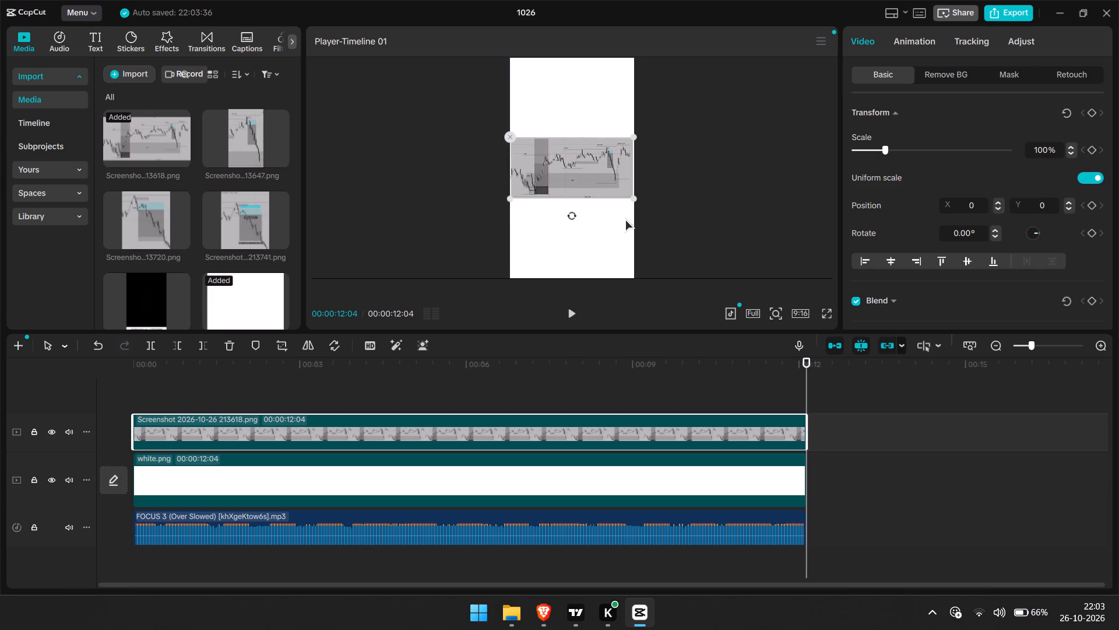
# Preview the resized chart screenshot in full screen.
pyautogui.click(678, 191)
pyautogui.click(829, 307)
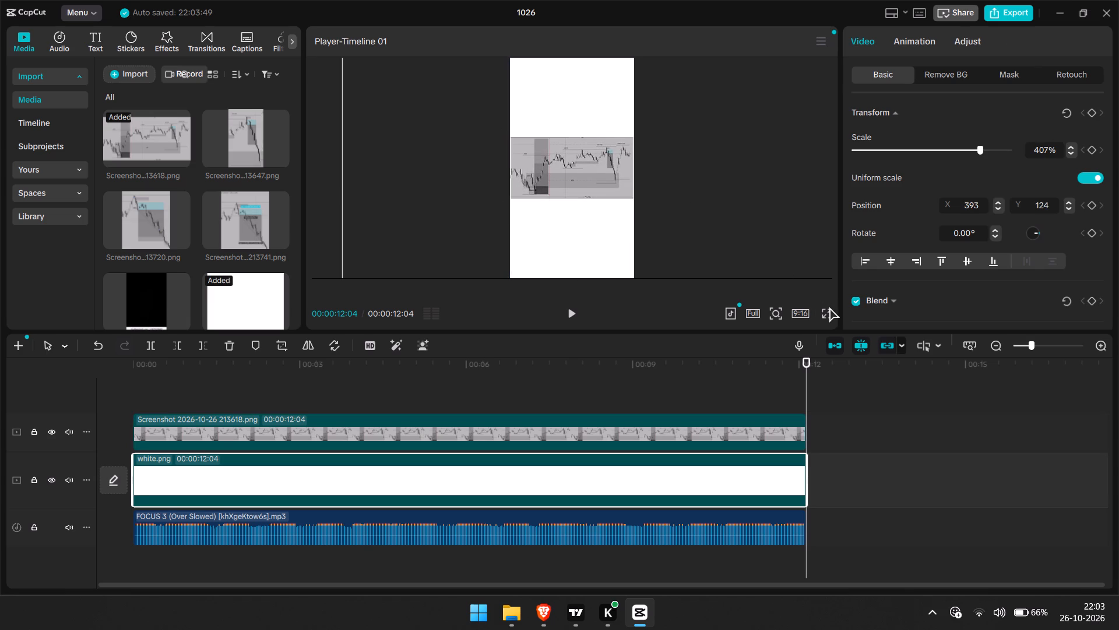
pyautogui.click(830, 313)
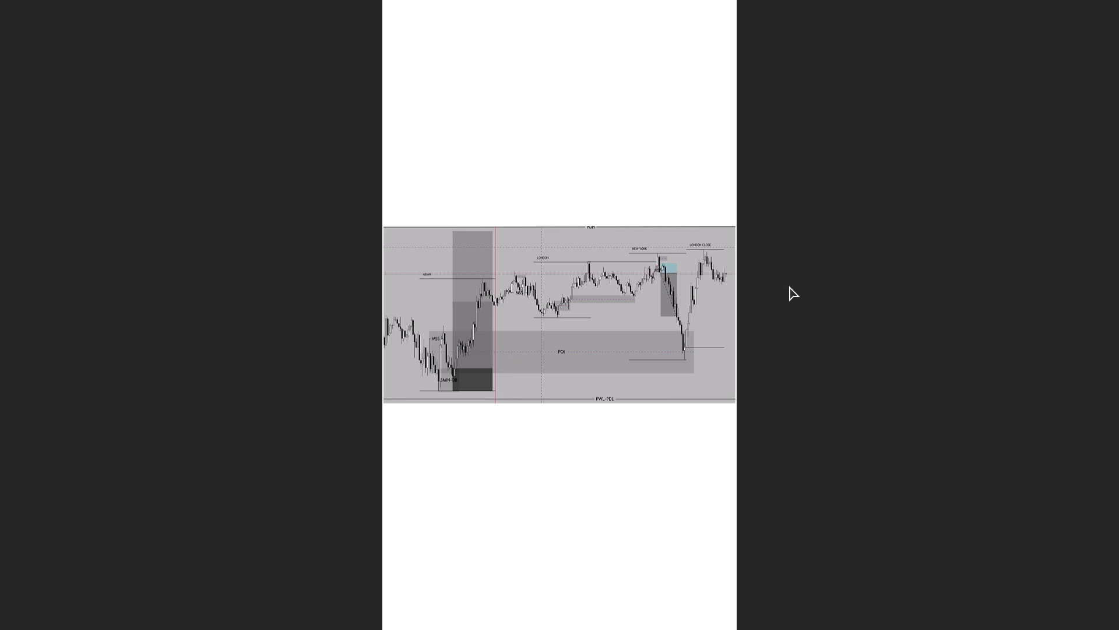
pyautogui.press('Escape')
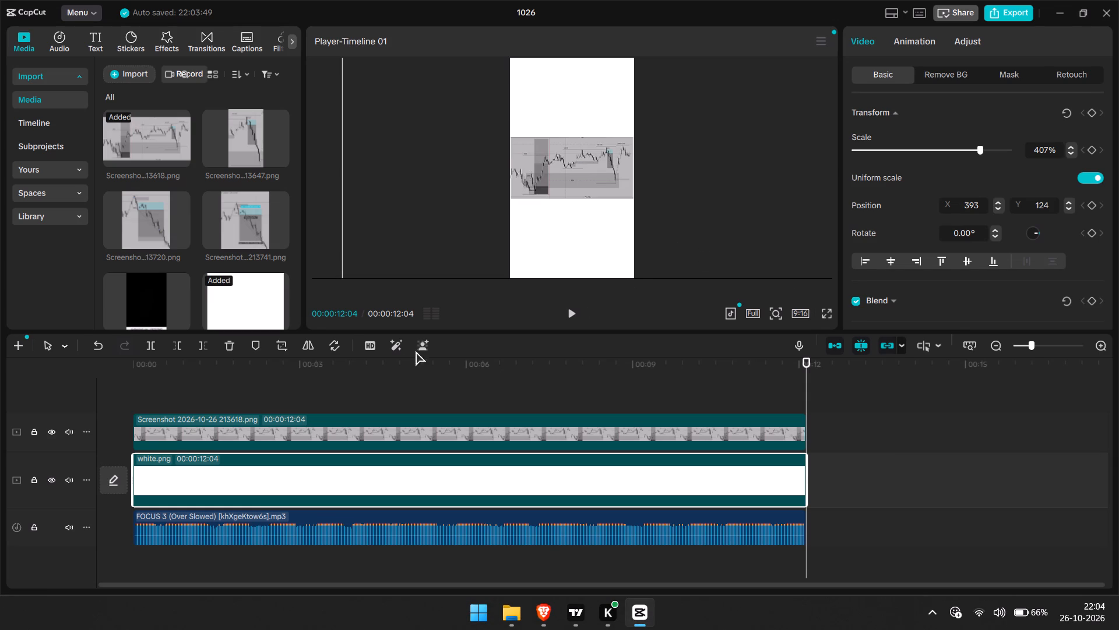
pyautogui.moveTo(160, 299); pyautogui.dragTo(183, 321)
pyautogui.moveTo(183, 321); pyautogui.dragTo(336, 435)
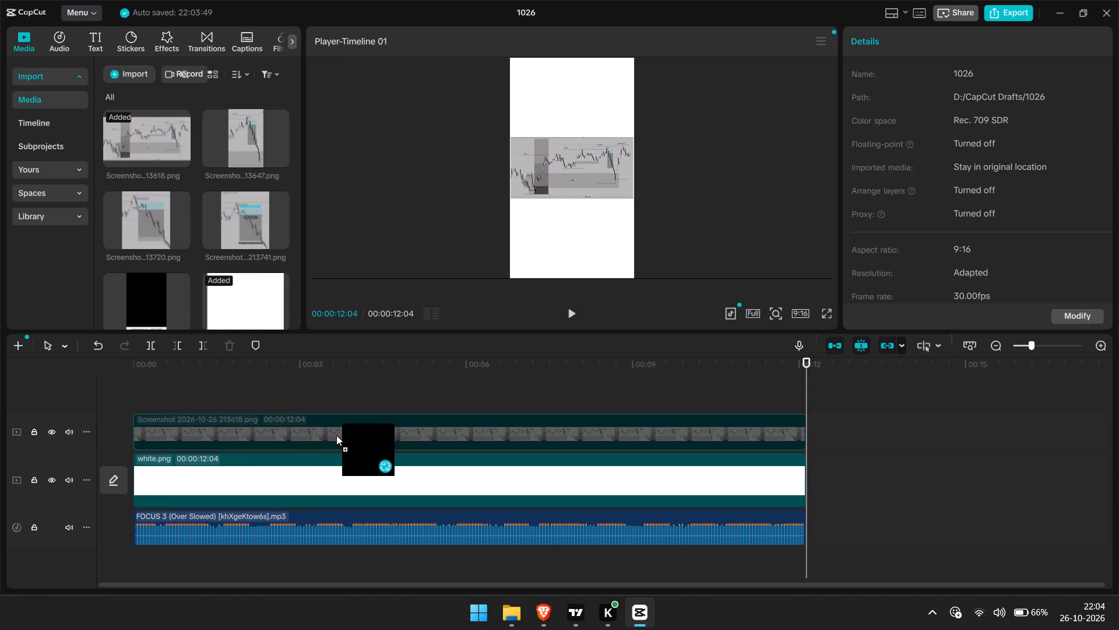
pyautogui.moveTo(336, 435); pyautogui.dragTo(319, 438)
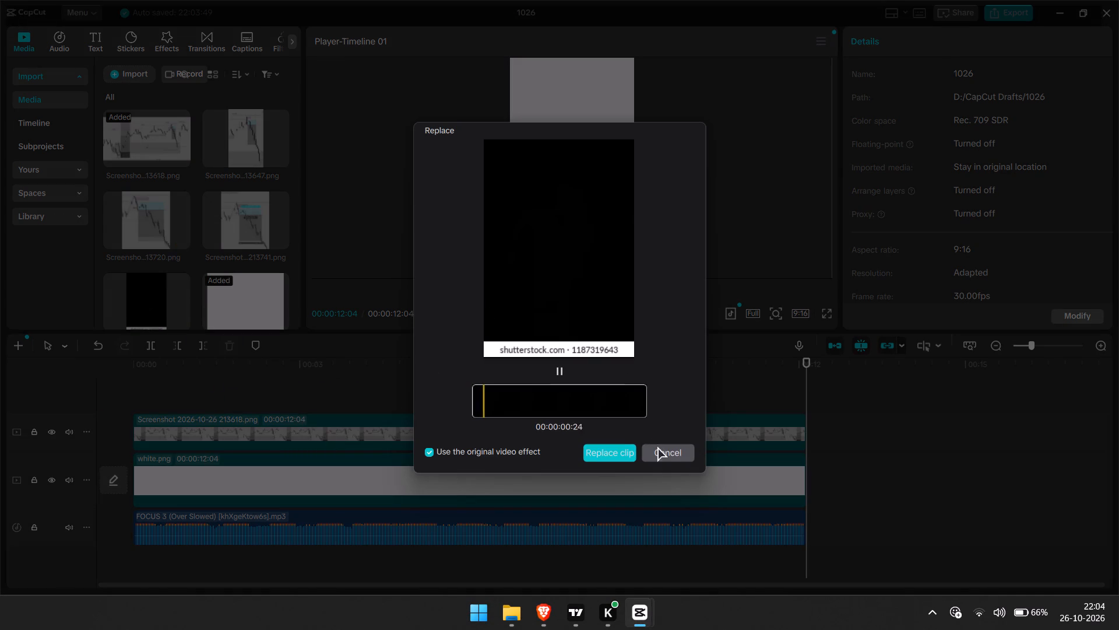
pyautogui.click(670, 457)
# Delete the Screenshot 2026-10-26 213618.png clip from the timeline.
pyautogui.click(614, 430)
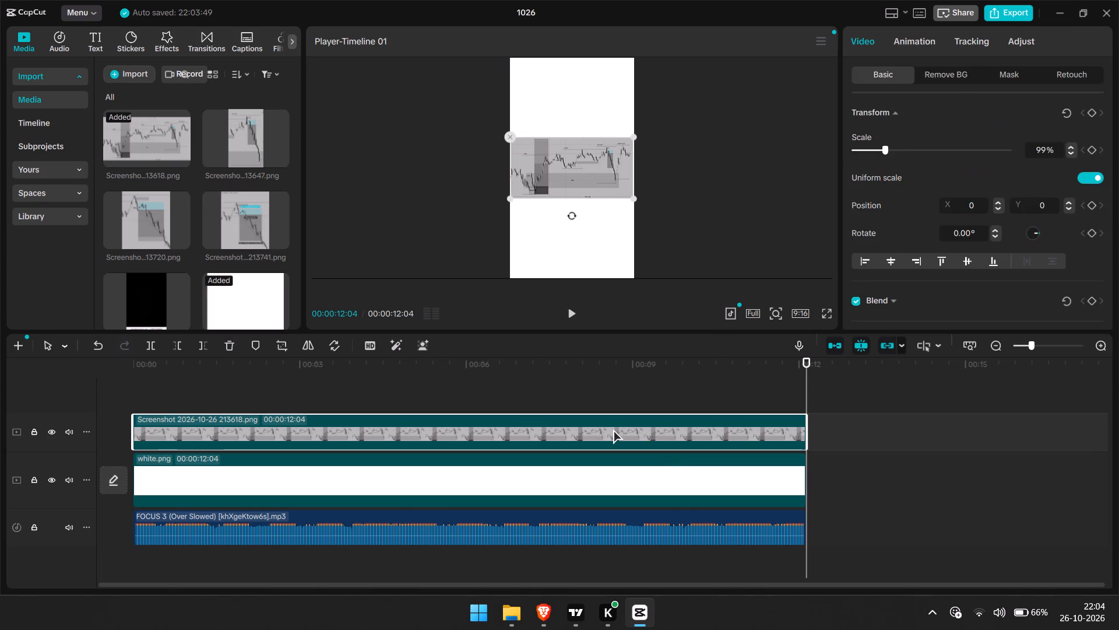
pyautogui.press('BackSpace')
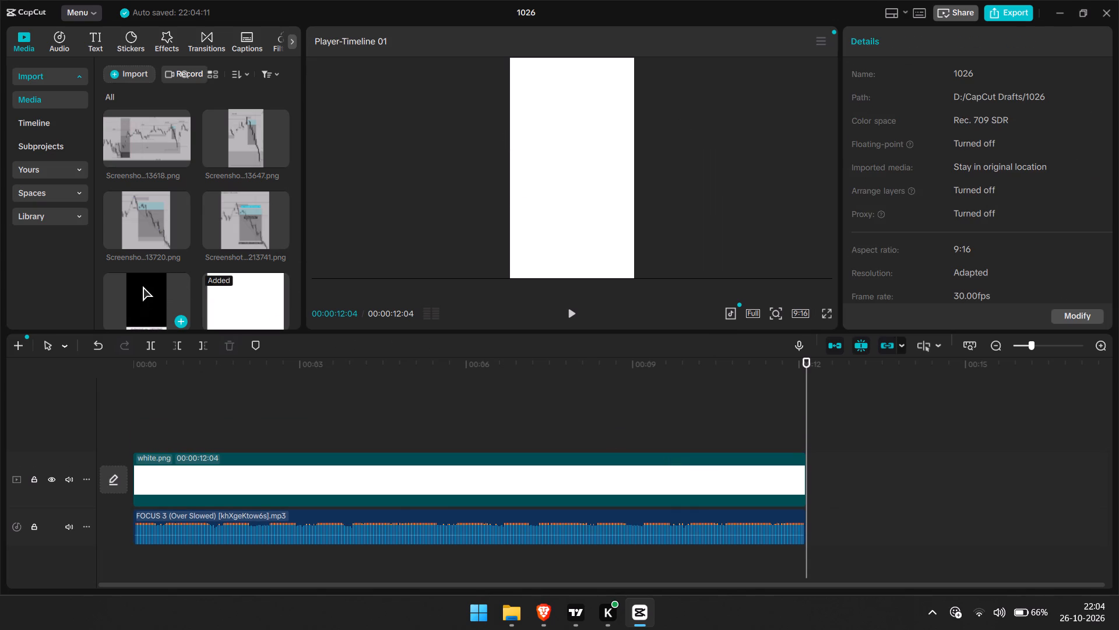
# Add the pure-black-background webp image above white.png from the timeline start and extend it to 00:00:12:04.
pyautogui.moveTo(143, 286); pyautogui.dragTo(157, 421)
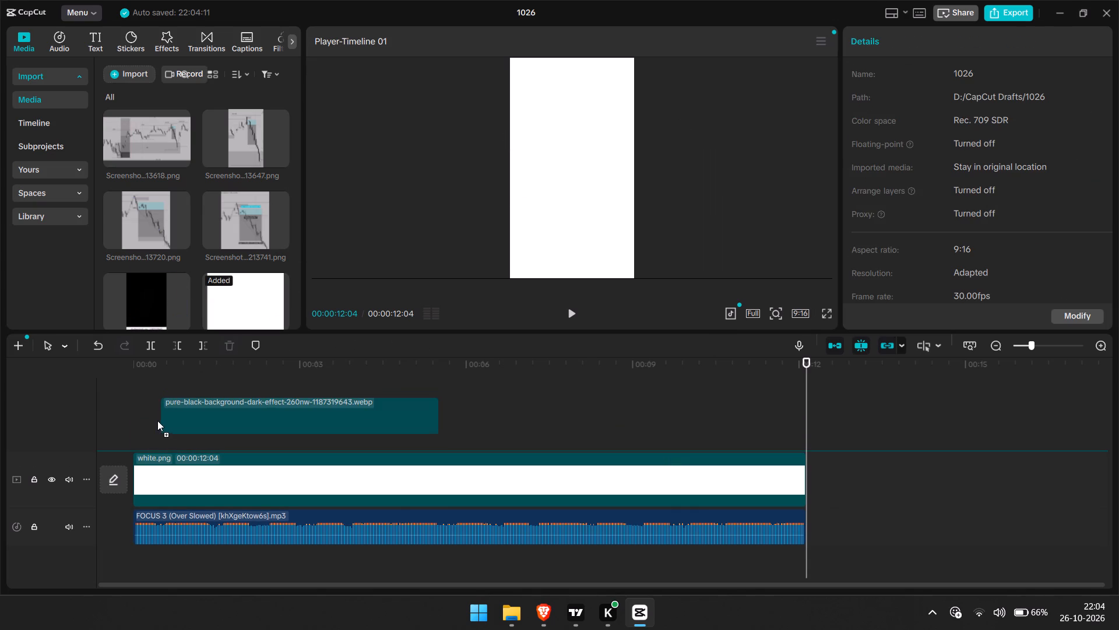
pyautogui.moveTo(157, 421); pyautogui.dragTo(131, 433)
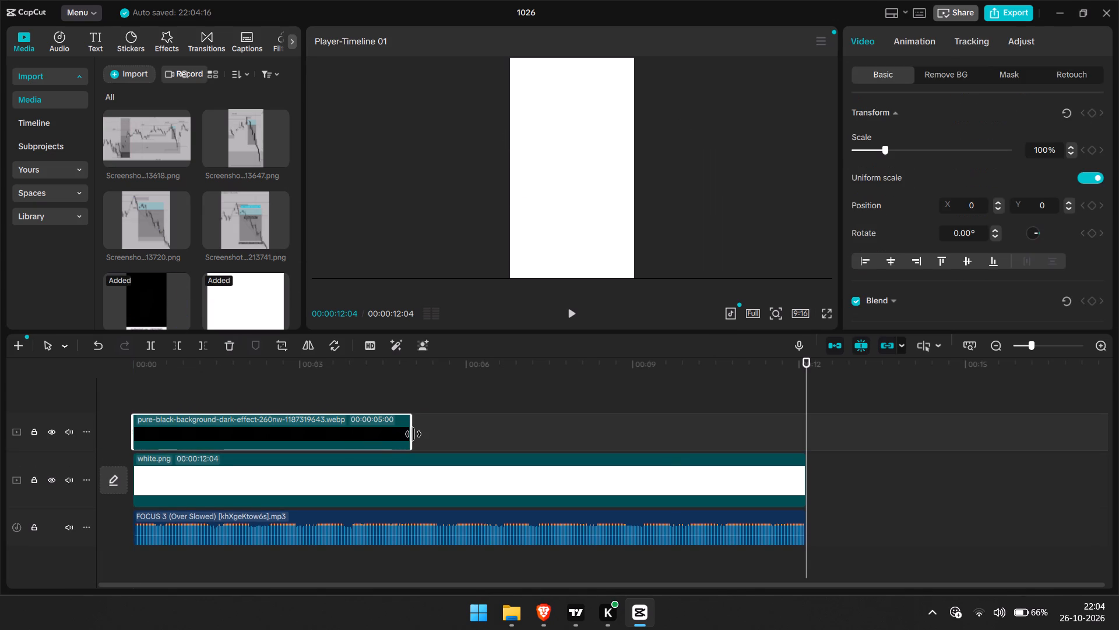
pyautogui.moveTo(413, 434); pyautogui.dragTo(803, 450)
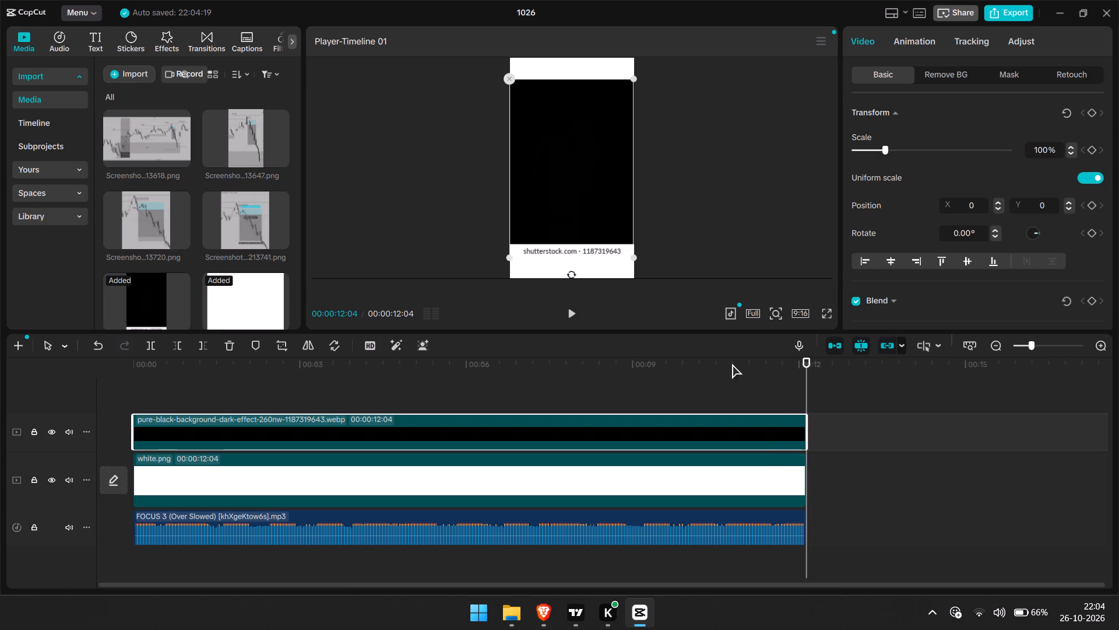
pyautogui.click(601, 194)
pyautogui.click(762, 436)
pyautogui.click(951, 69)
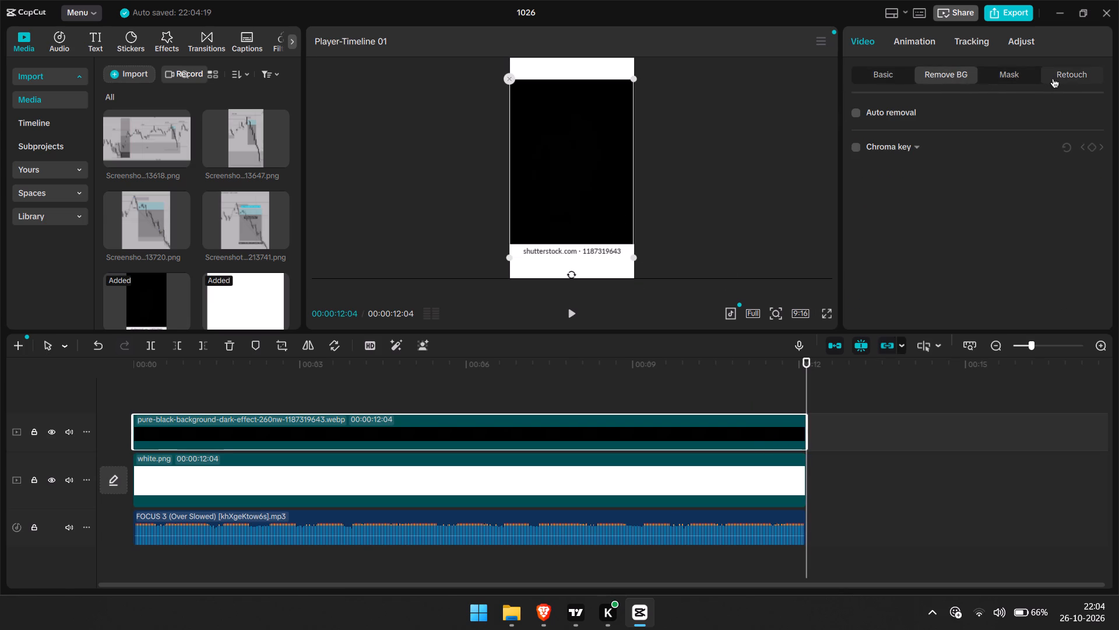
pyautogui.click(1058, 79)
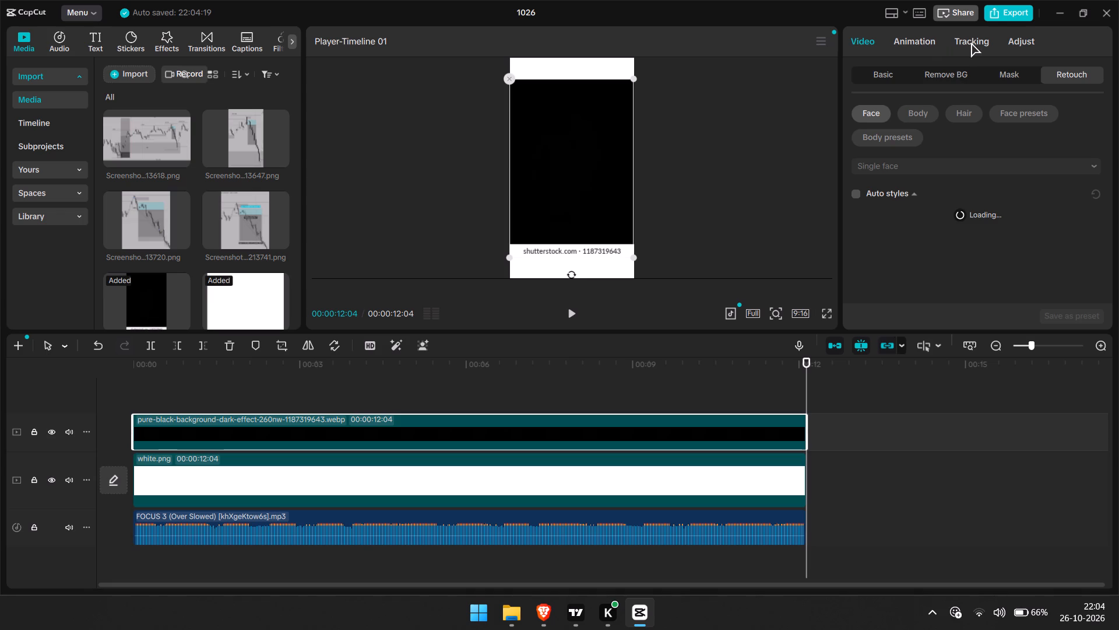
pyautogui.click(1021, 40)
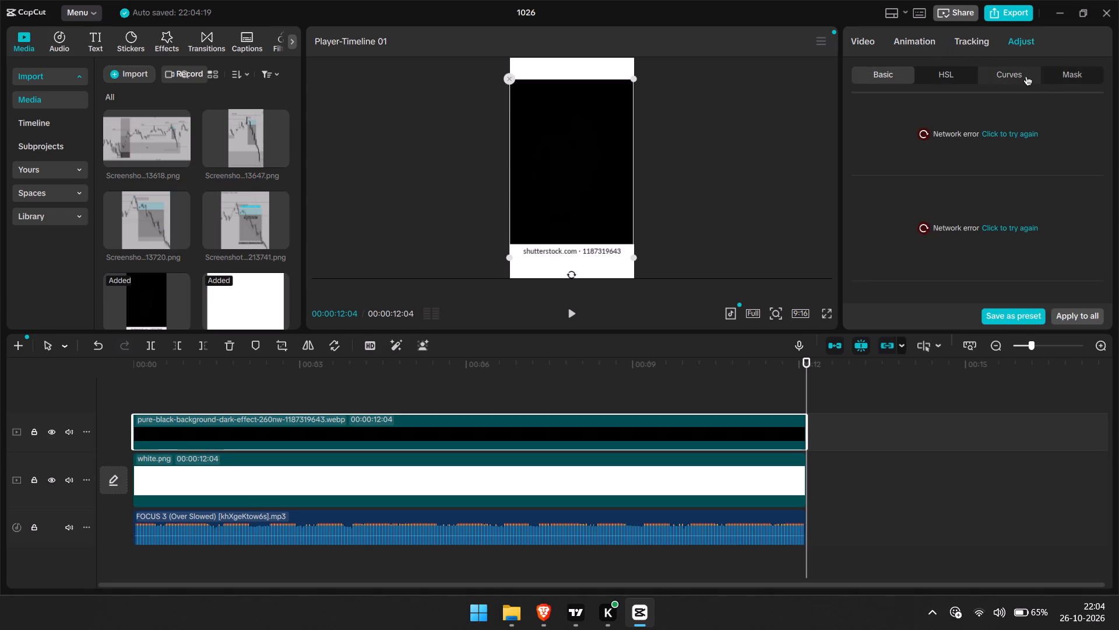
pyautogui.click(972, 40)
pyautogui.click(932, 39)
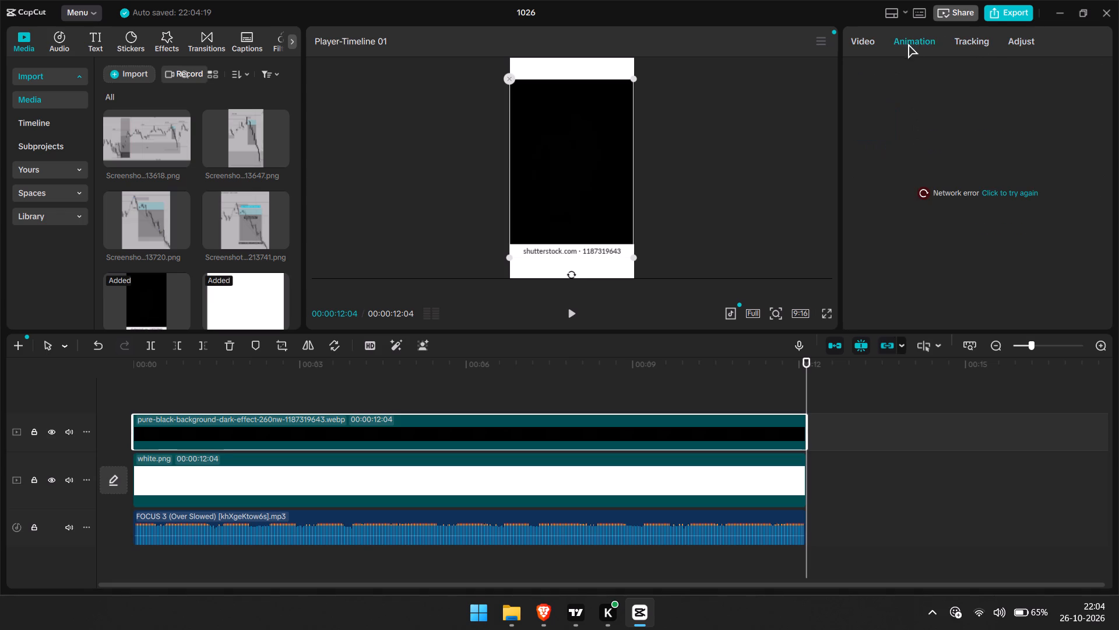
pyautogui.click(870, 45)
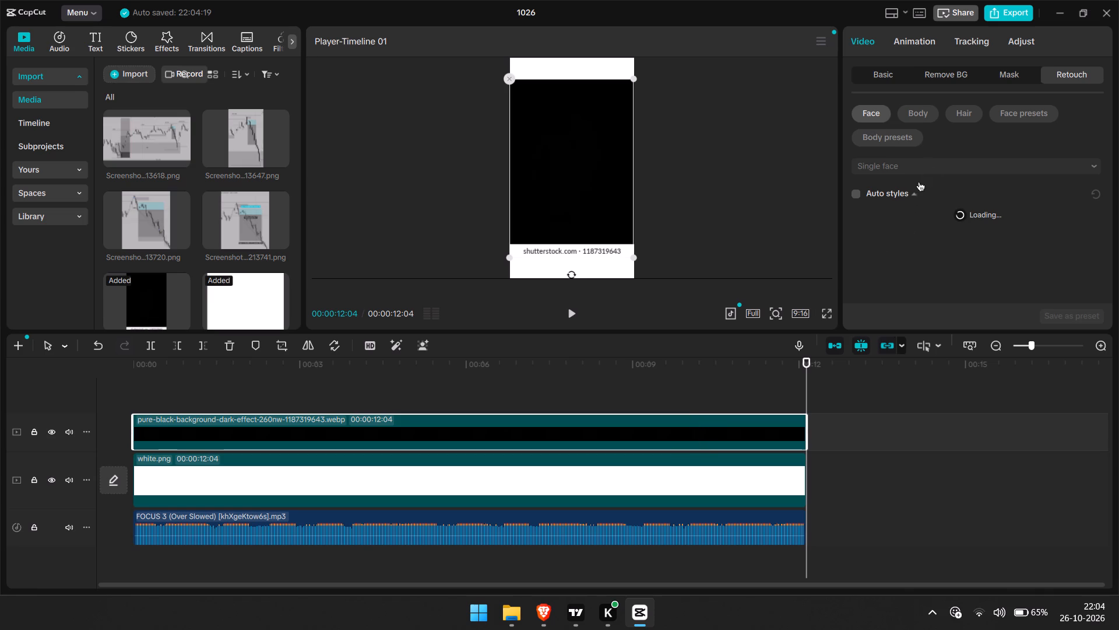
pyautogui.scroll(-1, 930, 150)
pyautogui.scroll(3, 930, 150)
# Crop the bottom of the pure-black-background image to remove the white shutterstock caption strip.
pyautogui.click(284, 346)
pyautogui.moveTo(560, 460); pyautogui.dragTo(565, 418)
pyautogui.click(886, 515)
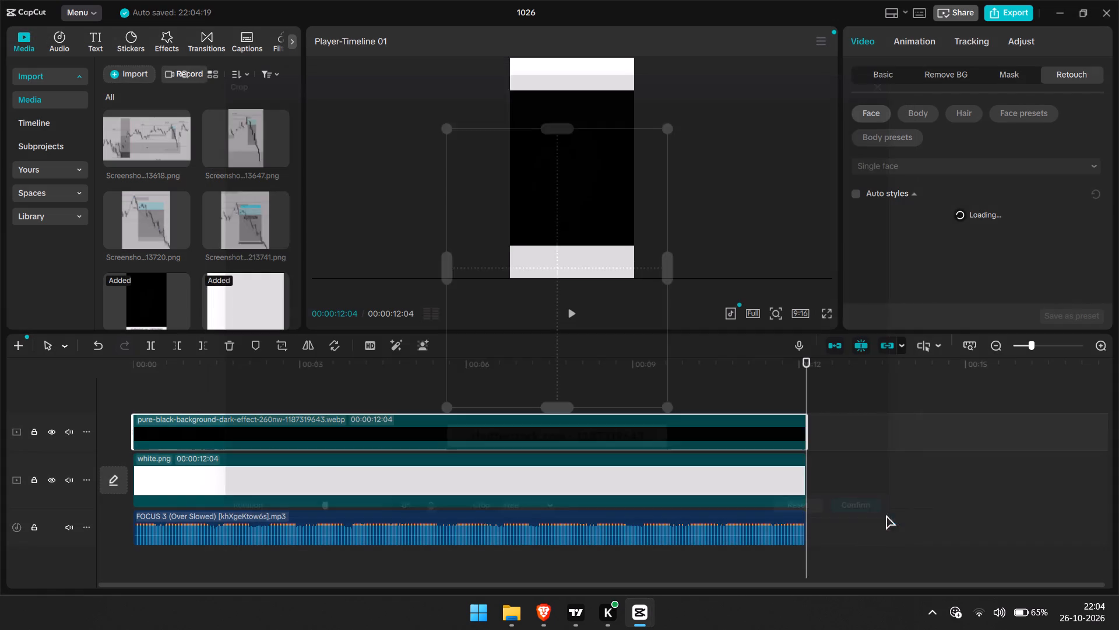
# Enlarge the cropped black background image proportionally until it extends slightly past both side edges of the vertical frame.
pyautogui.click(610, 211)
pyautogui.click(732, 187)
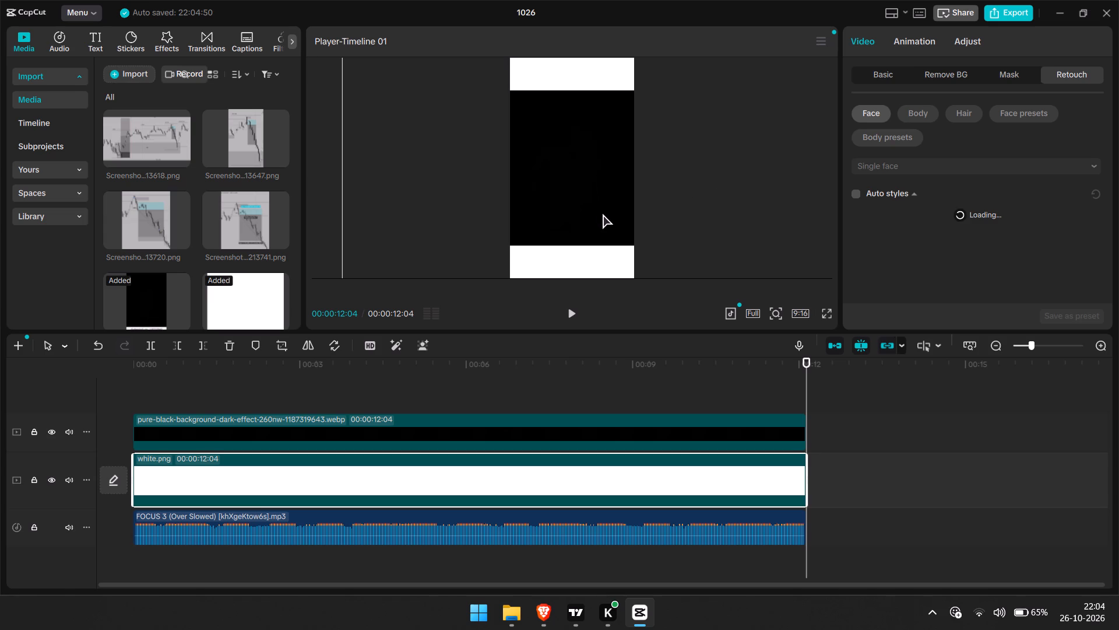
pyautogui.click(631, 245)
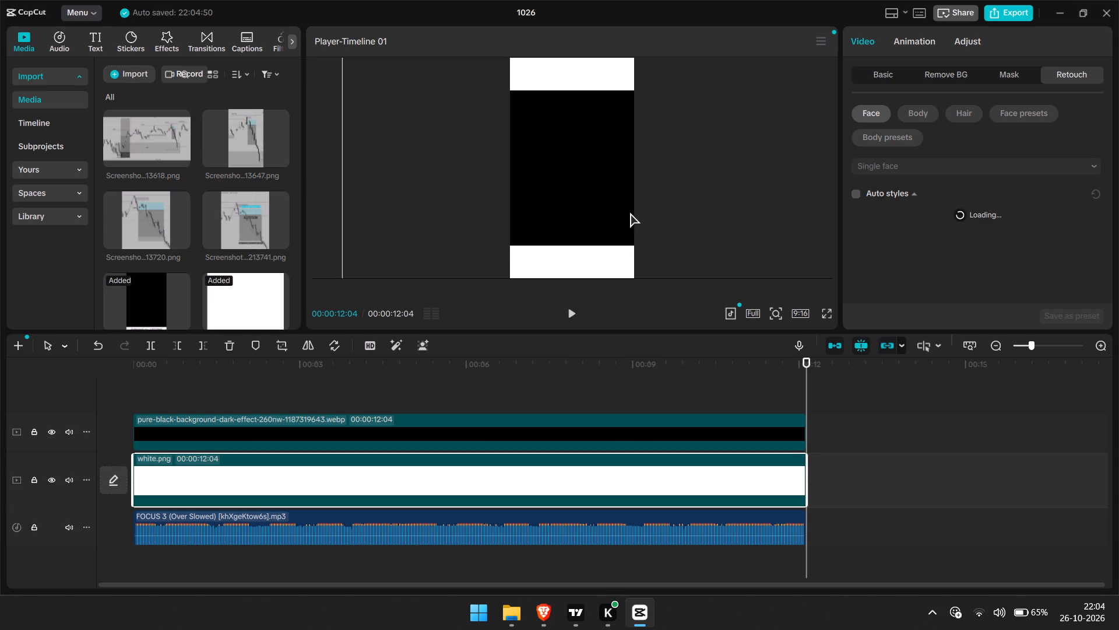
pyautogui.click(629, 202)
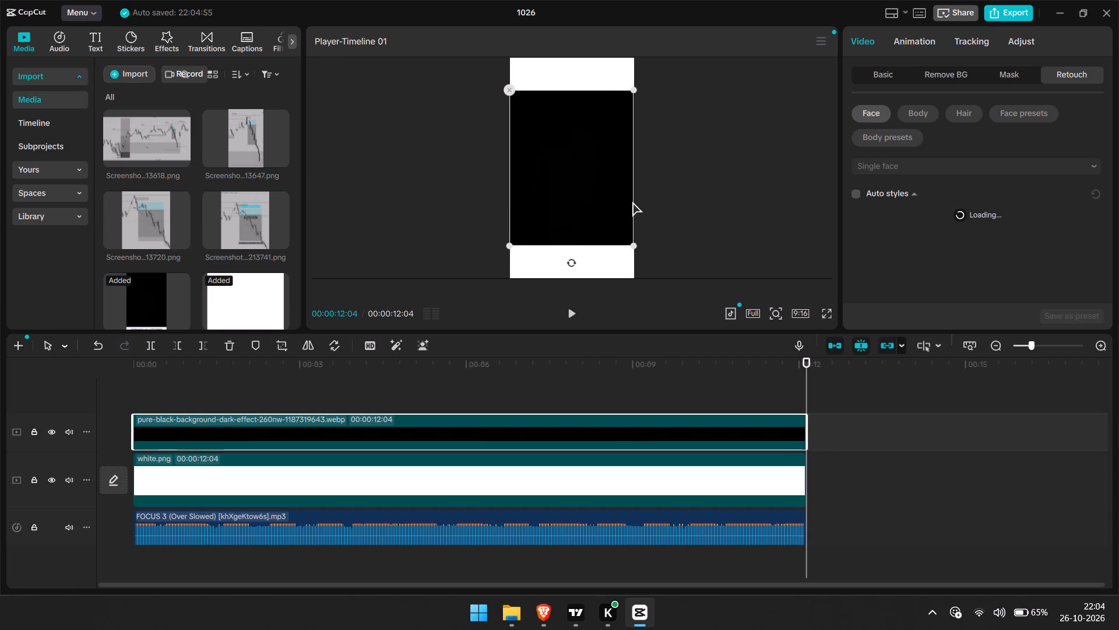
pyautogui.moveTo(634, 246); pyautogui.dragTo(668, 243)
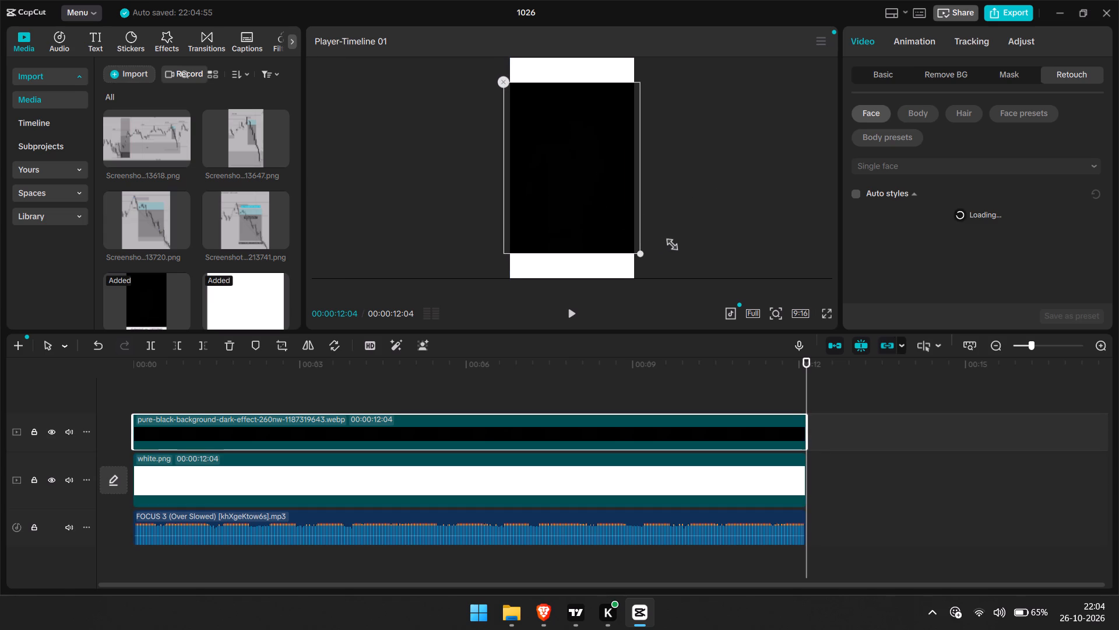
pyautogui.moveTo(668, 243); pyautogui.dragTo(660, 245)
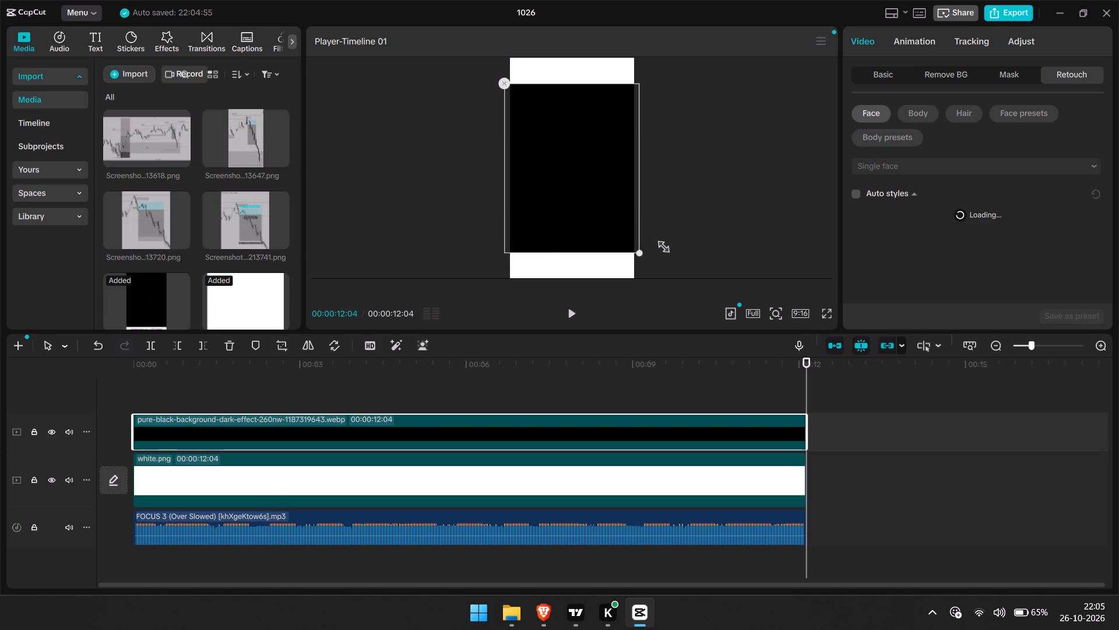
pyautogui.moveTo(660, 245); pyautogui.dragTo(656, 245)
pyautogui.click(670, 211)
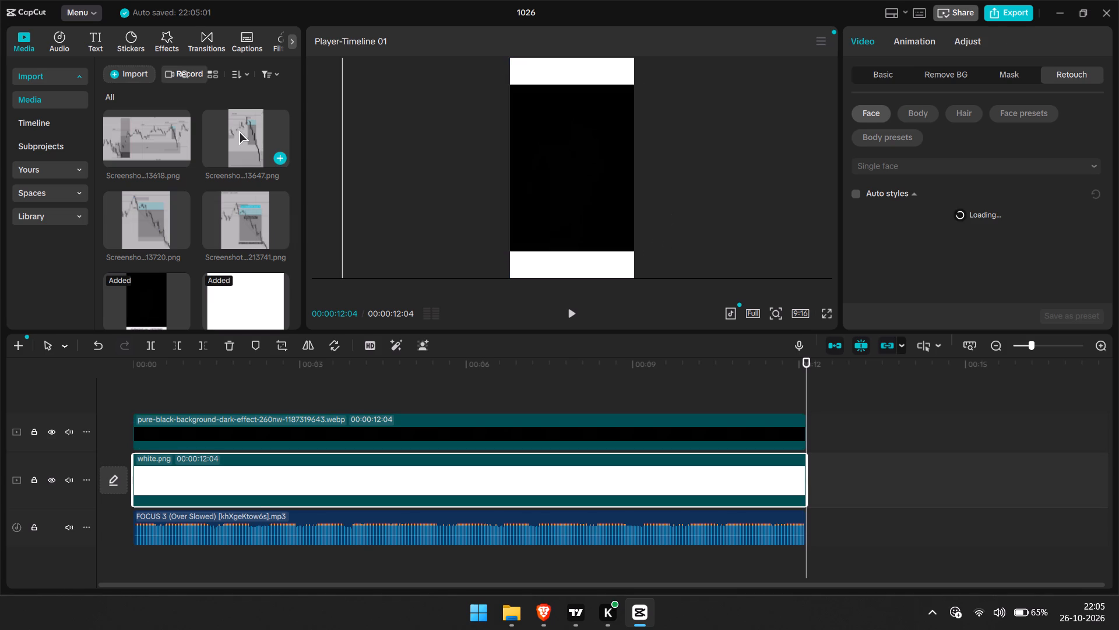
# Add Screenshot 2026-10-26 213618.png above the black background from the timeline start and extend it to 00:00:12:04.
pyautogui.moveTo(161, 151); pyautogui.dragTo(165, 177)
pyautogui.moveTo(165, 177); pyautogui.dragTo(131, 394)
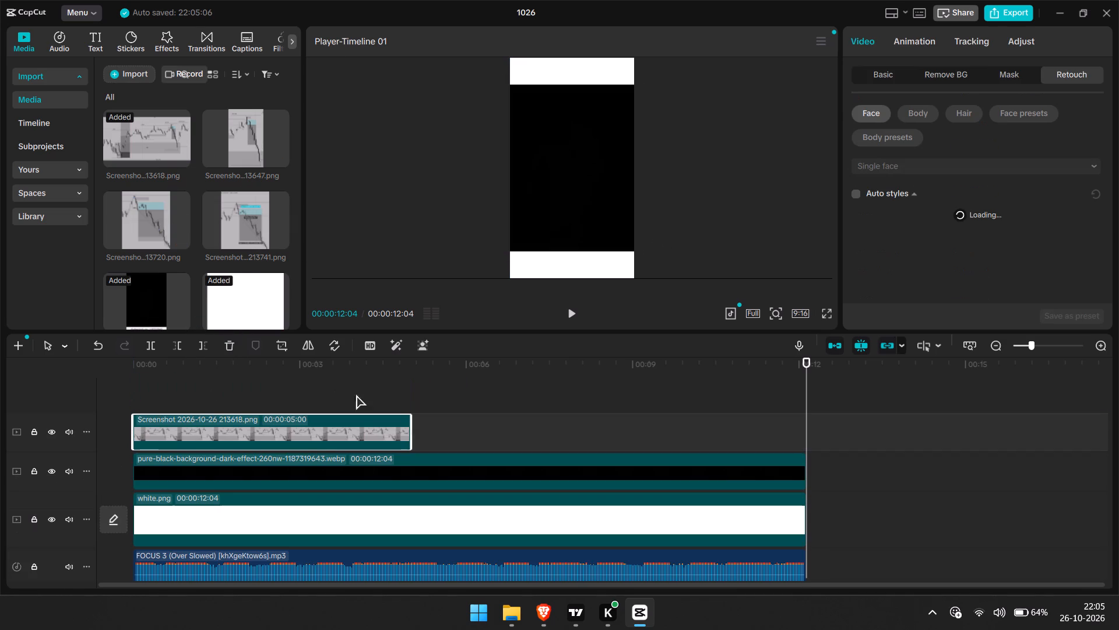
pyautogui.moveTo(412, 431); pyautogui.dragTo(668, 430)
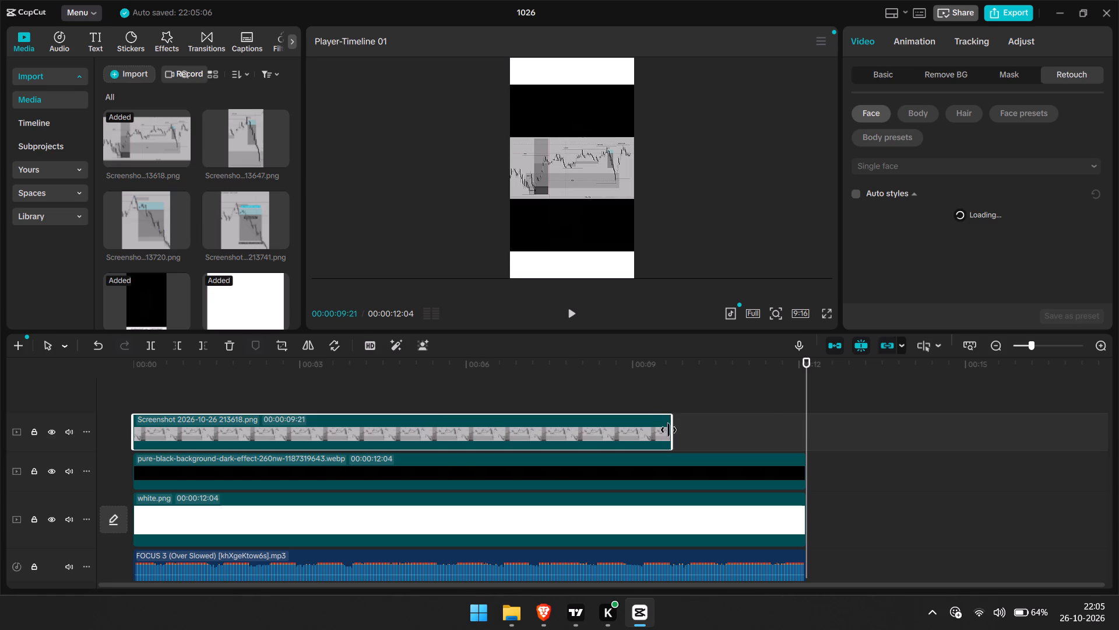
pyautogui.moveTo(668, 430); pyautogui.dragTo(804, 432)
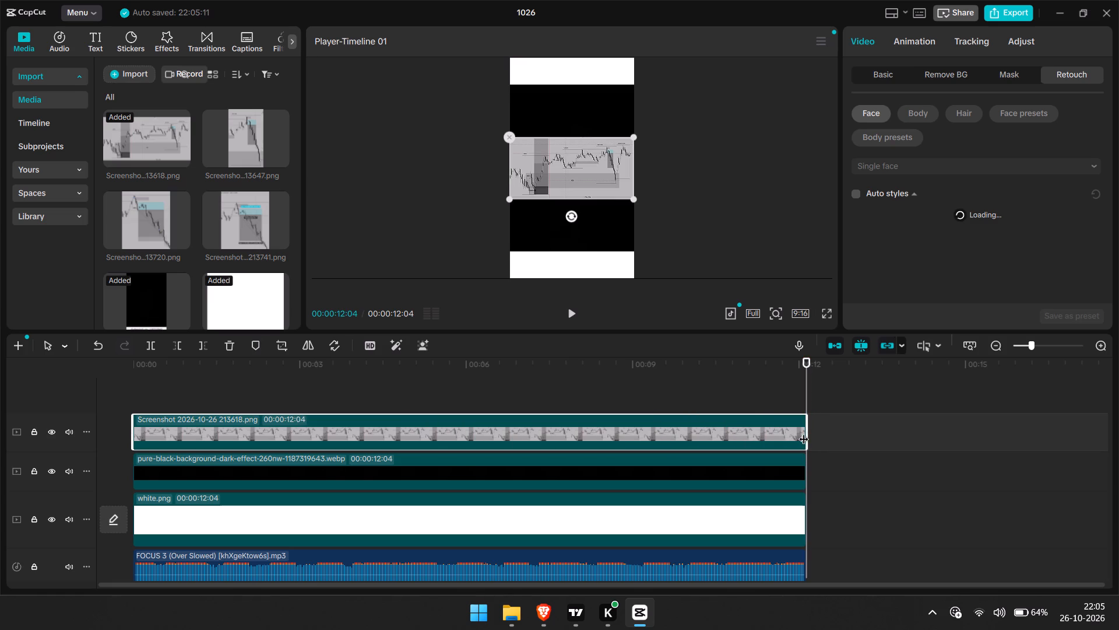
# Preview the chart screenshot over the black and white background in full screen, and return to the maximized editor.
pyautogui.click(624, 228)
pyautogui.click(613, 106)
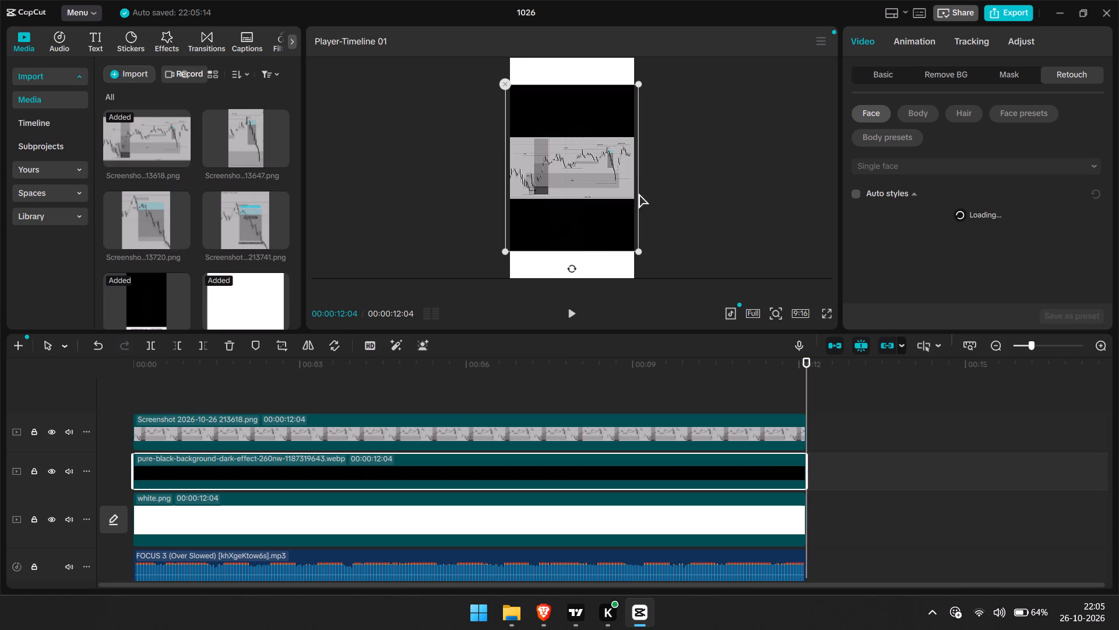
pyautogui.click(702, 164)
pyautogui.click(822, 316)
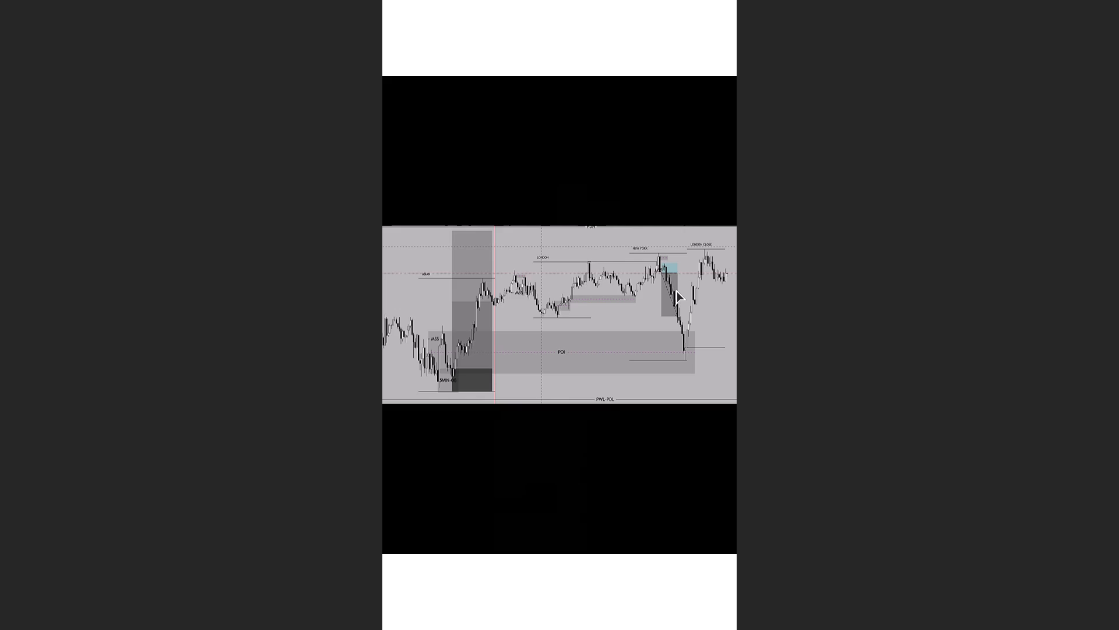
pyautogui.press('Escape')
pyautogui.press('Escape')
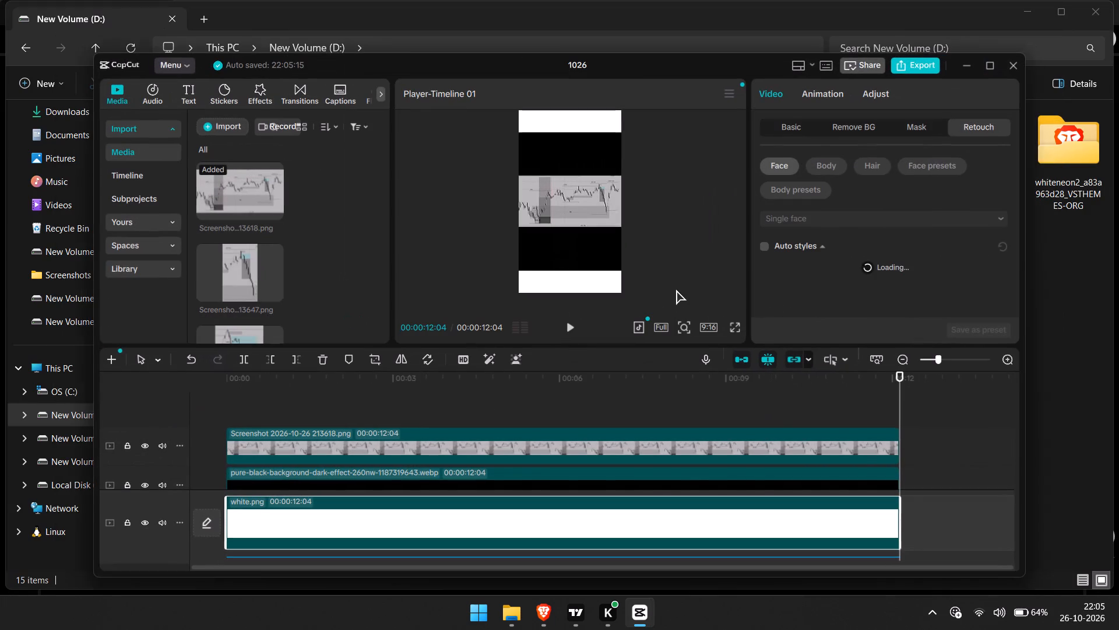
pyautogui.click(994, 68)
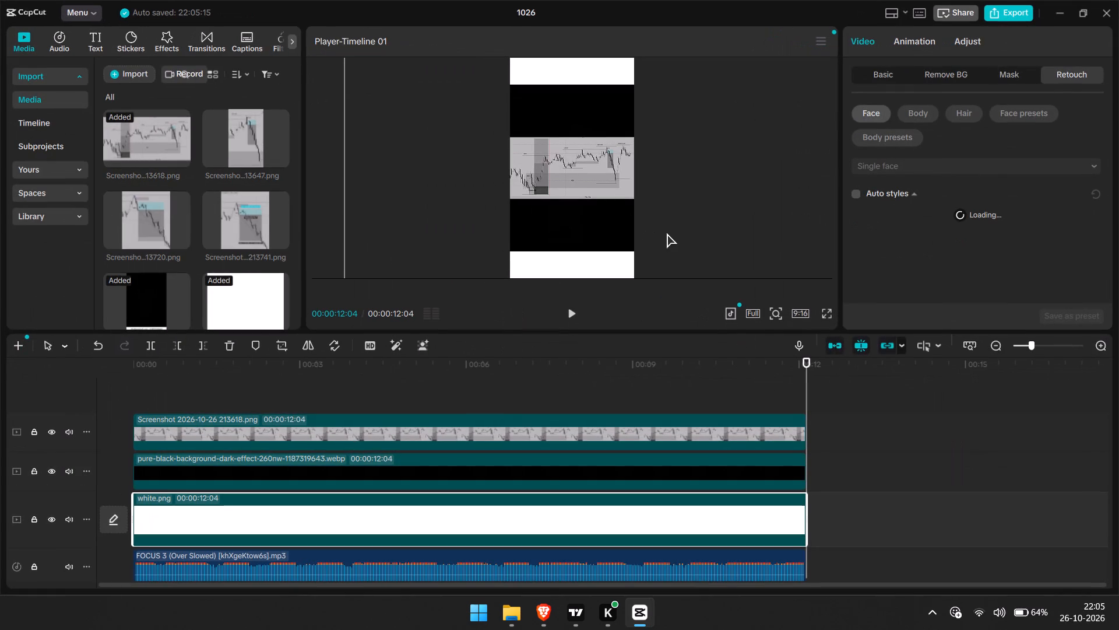
pyautogui.click(708, 172)
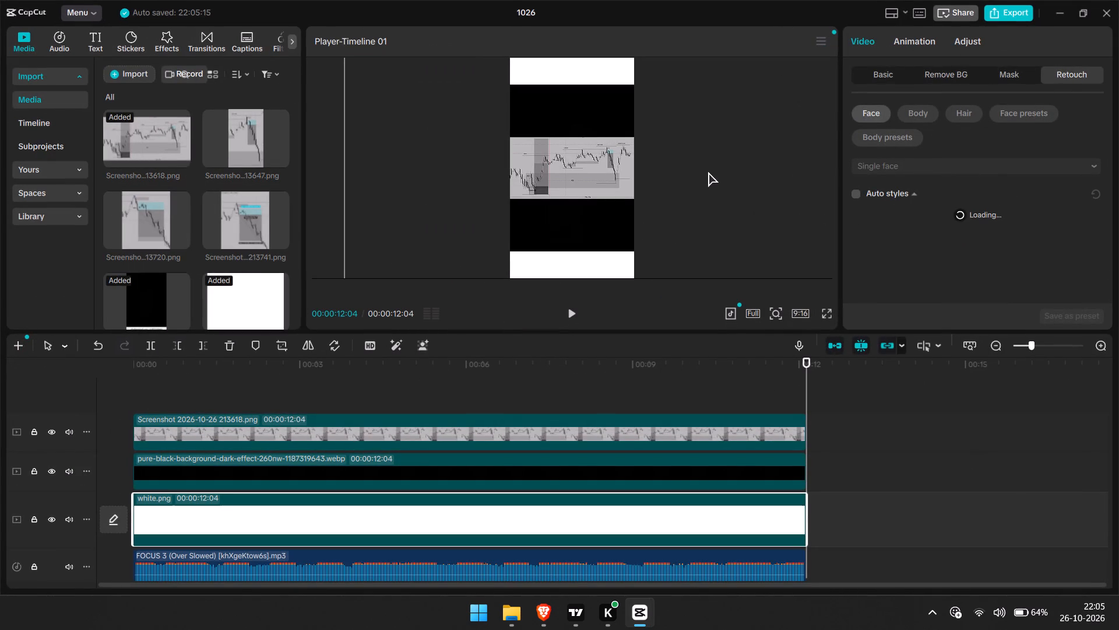
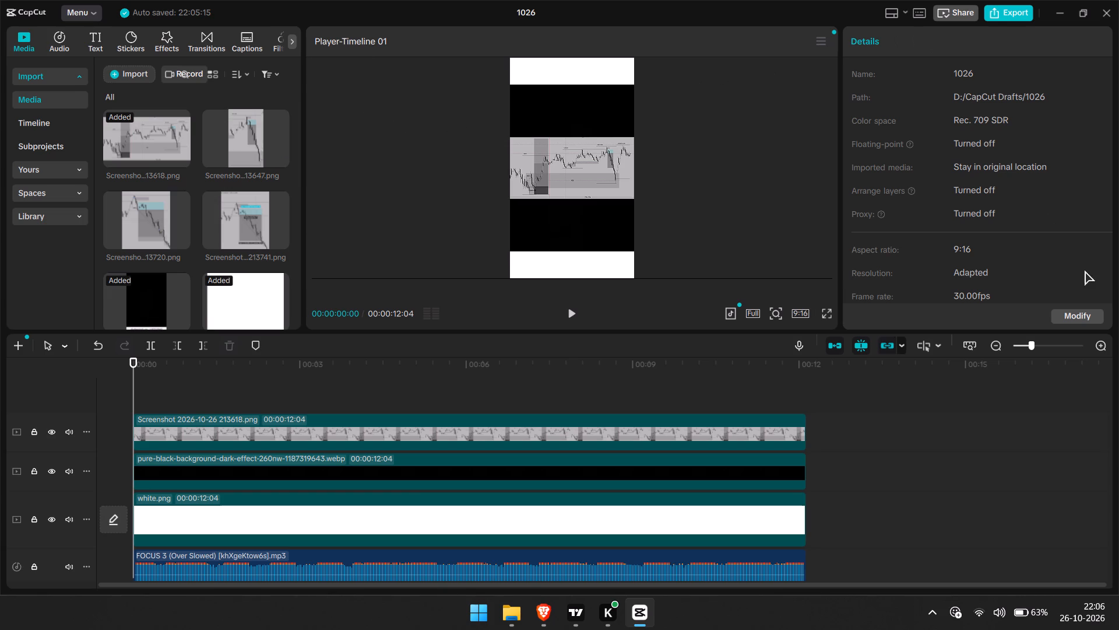
# Add a default text clip above the chart screenshot from the timeline start and extend it to the 00:00:12:04 end.
pyautogui.click(90, 37)
pyautogui.click(157, 119)
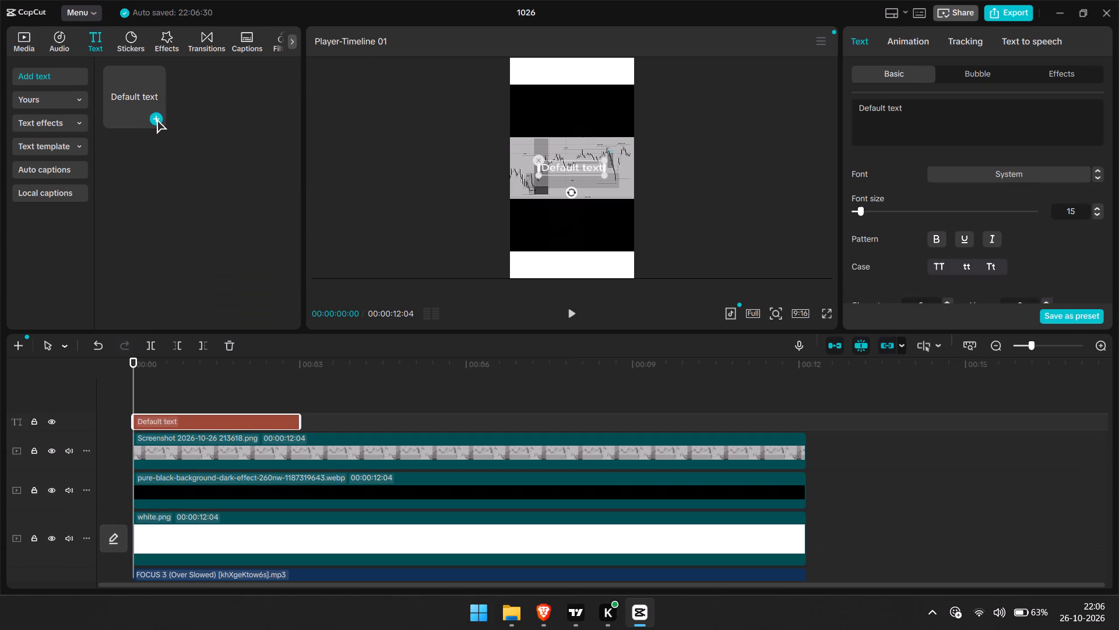
pyautogui.moveTo(301, 419); pyautogui.dragTo(654, 408)
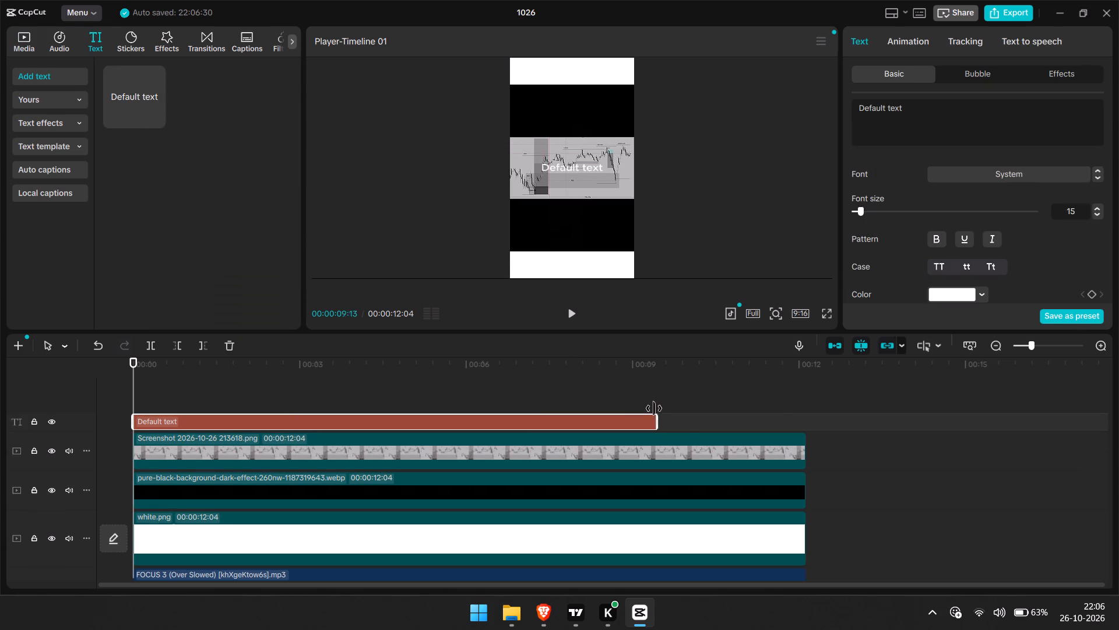
pyautogui.moveTo(654, 408); pyautogui.dragTo(800, 415)
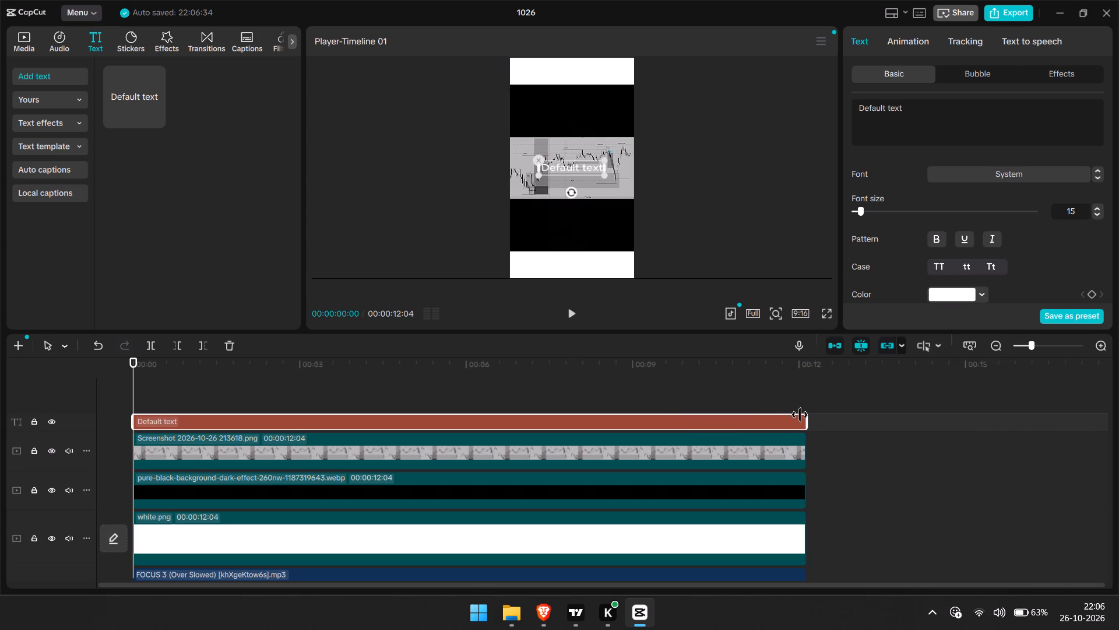
# Replace the default text with "This game teaches you patient".
pyautogui.click(925, 110)
pyautogui.hotkey('ctrl', 'a')
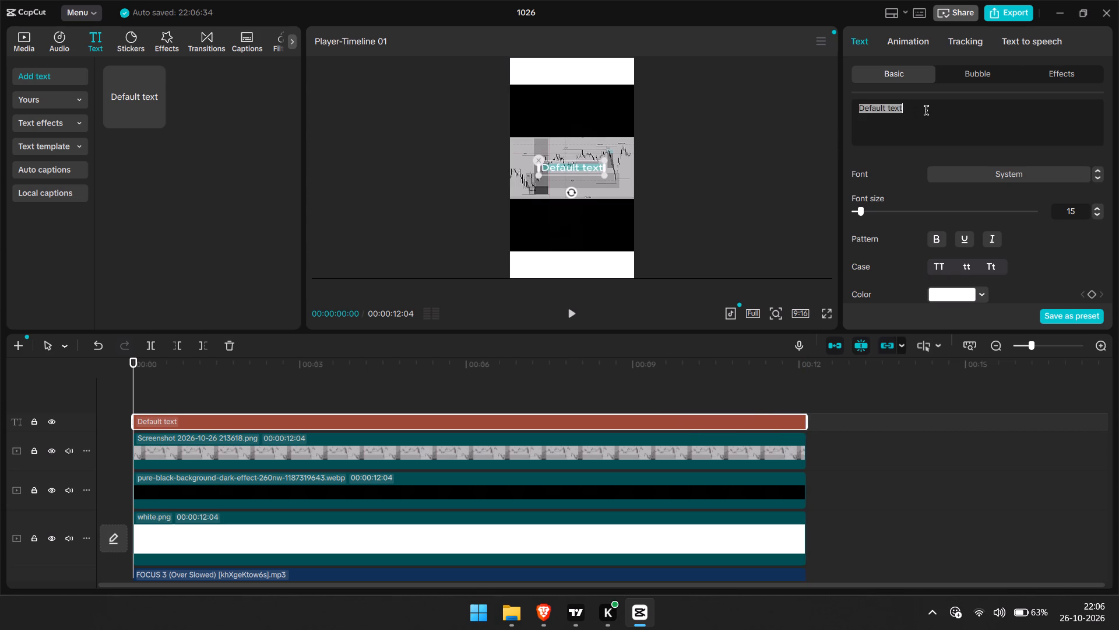
pyautogui.press('BackSpace')
pyautogui.write('Thsi')
pyautogui.press('BackSpace')
pyautogui.press('BackSpace')
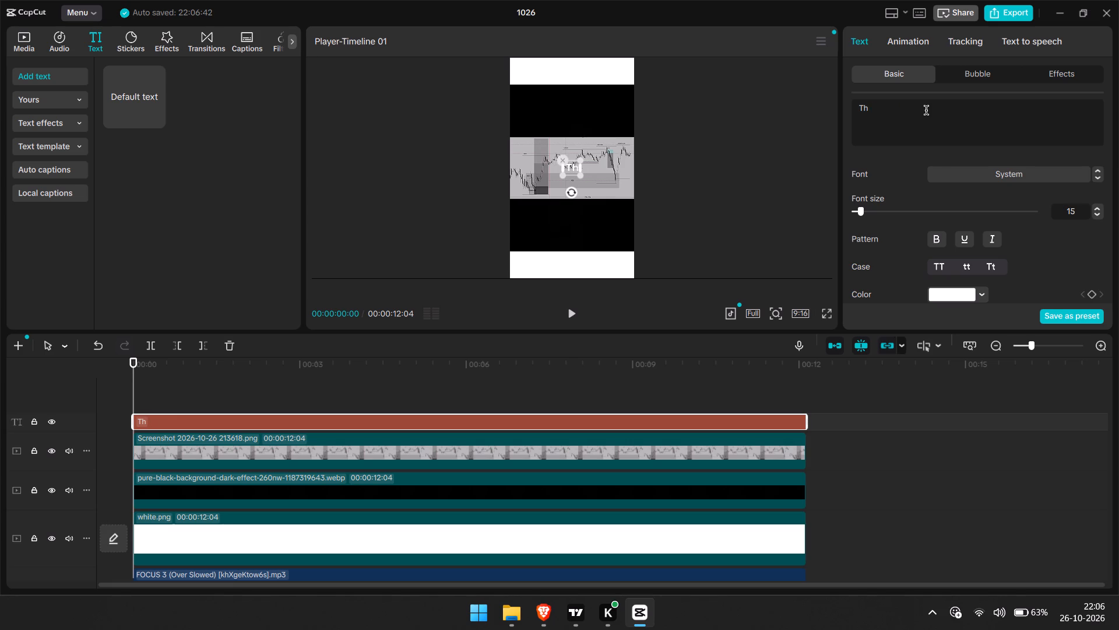
pyautogui.write('is')
pyautogui.press('space')
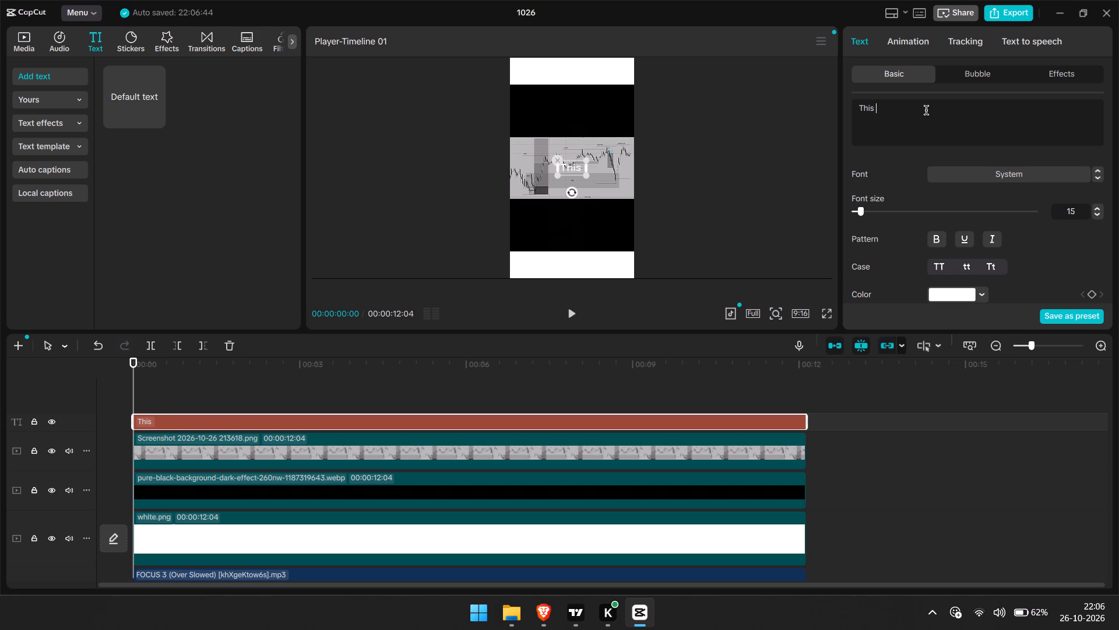
pyautogui.write('game')
pyautogui.press('space')
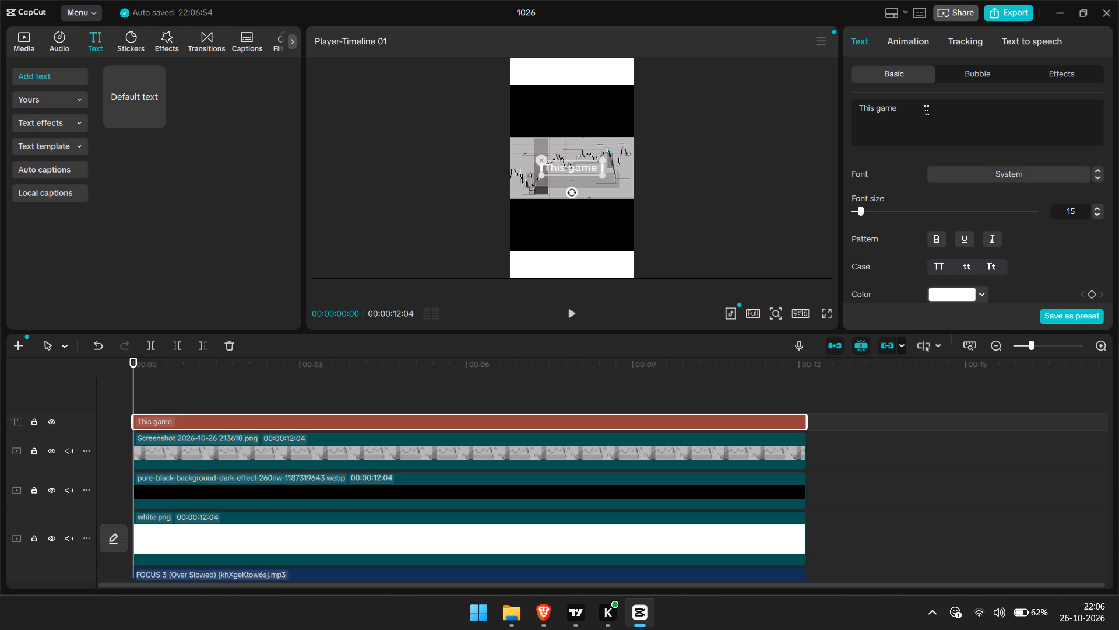
pyautogui.write('teaches')
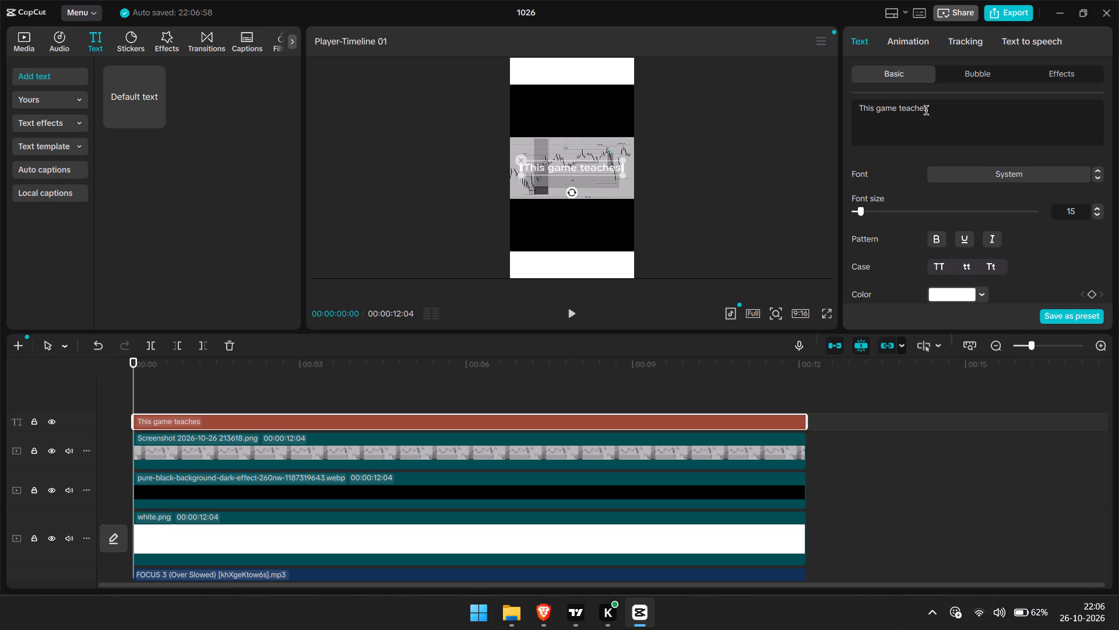
pyautogui.press('space')
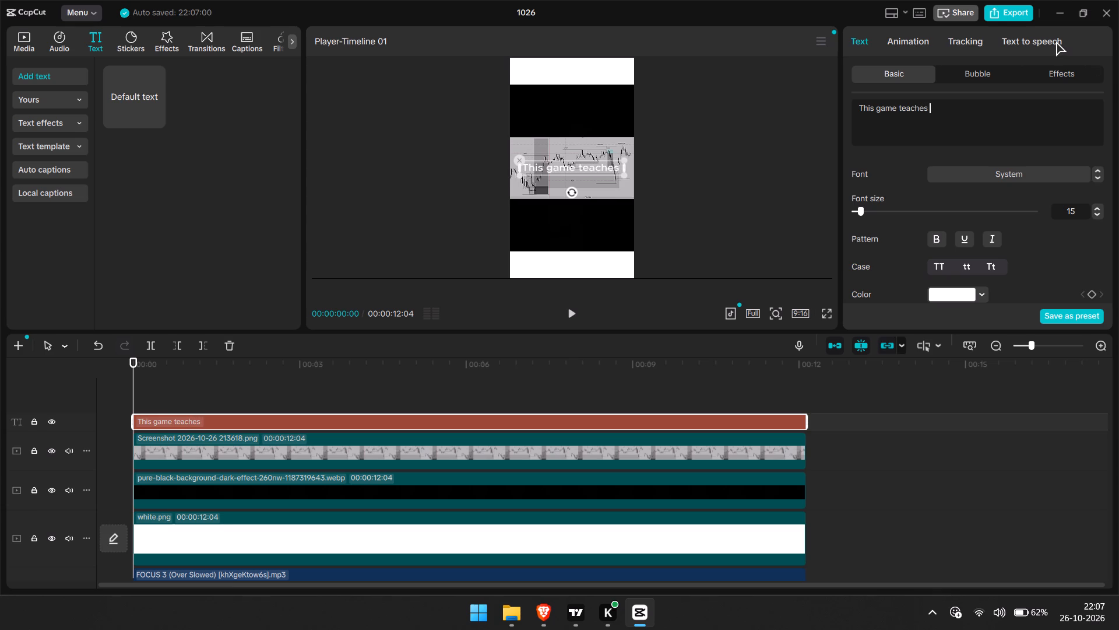
pyautogui.write('you')
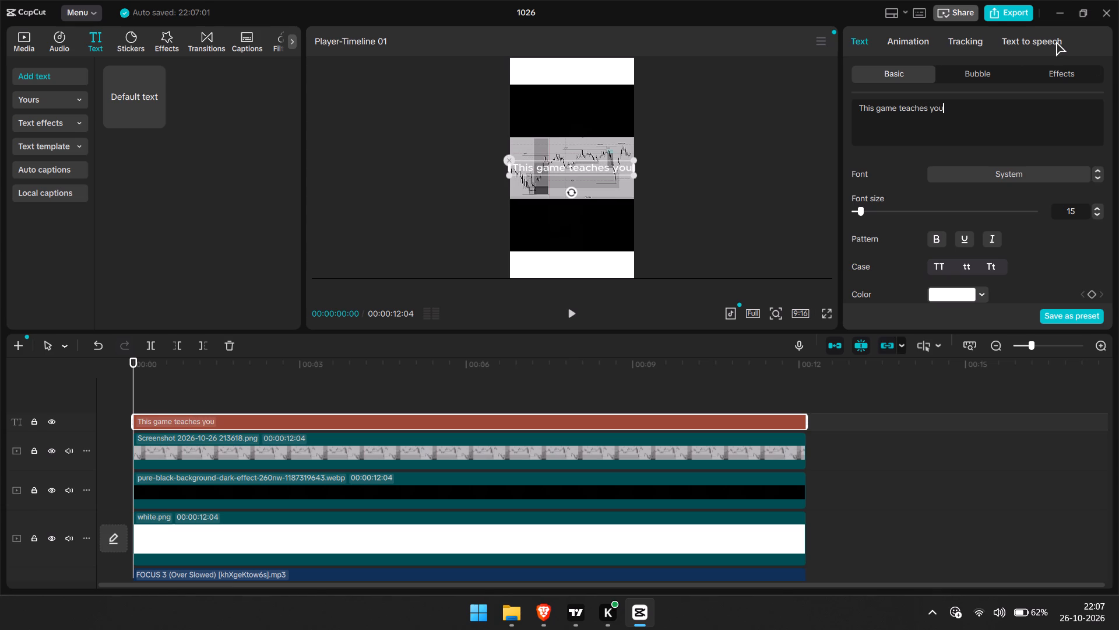
pyautogui.press('space')
pyautogui.write('patient')
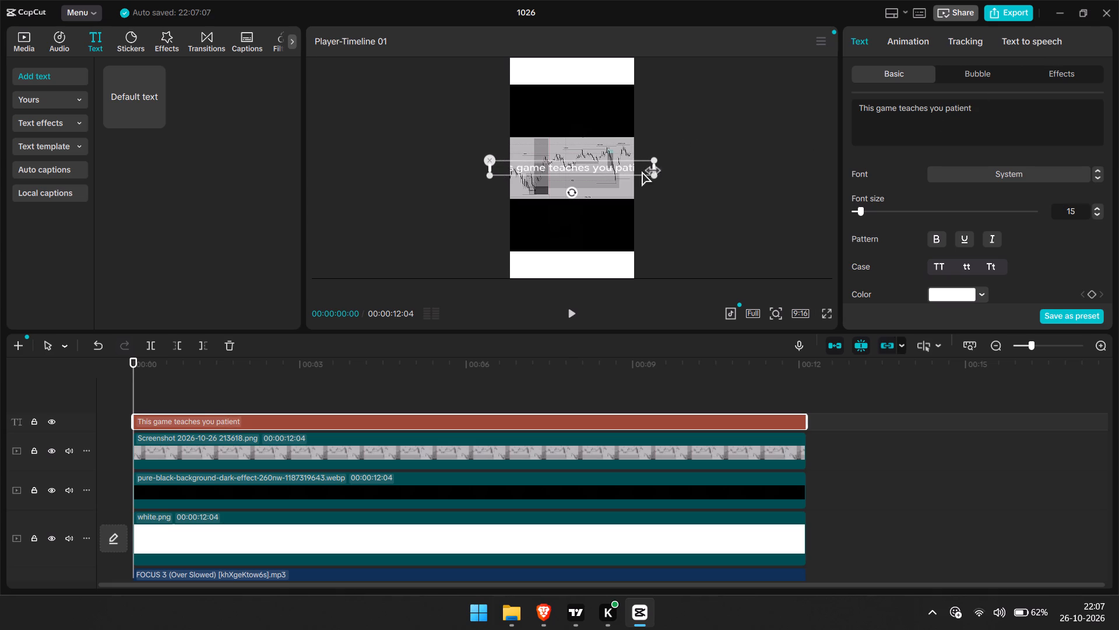
# Move the caption into the black band above the chart and shrink it to fit within the frame width.
pyautogui.moveTo(621, 167); pyautogui.dragTo(618, 114)
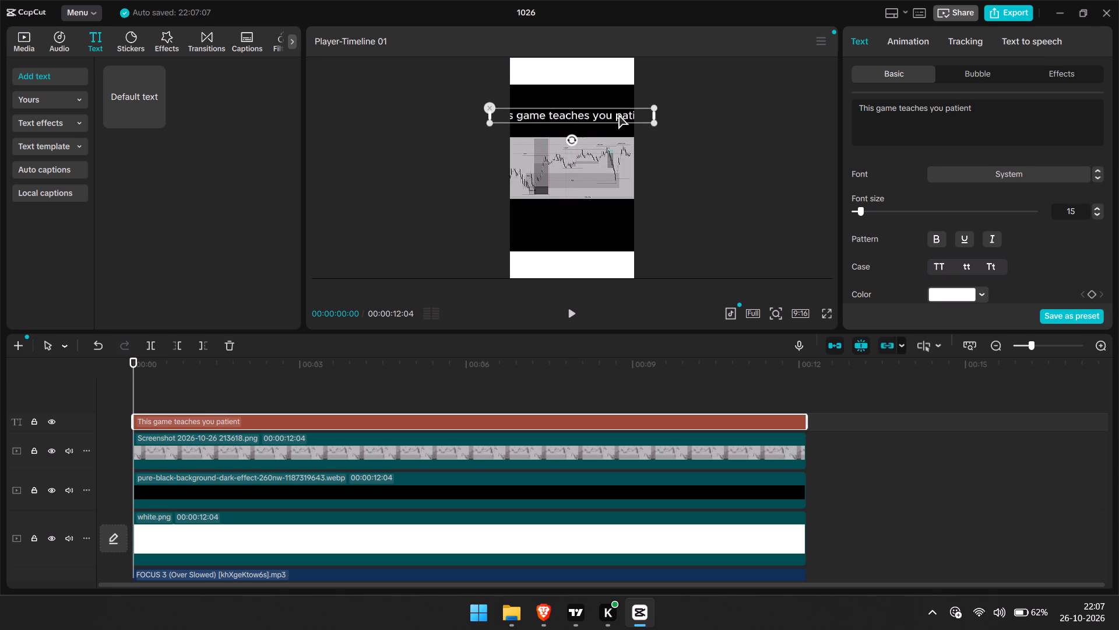
pyautogui.moveTo(656, 124); pyautogui.dragTo(625, 121)
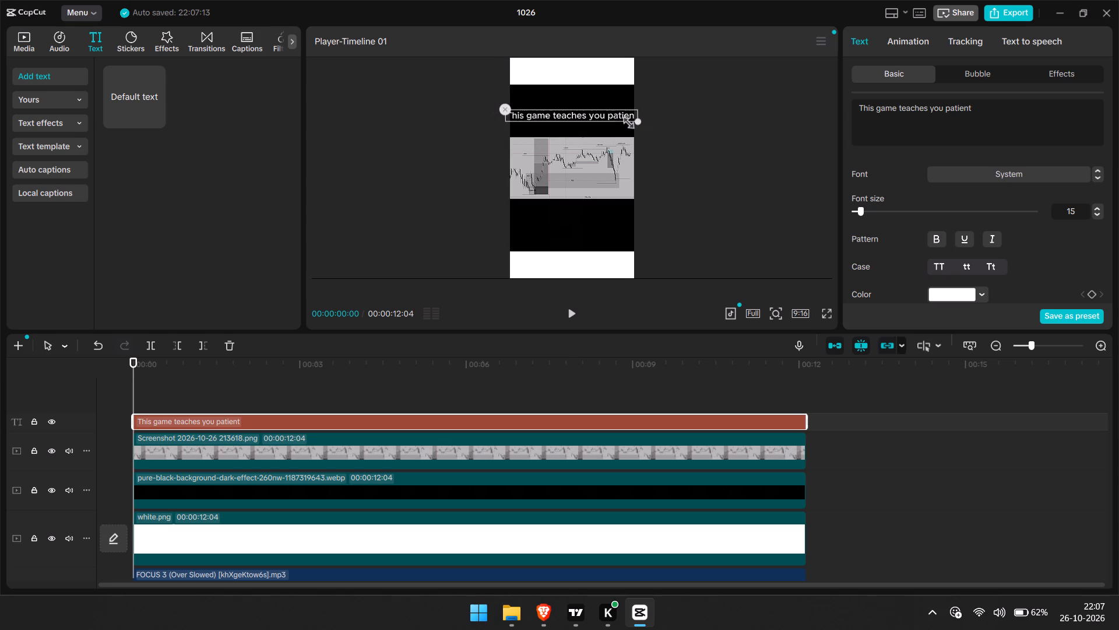
pyautogui.moveTo(625, 121); pyautogui.dragTo(621, 121)
pyautogui.moveTo(606, 116); pyautogui.dragTo(606, 101)
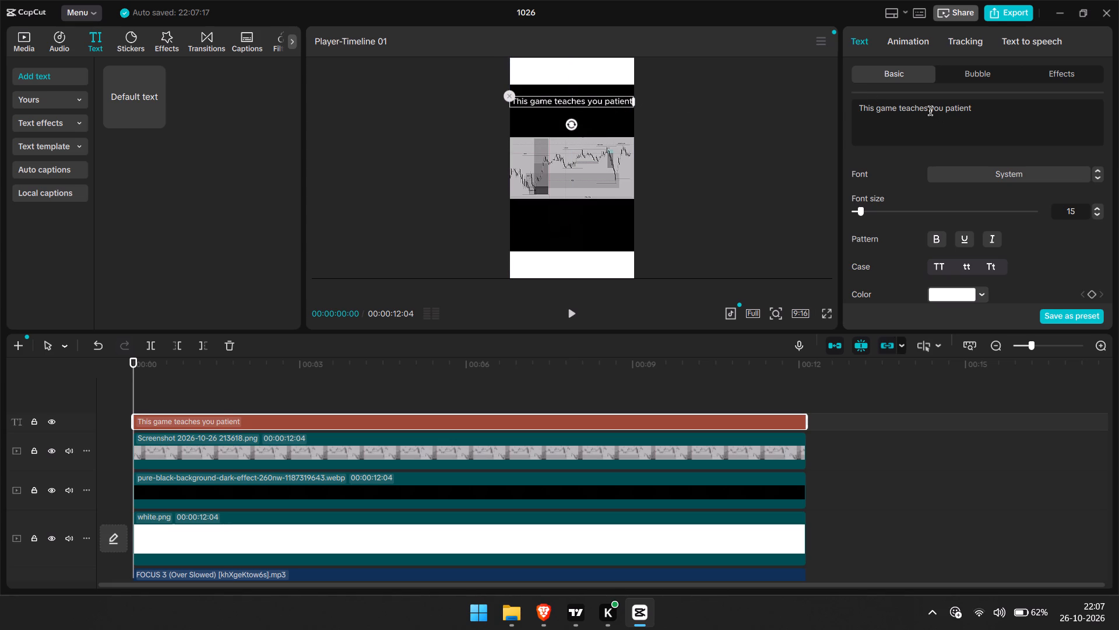
# Break the caption into two lines, "This game teaches" and "you patient".
pyautogui.click(930, 111)
pyautogui.press('Return')
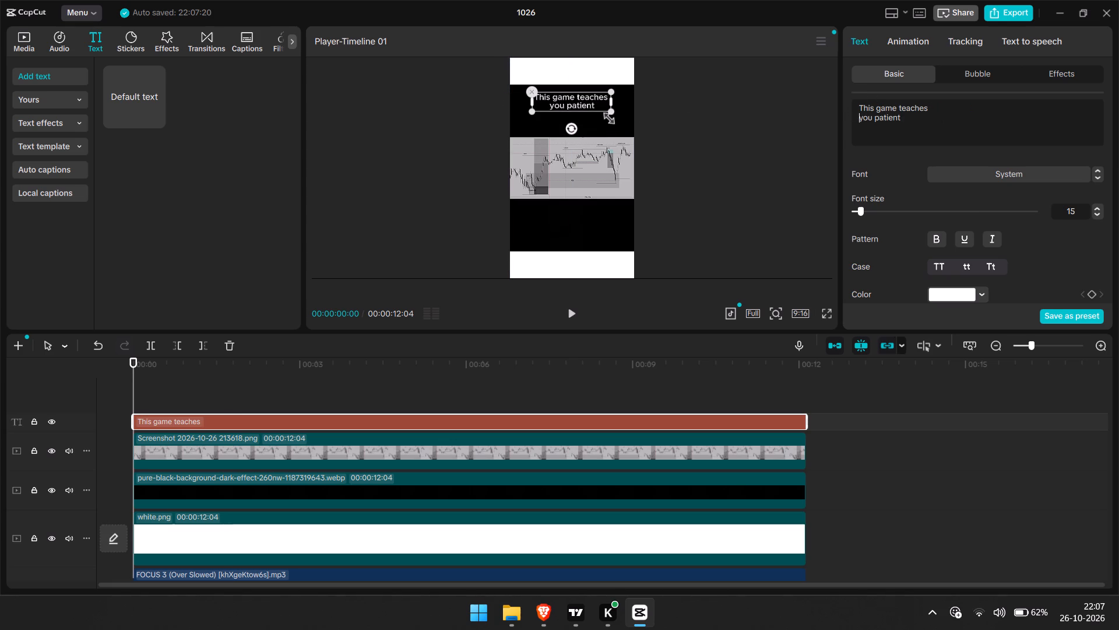
pyautogui.click(604, 125)
pyautogui.click(680, 129)
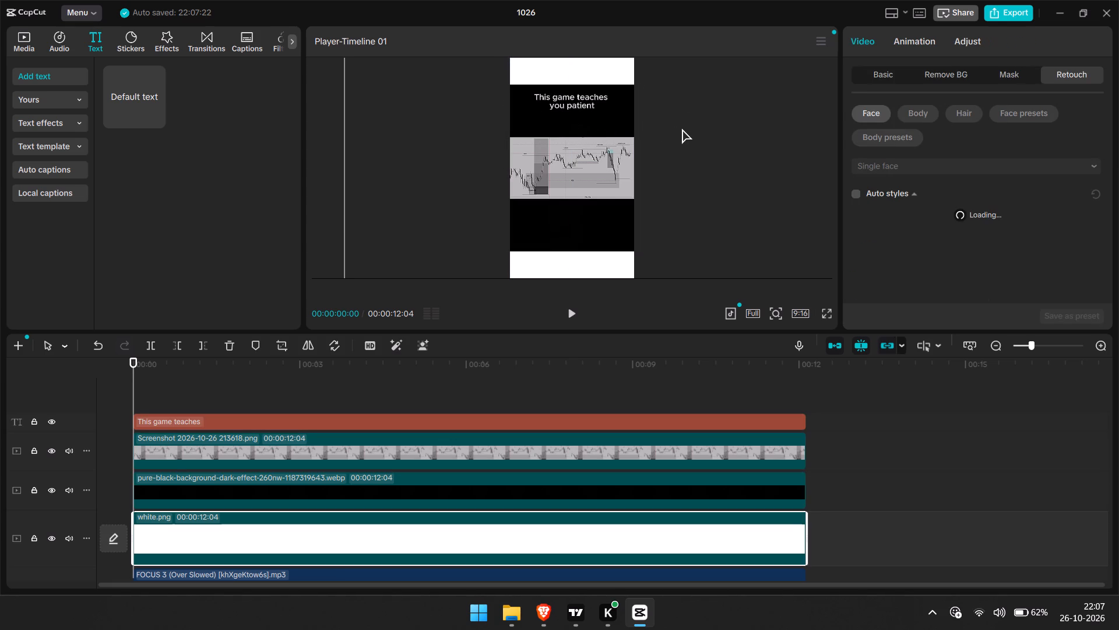
pyautogui.click(587, 104)
pyautogui.click(571, 91)
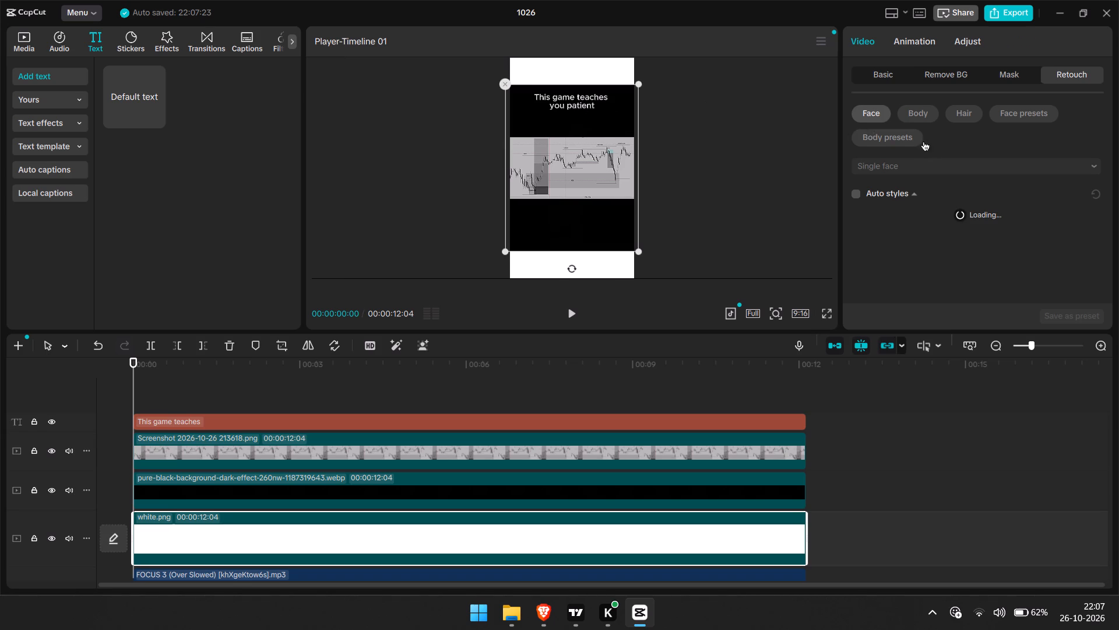
pyautogui.click(698, 157)
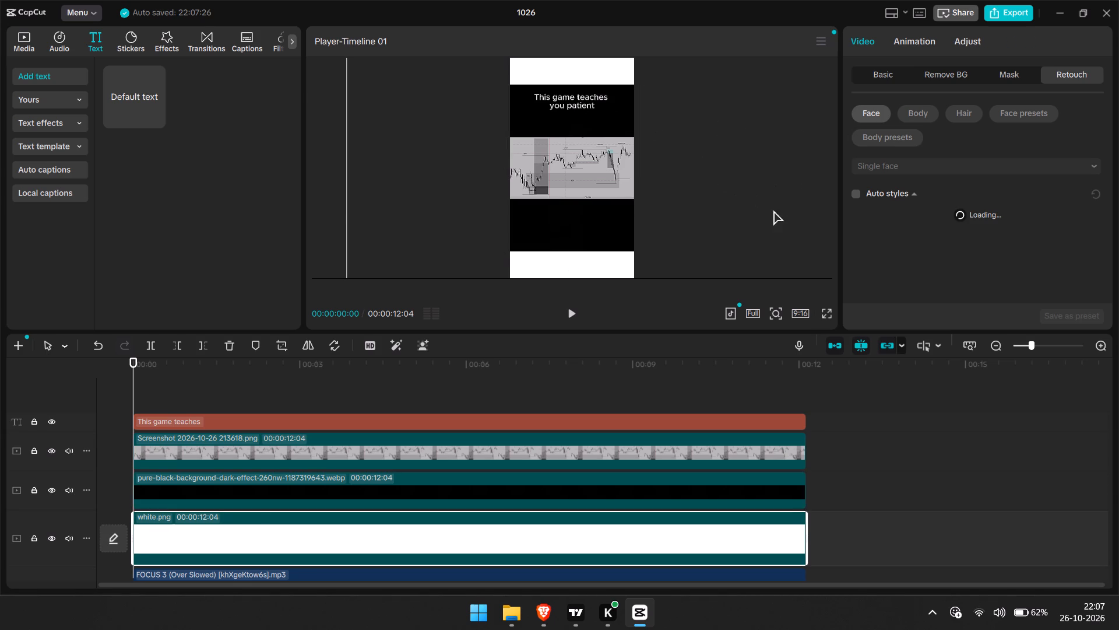
# Increase the caption's font size to 18.
pyautogui.click(530, 418)
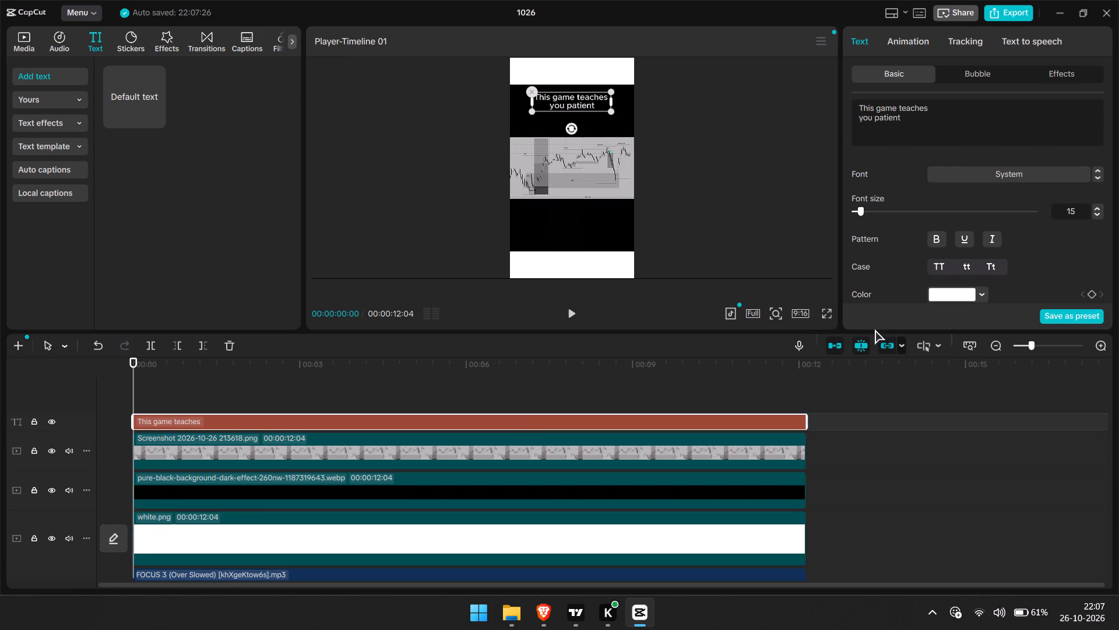
pyautogui.click(1095, 205)
pyautogui.click(1095, 205)
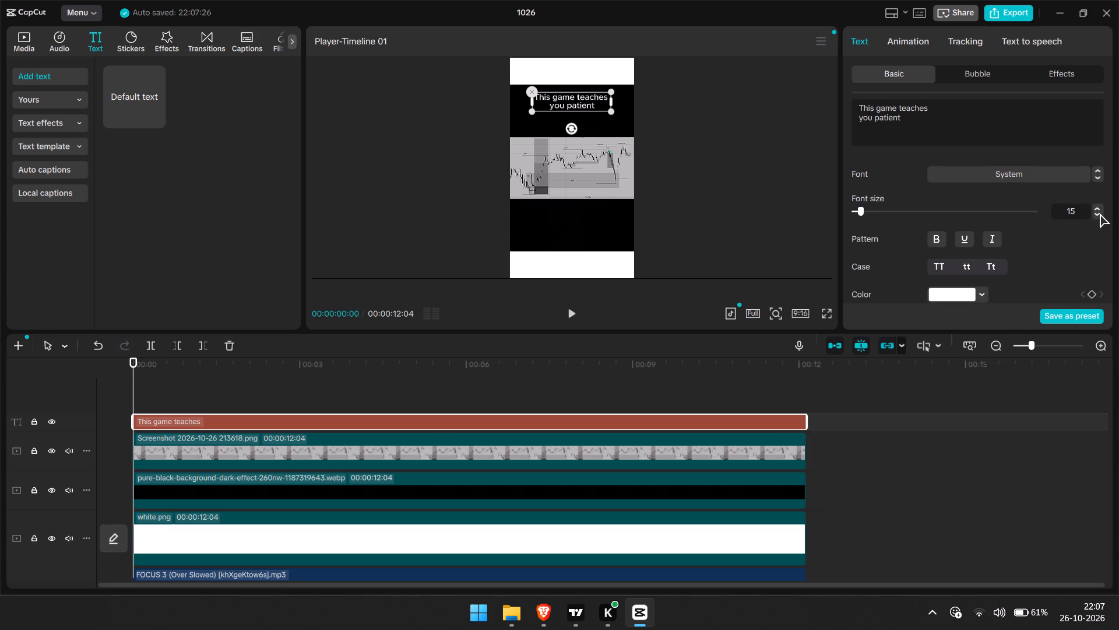
pyautogui.click(1098, 208)
pyautogui.click(1098, 208)
pyautogui.click(1098, 208)
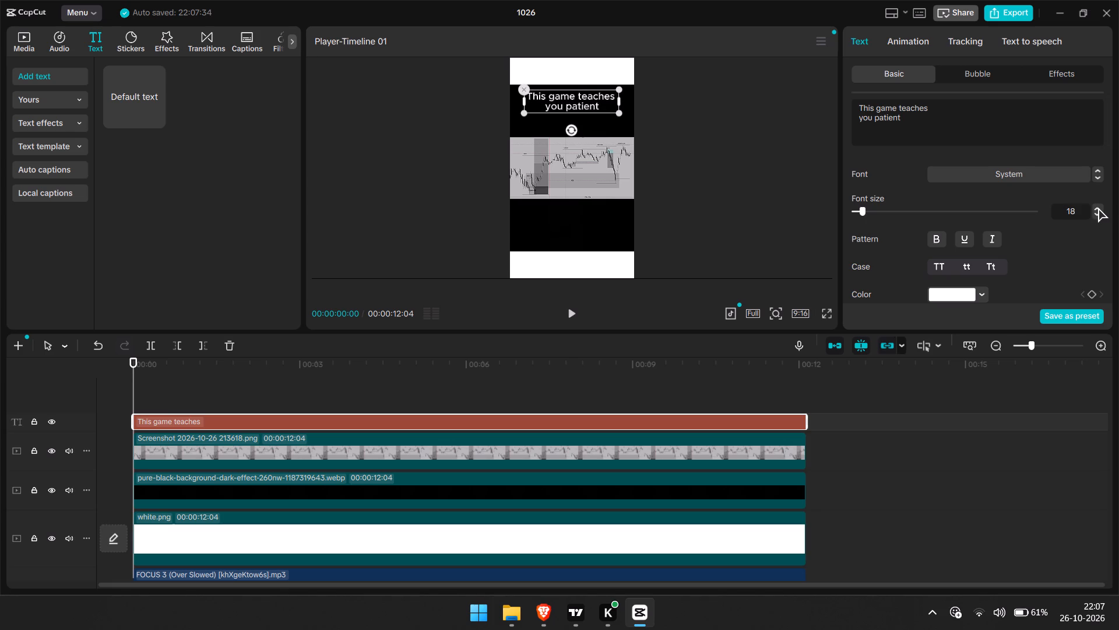
pyautogui.click(786, 264)
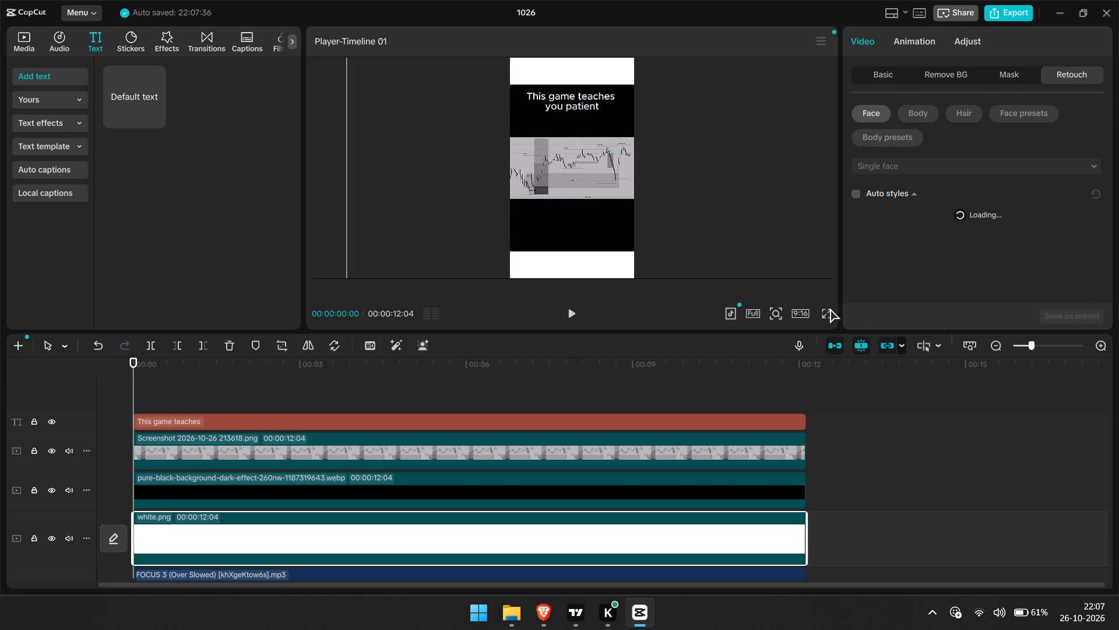
# Preview the captioned frame in full screen and return to the editor.
pyautogui.click(830, 311)
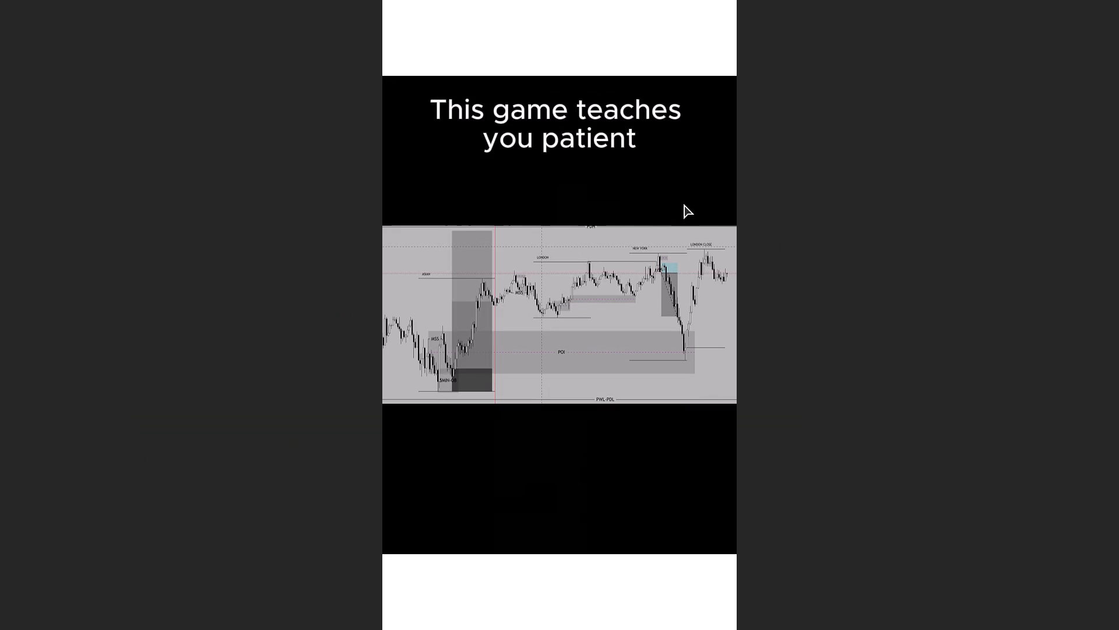
pyautogui.press('Escape')
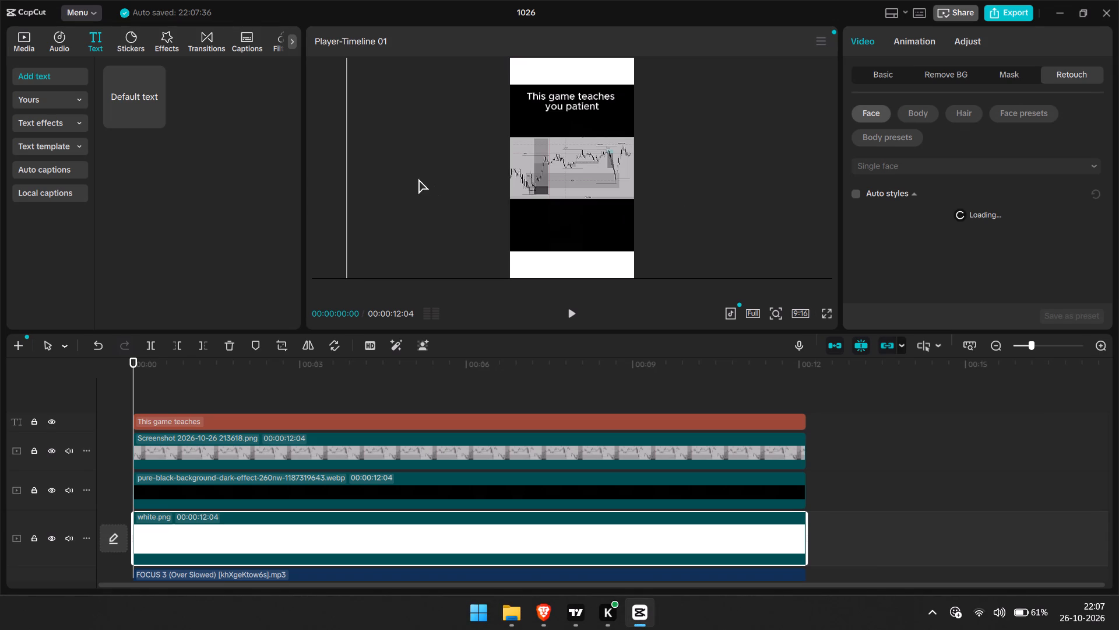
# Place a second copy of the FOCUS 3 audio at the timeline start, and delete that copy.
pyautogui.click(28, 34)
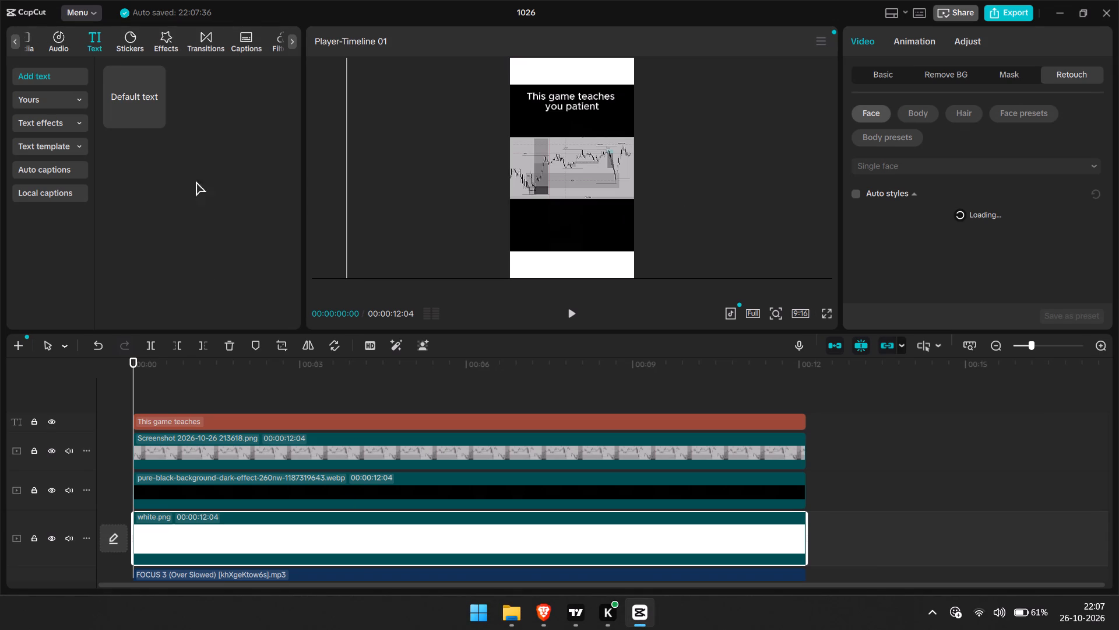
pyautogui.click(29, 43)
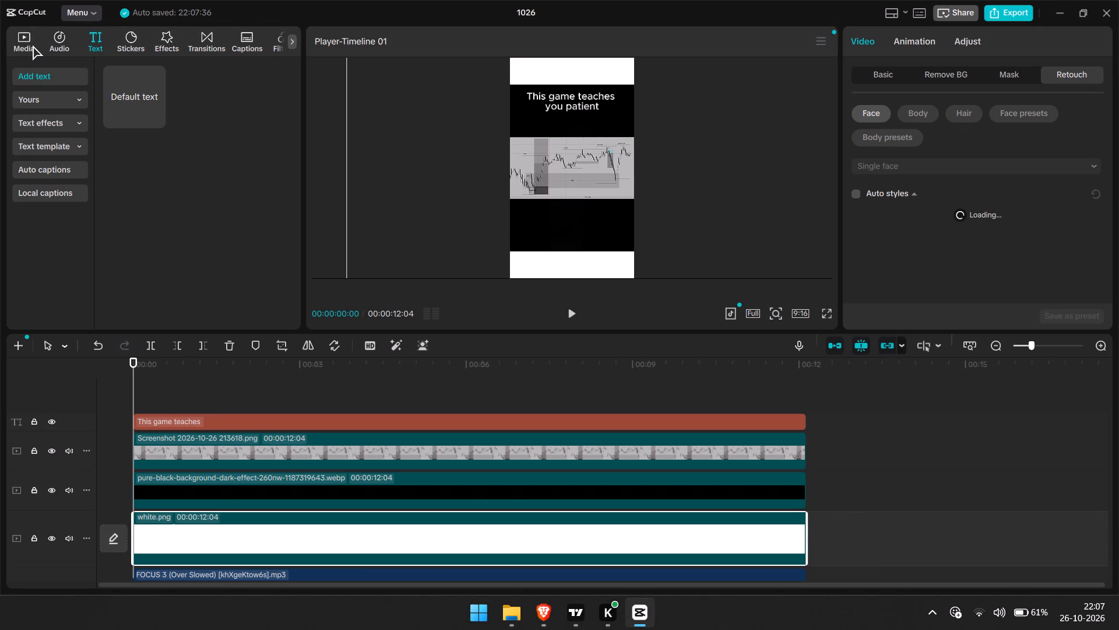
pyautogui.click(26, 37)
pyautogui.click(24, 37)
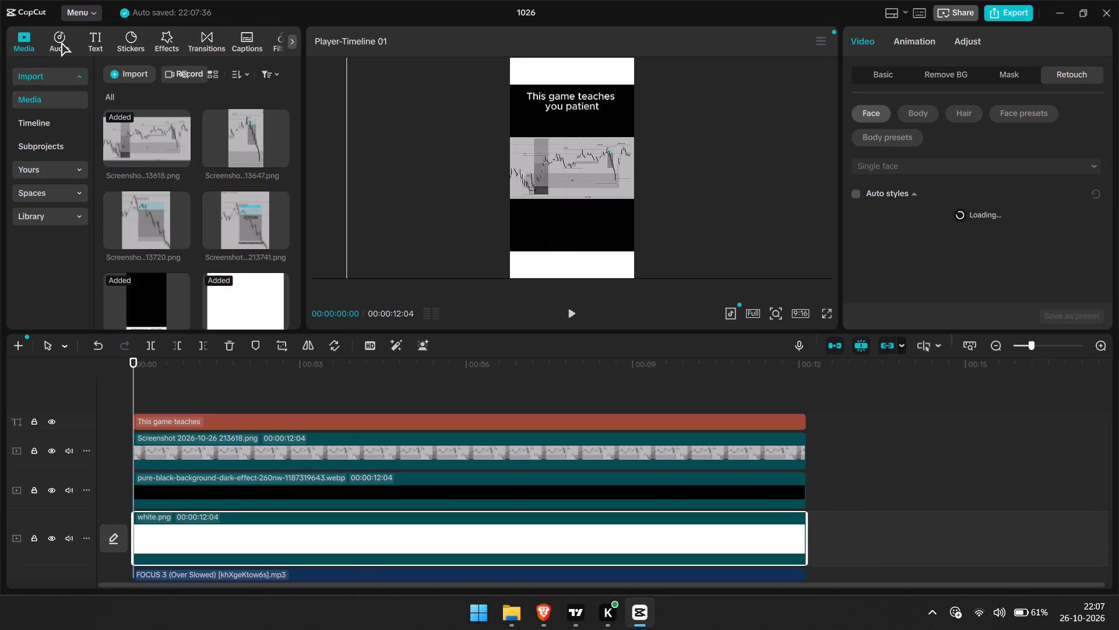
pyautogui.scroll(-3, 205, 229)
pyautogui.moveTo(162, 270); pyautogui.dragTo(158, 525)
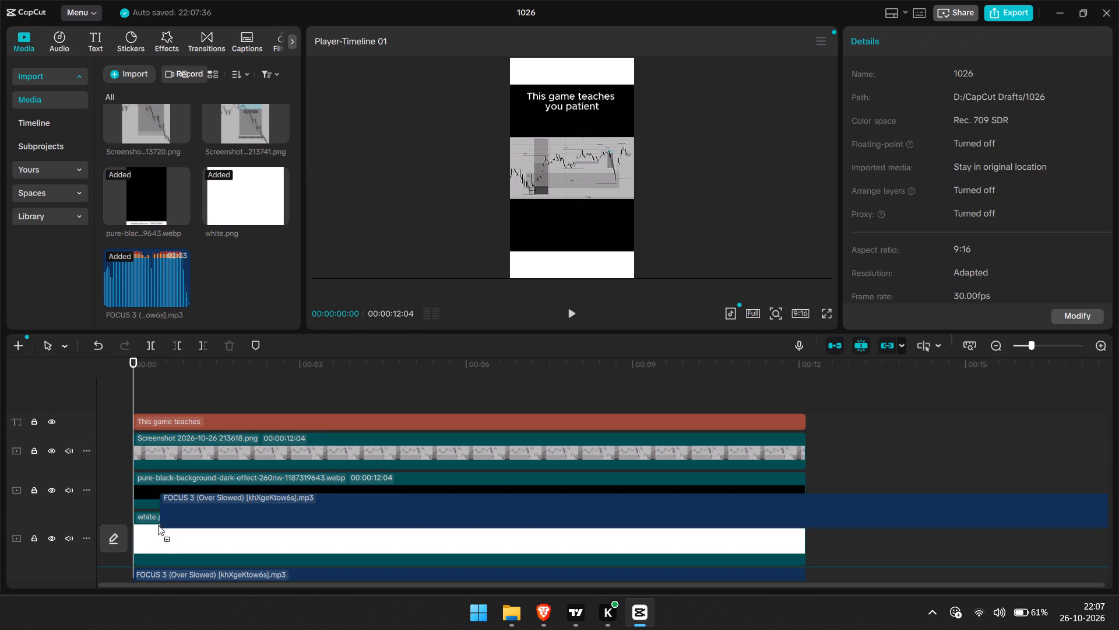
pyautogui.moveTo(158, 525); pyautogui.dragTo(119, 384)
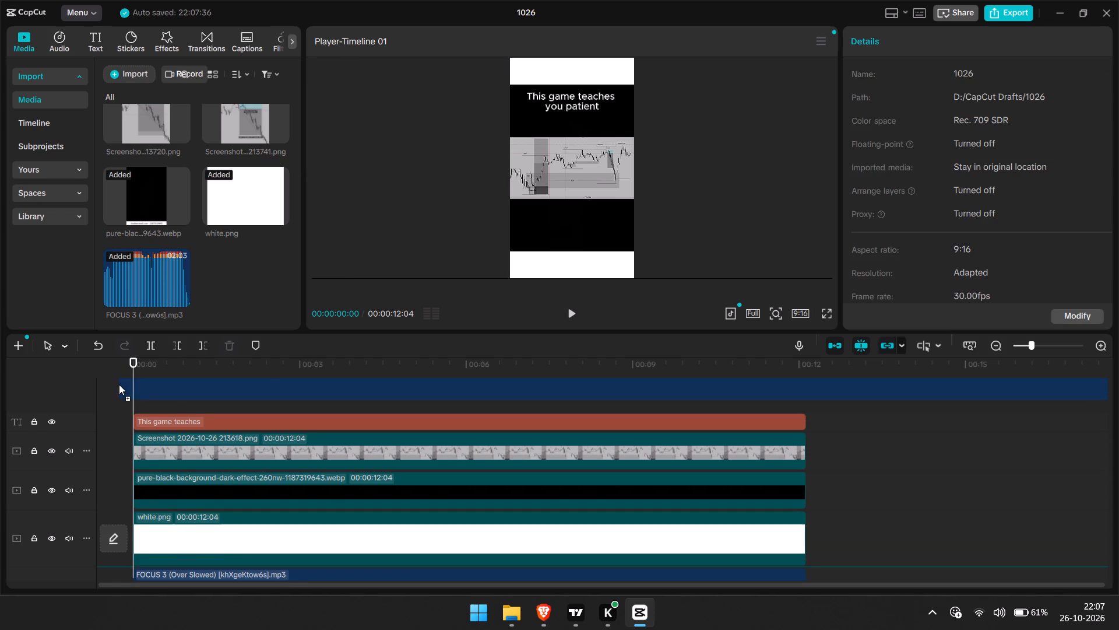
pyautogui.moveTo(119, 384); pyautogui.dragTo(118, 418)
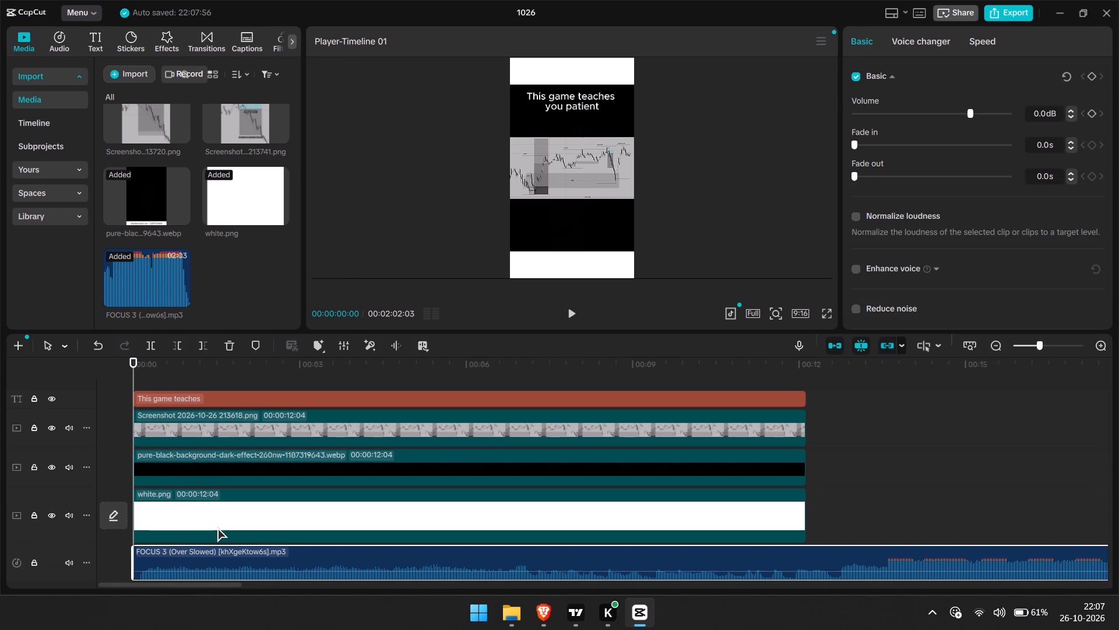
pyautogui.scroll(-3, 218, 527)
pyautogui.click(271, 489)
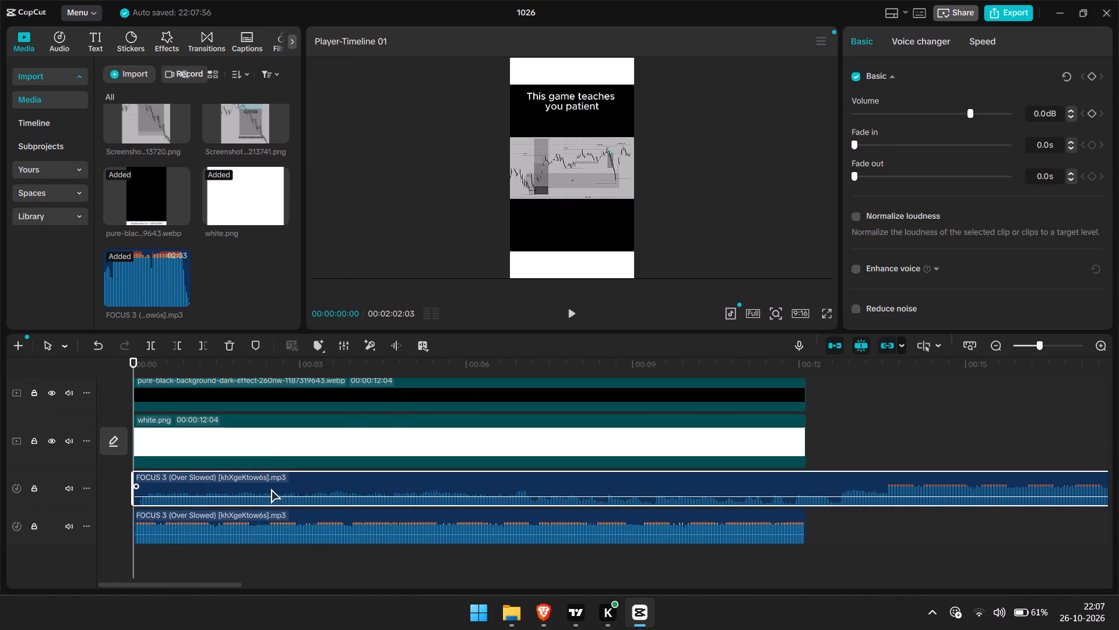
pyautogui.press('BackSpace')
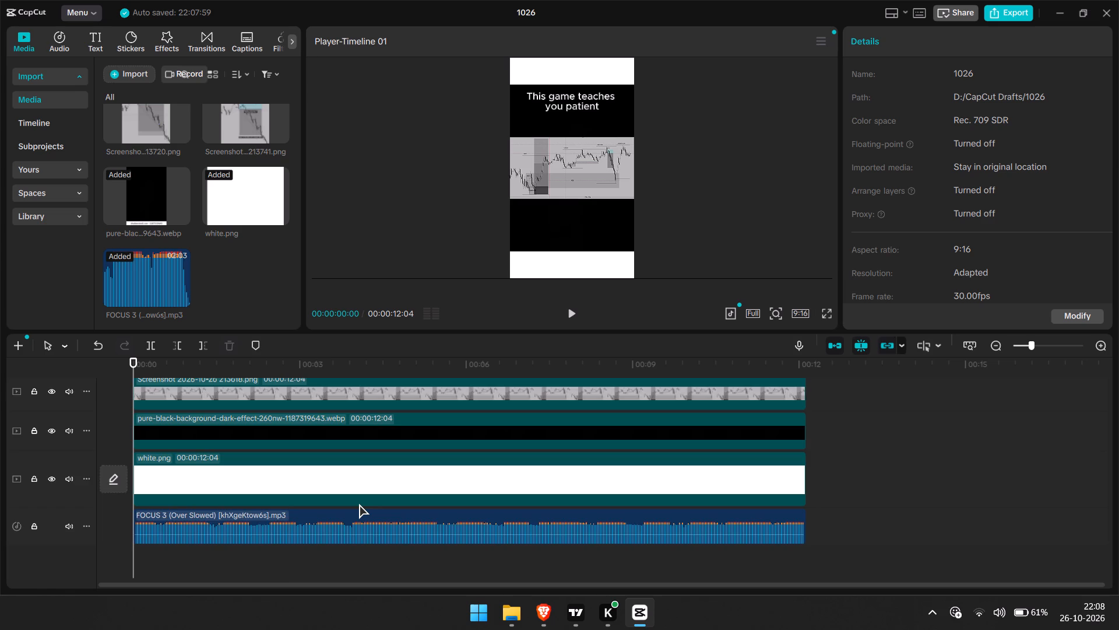
# Play the captioned video from the start in full screen, and return to the editor.
pyautogui.scroll(11, 359, 504)
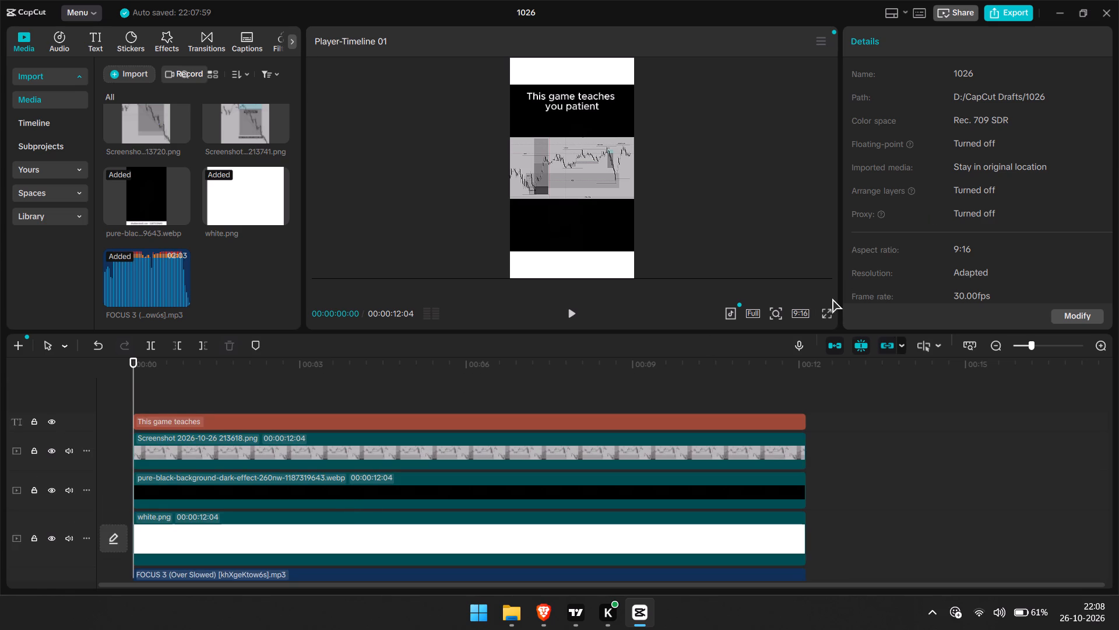
pyautogui.click(825, 317)
pyautogui.press('space')
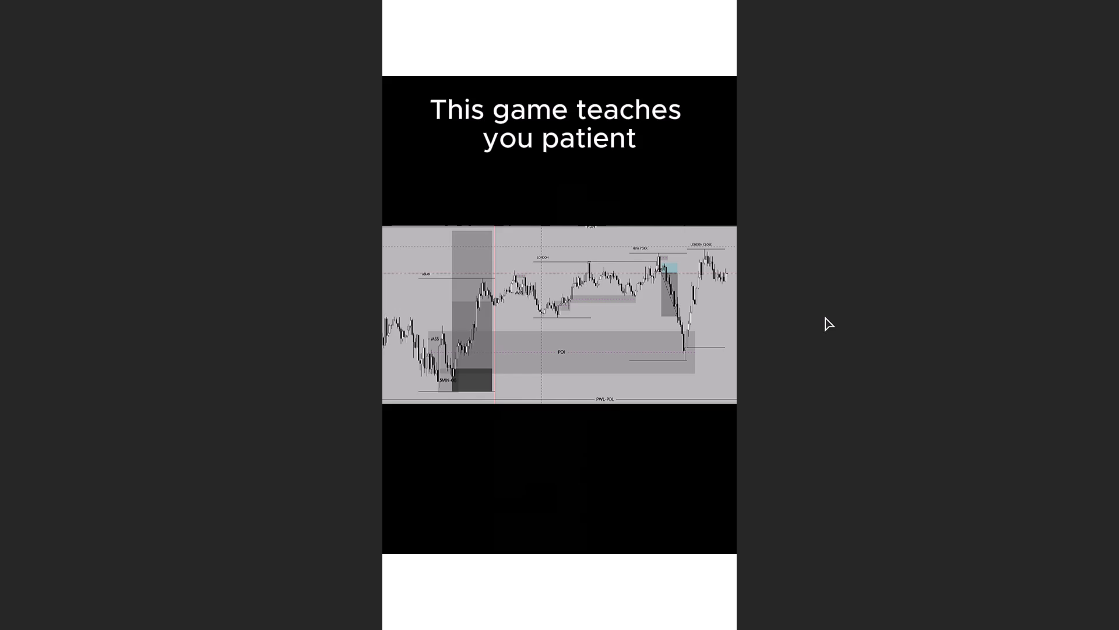
pyautogui.press('Escape')
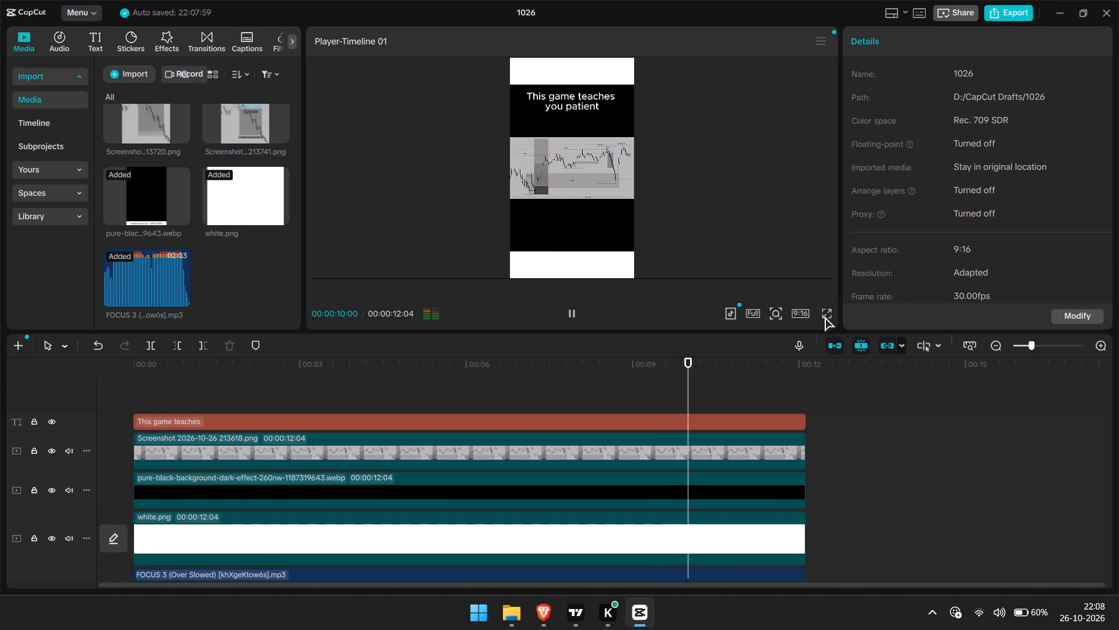
# Pause the video playback.
pyautogui.press('space')
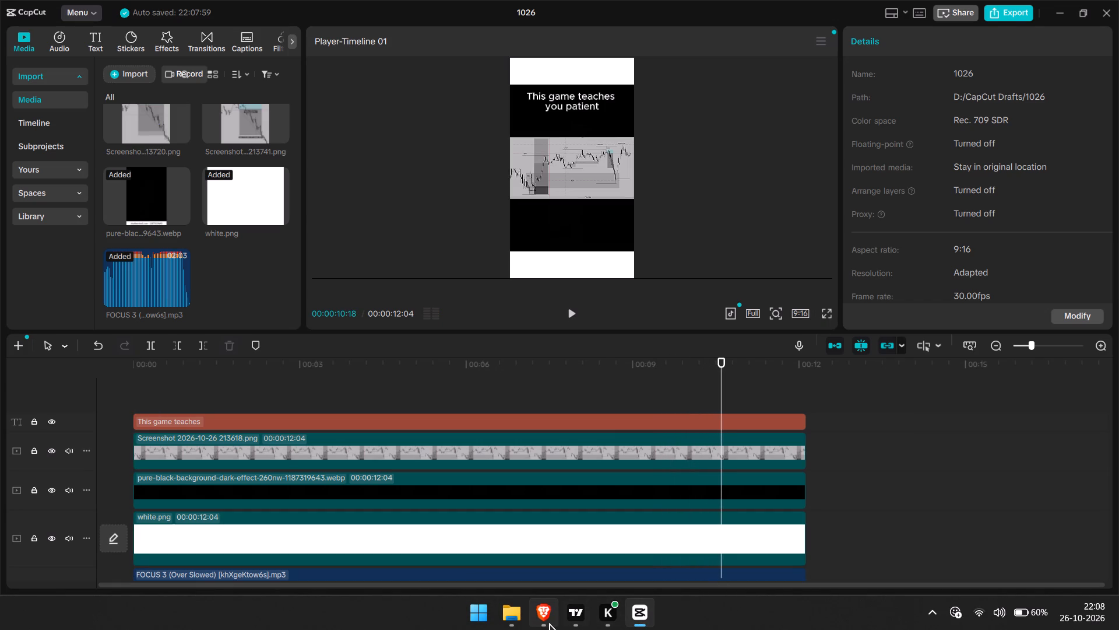
# Switch to Brave, search Google for "spell patient - wating", read the spelling answer, and return to CapCut.
pyautogui.click(549, 623)
pyautogui.click(603, 94)
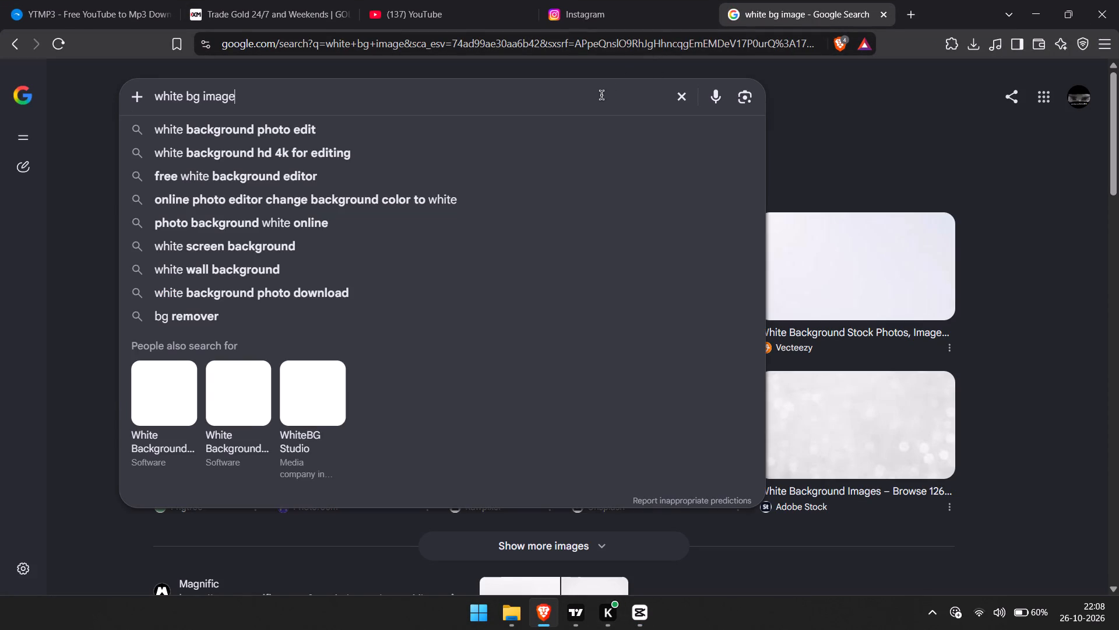
pyautogui.hotkey('ctrl', 'a')
pyautogui.press('BackSpace')
pyautogui.write('spe')
pyautogui.write('ll patien')
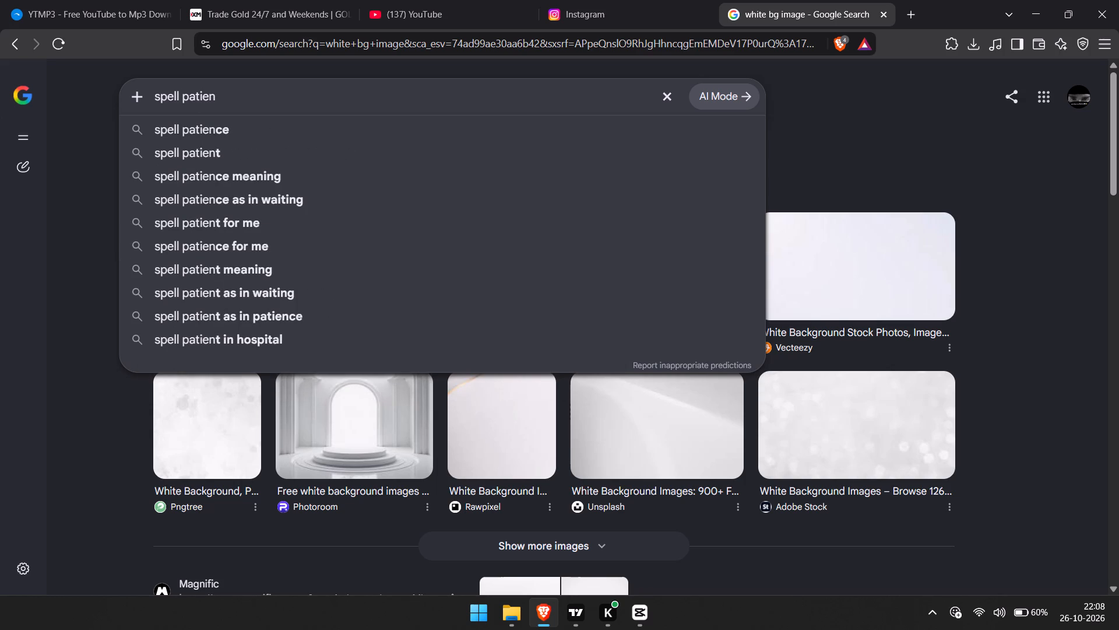
pyautogui.write('t')
pyautogui.press('space')
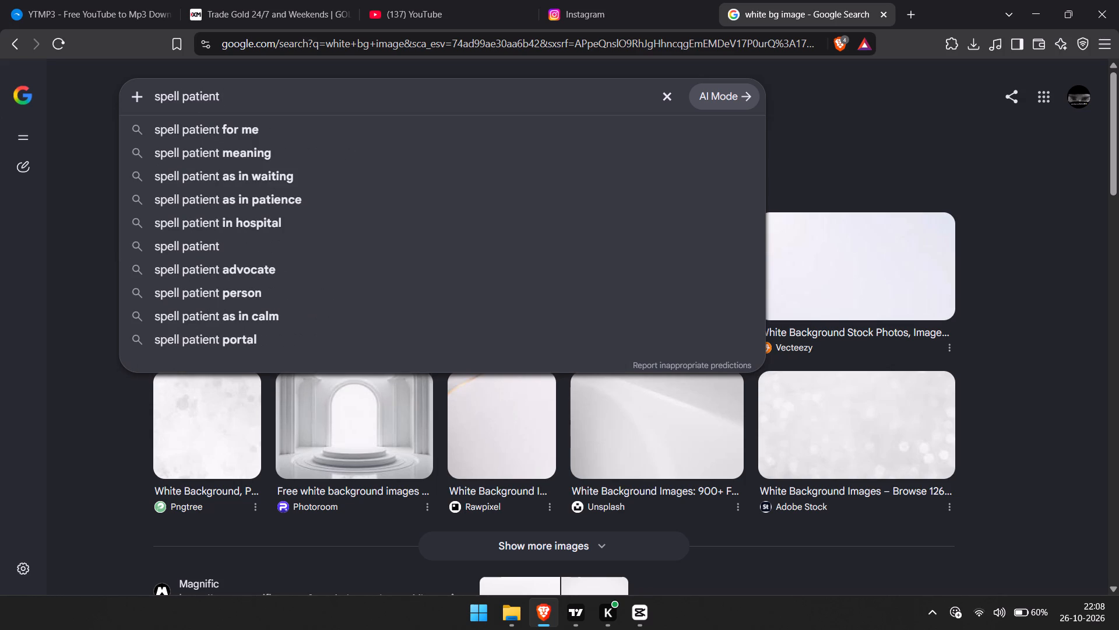
pyautogui.write('- wi')
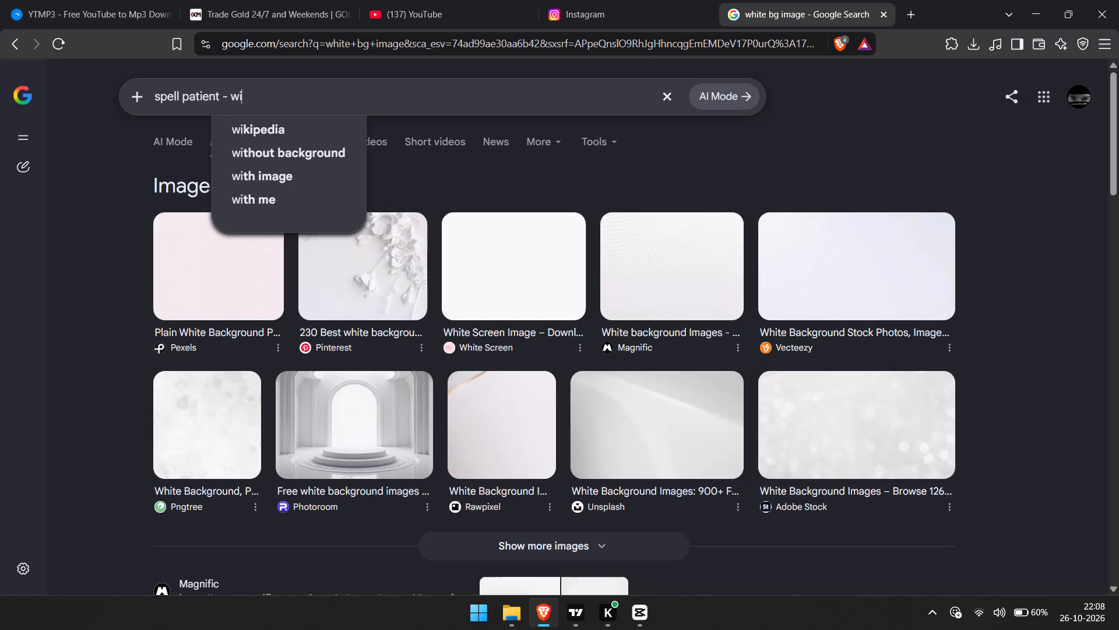
pyautogui.write('ating')
pyautogui.press('Return')
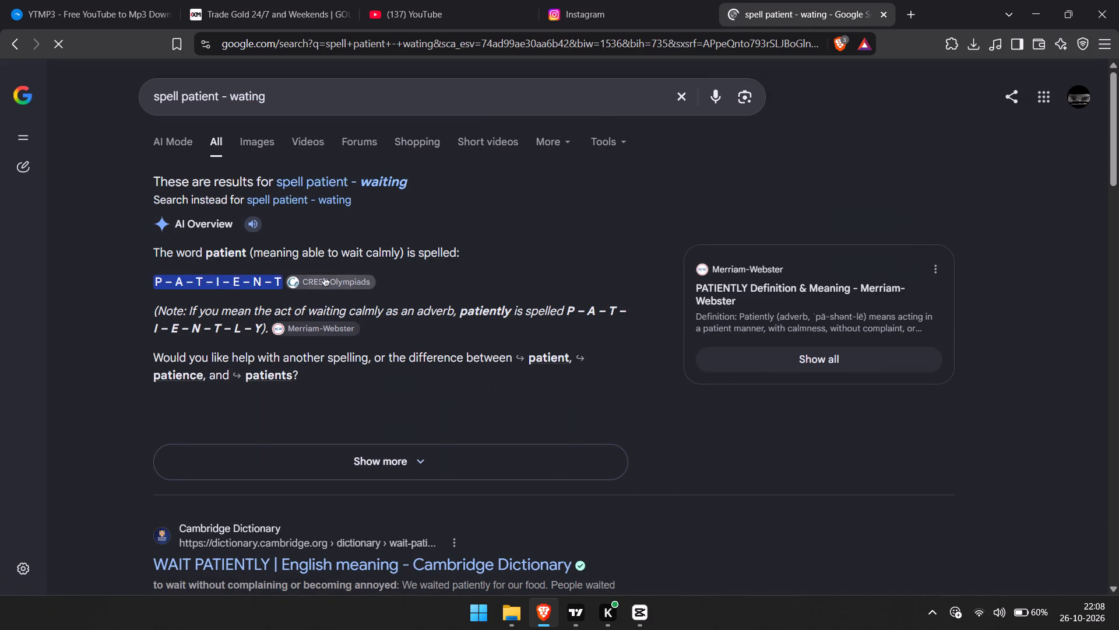
pyautogui.moveTo(139, 283); pyautogui.dragTo(257, 276)
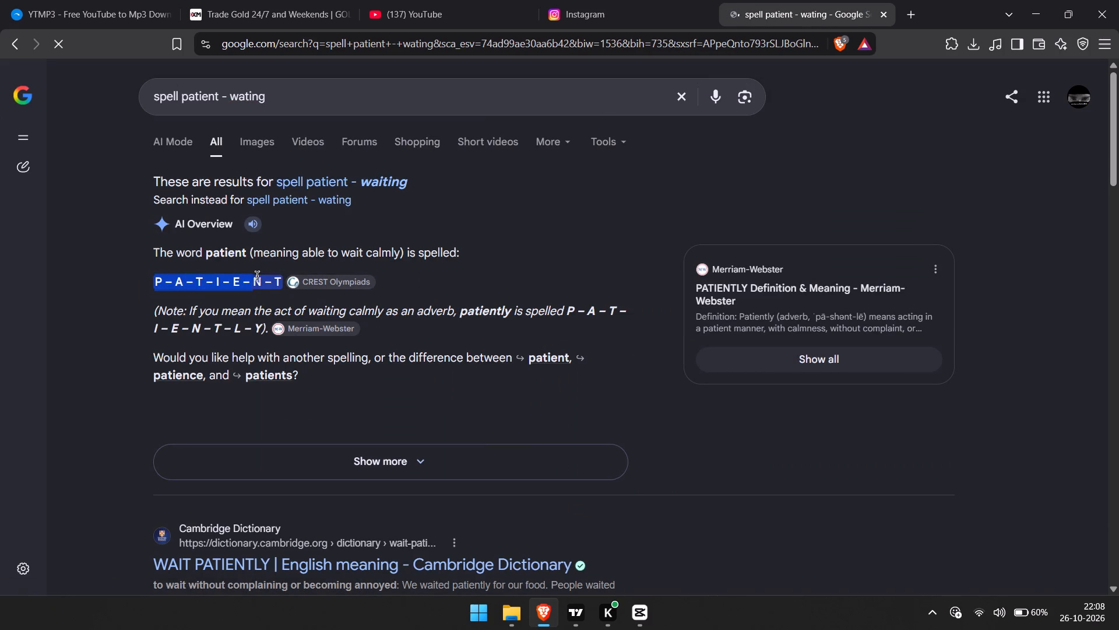
pyautogui.moveTo(257, 276); pyautogui.dragTo(268, 276)
pyautogui.moveTo(233, 244); pyautogui.dragTo(442, 243)
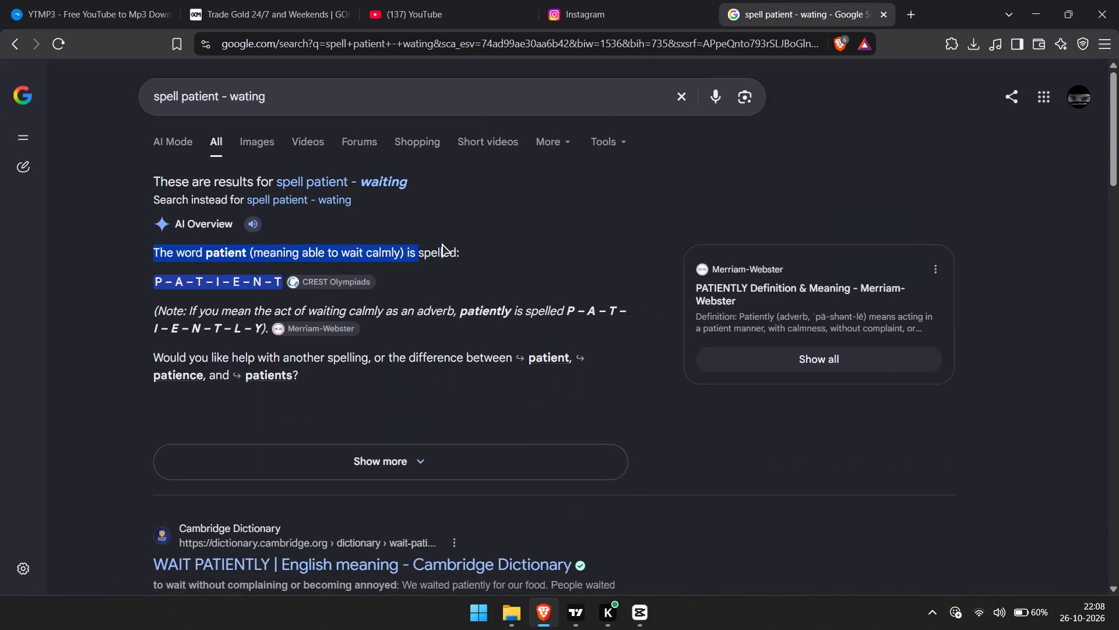
pyautogui.click(458, 273)
pyautogui.click(641, 618)
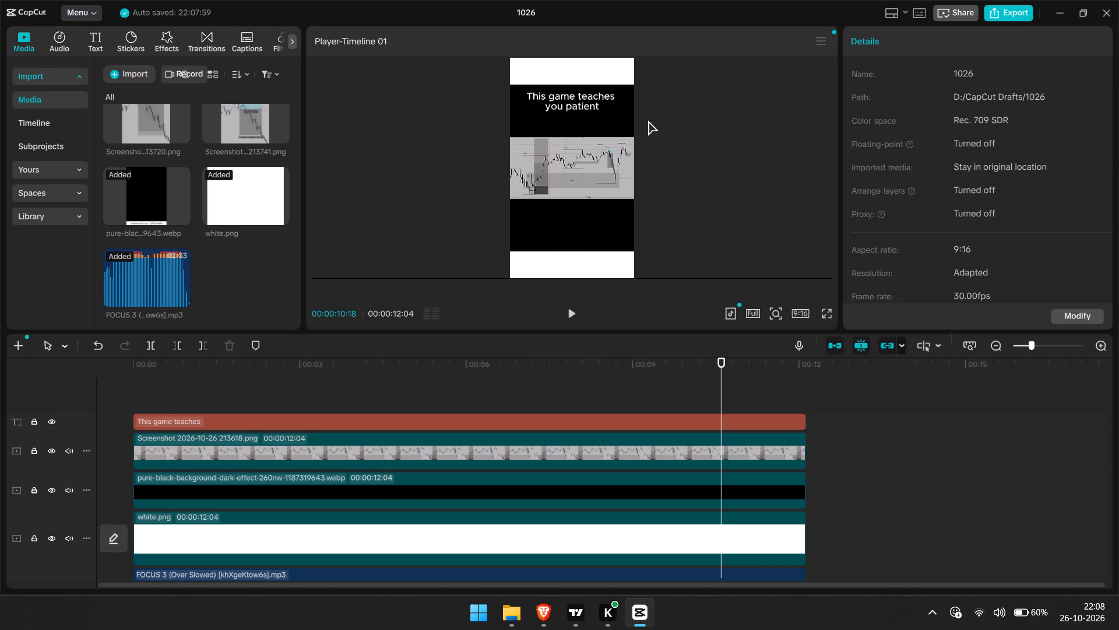
# Back in Brave, change the Google search to "spell patient - in hosppital".
pyautogui.click(550, 610)
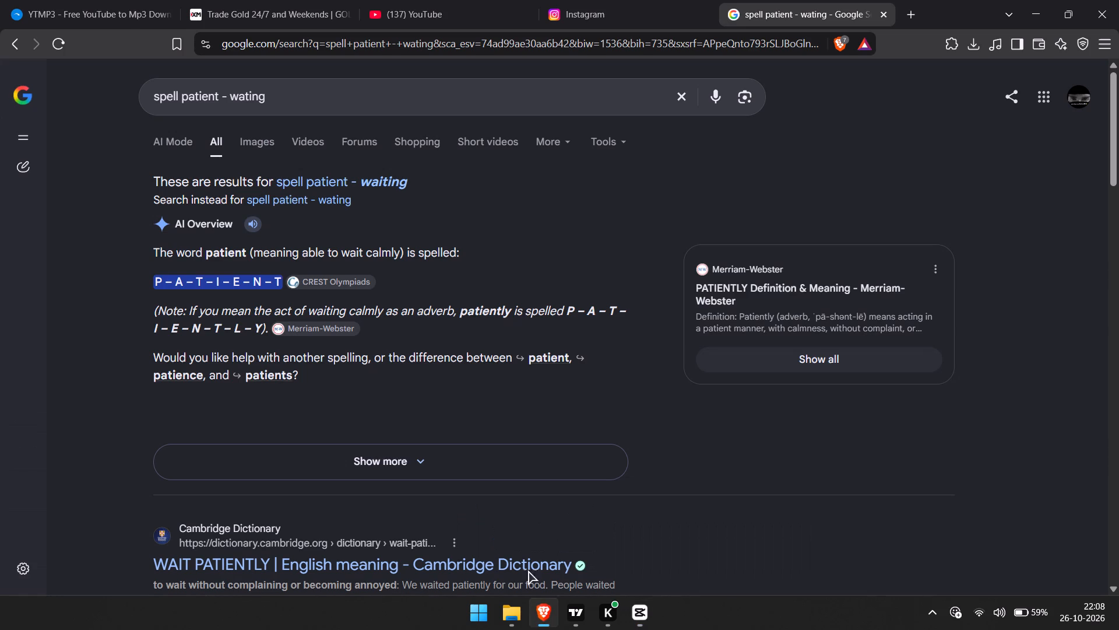
pyautogui.click(301, 96)
pyautogui.press('BackSpace')
pyautogui.press('BackSpace')
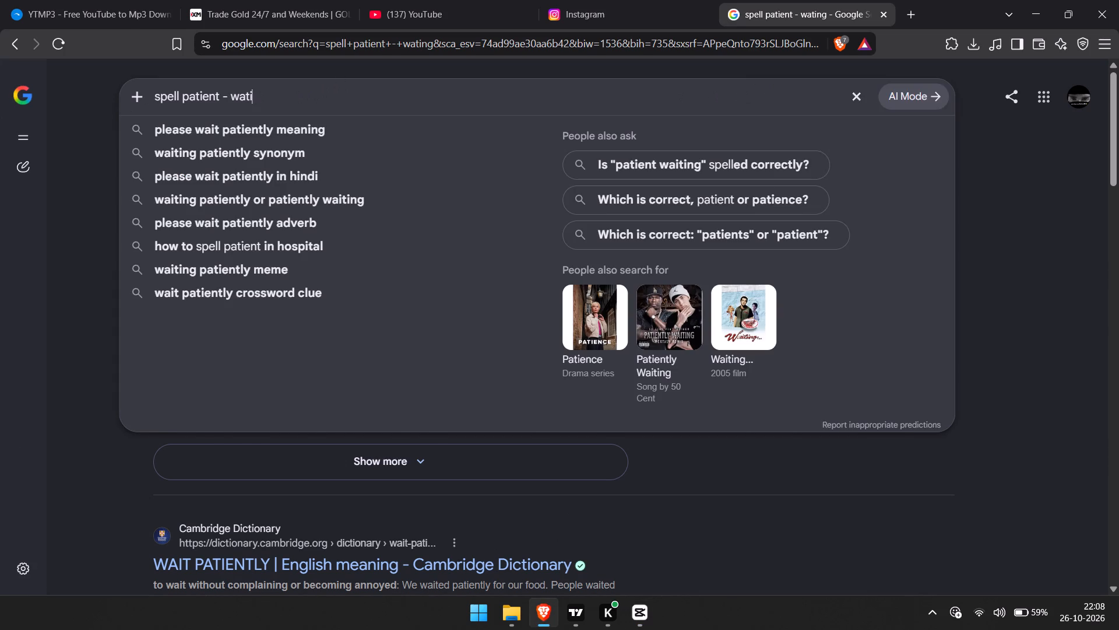
pyautogui.press('BackSpace')
pyautogui.press('BackSpace')
pyautogui.press('BackSpace')
pyautogui.press('BackSpace')
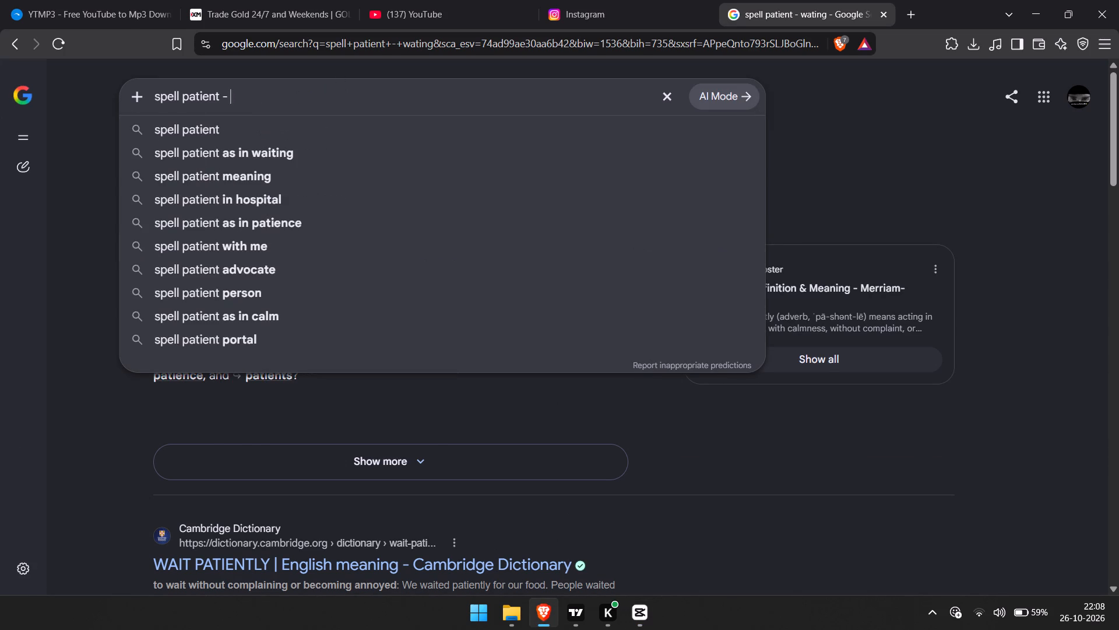
pyautogui.press('space')
pyautogui.write('in hosppital')
pyautogui.press('Return')
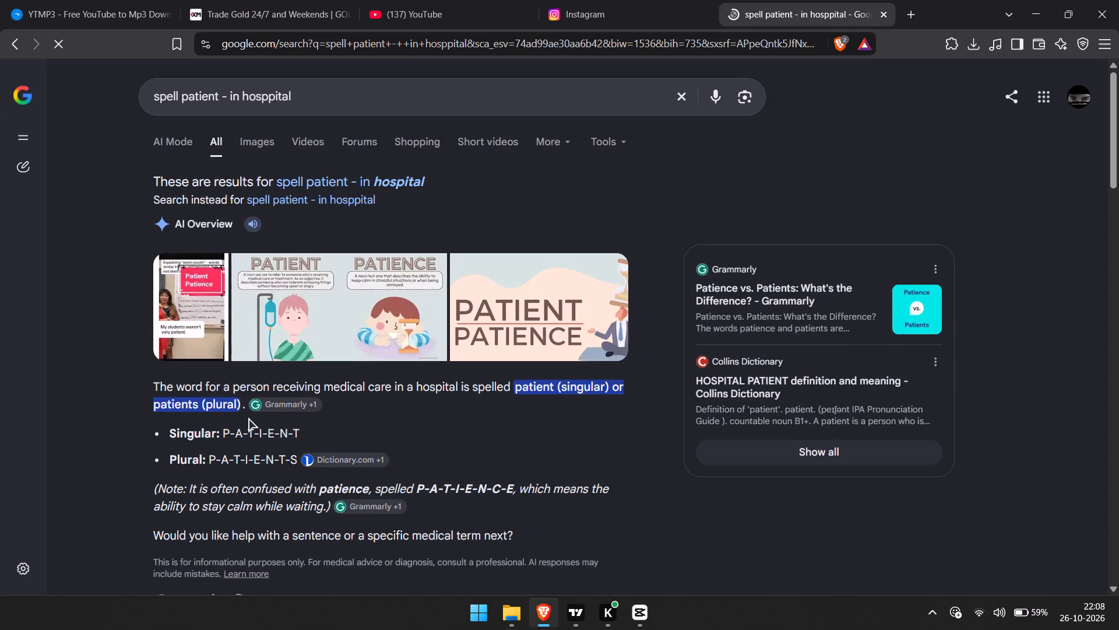
# Examine the AI Overview's hospital spelling and open its illustrated patient-versus-patience comparison image.
pyautogui.scroll(-1, 248, 418)
pyautogui.moveTo(533, 362); pyautogui.dragTo(559, 359)
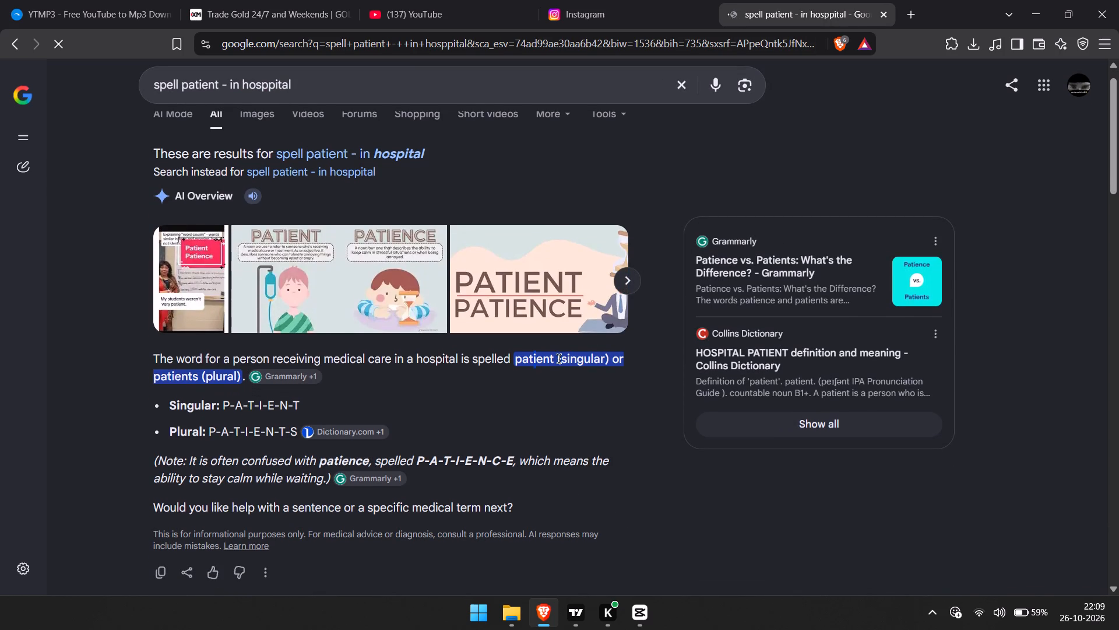
pyautogui.moveTo(559, 359); pyautogui.dragTo(584, 355)
pyautogui.click(511, 417)
pyautogui.scroll(-1, 511, 417)
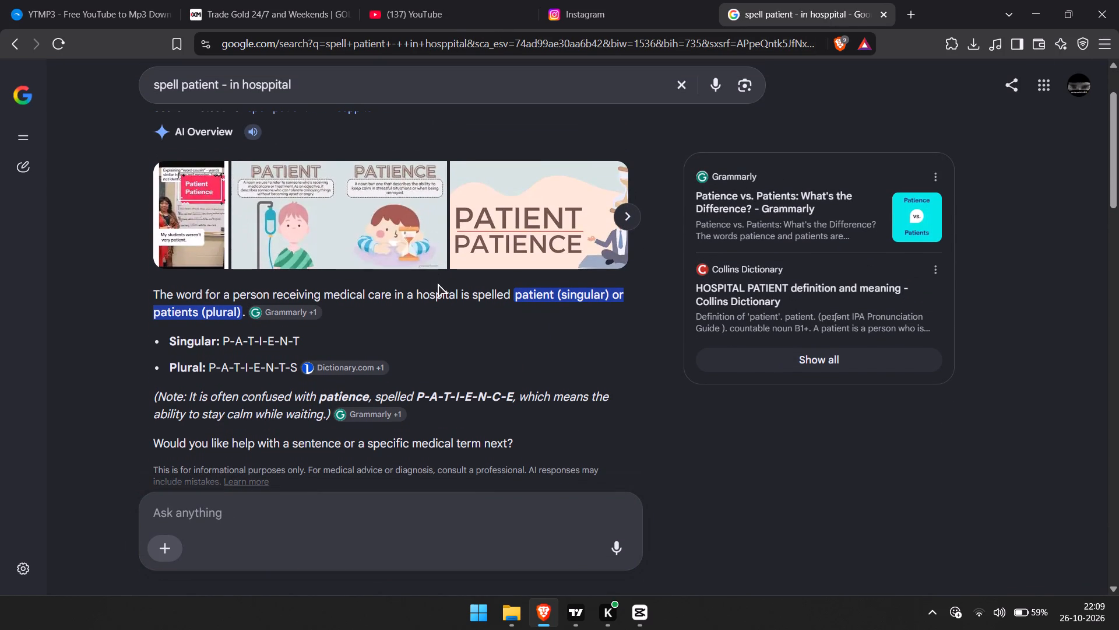
pyautogui.click(395, 201)
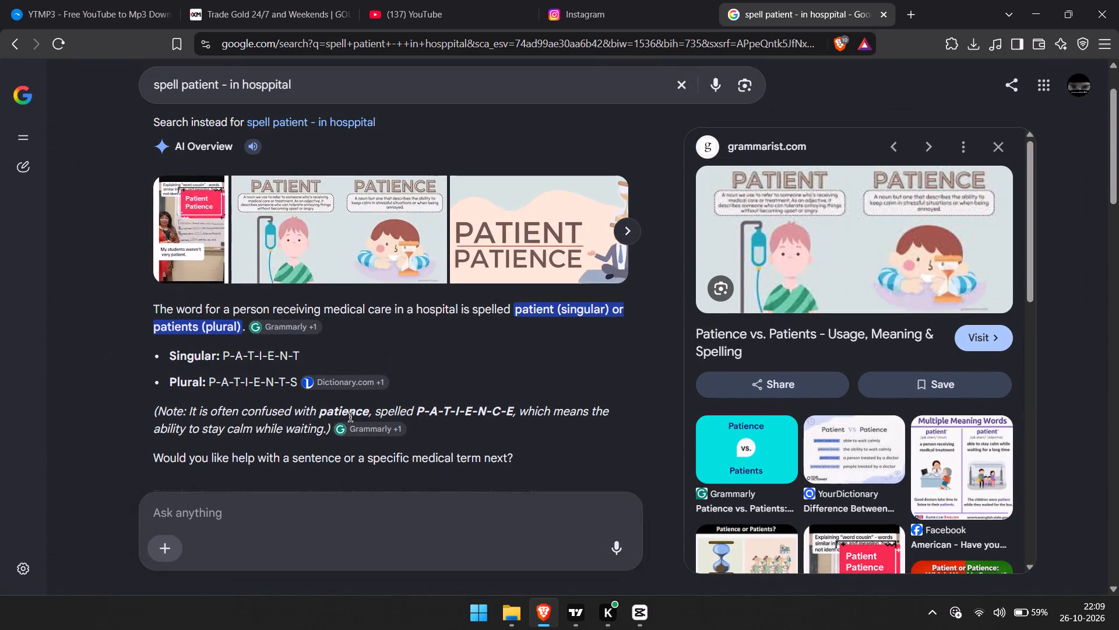
# Read the AI Overview's note on how "patience" is spelled and what it means.
pyautogui.moveTo(261, 415); pyautogui.dragTo(333, 409)
pyautogui.click(505, 450)
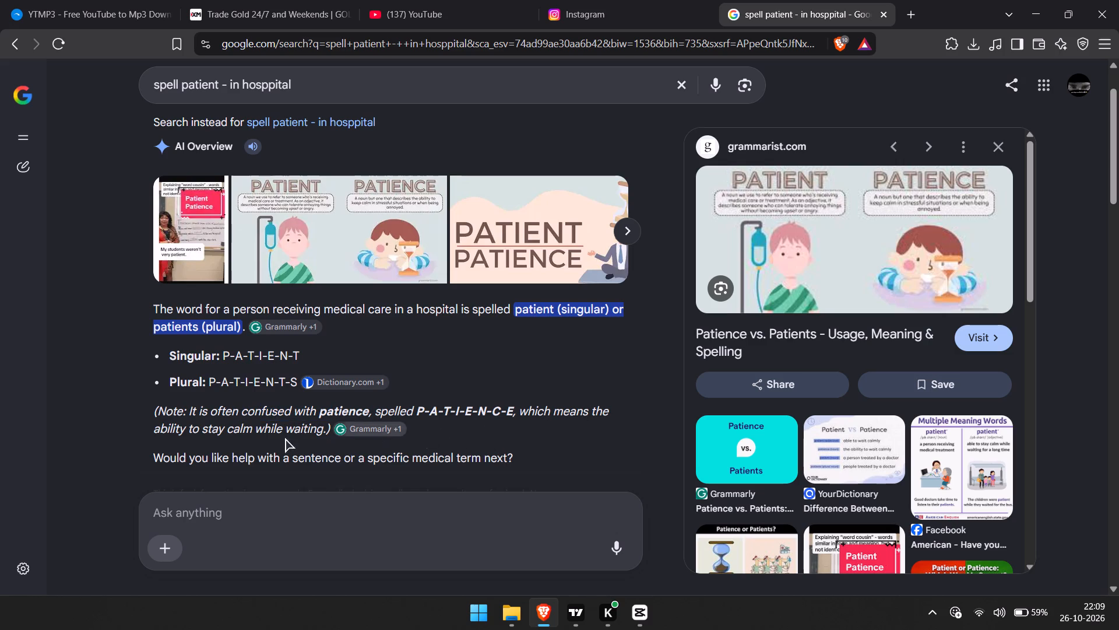
pyautogui.moveTo(186, 429); pyautogui.dragTo(251, 433)
pyautogui.click(522, 444)
pyautogui.moveTo(191, 414); pyautogui.dragTo(242, 413)
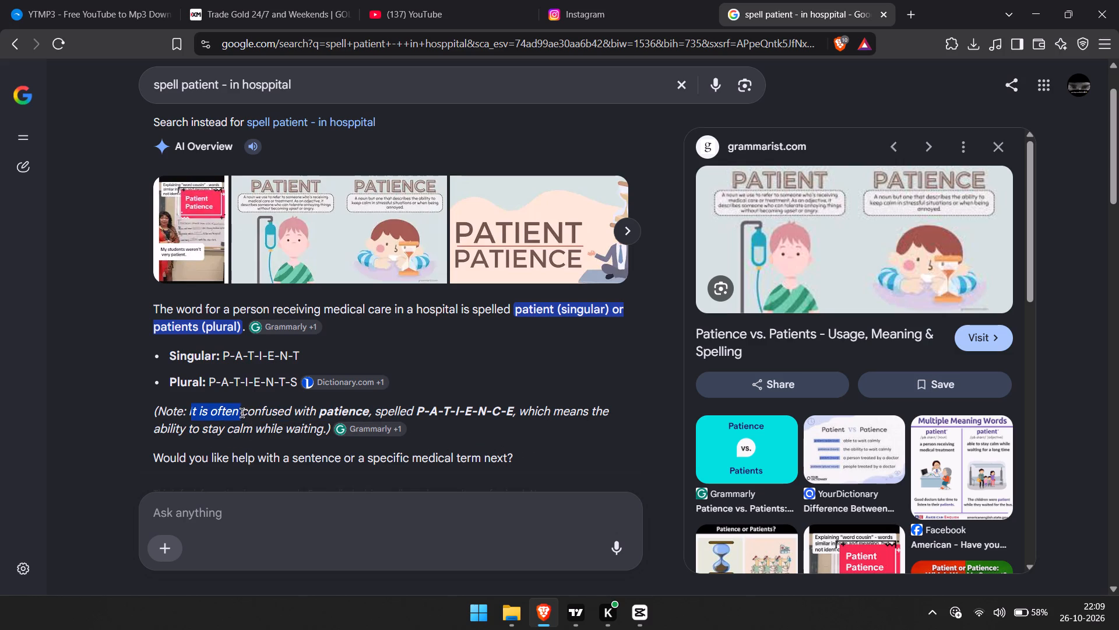
pyautogui.moveTo(242, 413); pyautogui.dragTo(242, 412)
pyautogui.click(254, 412)
pyautogui.moveTo(255, 412); pyautogui.dragTo(328, 404)
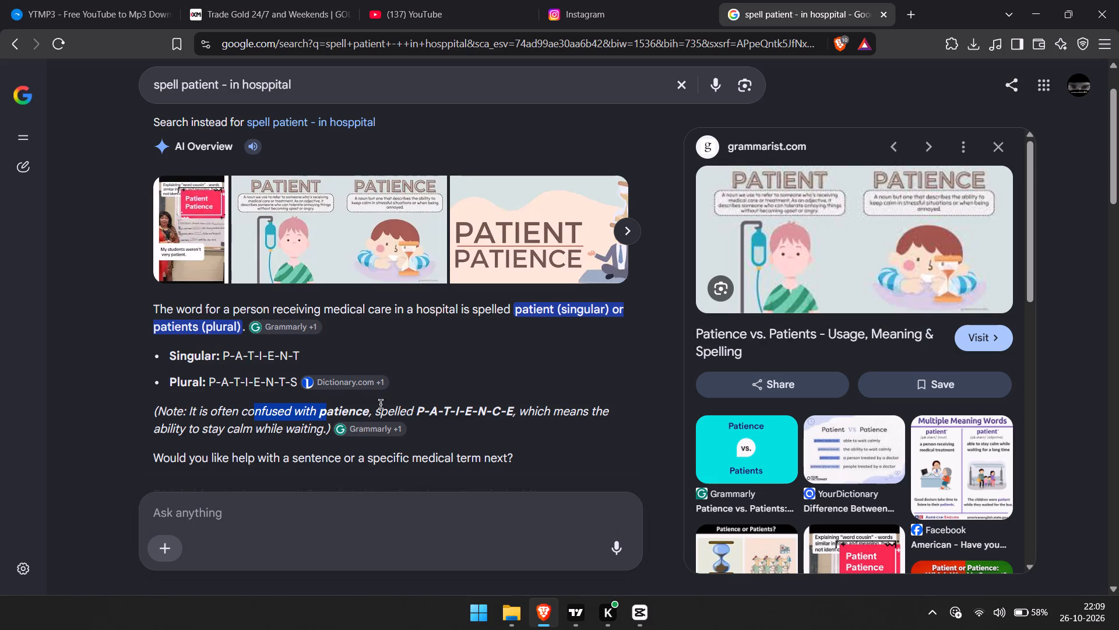
pyautogui.click(385, 406)
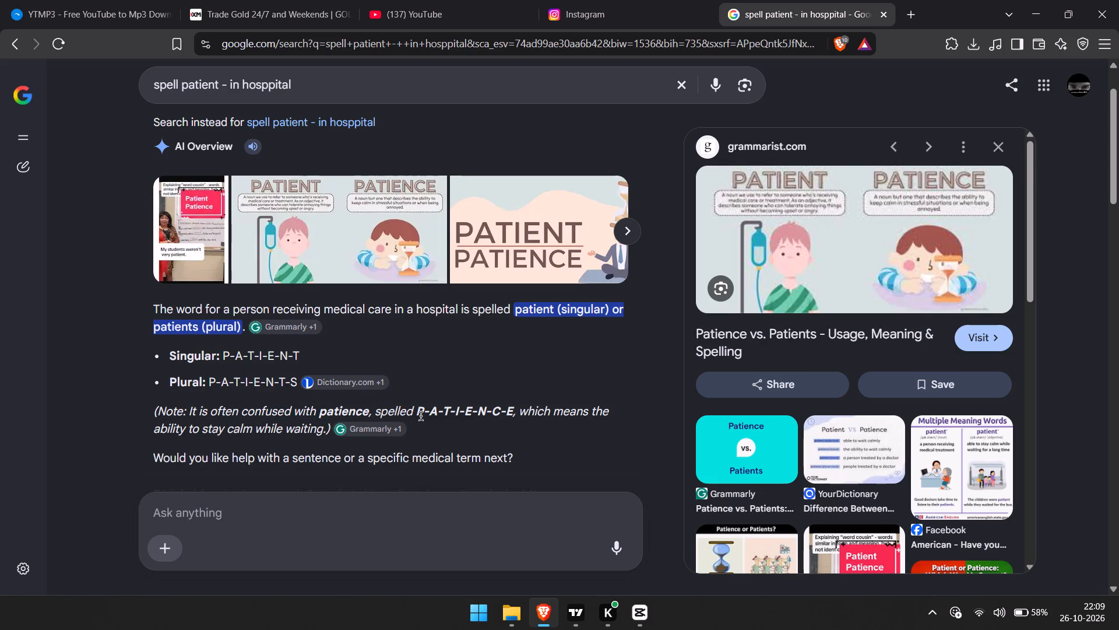
pyautogui.click(496, 444)
# In CapCut, correct the caption's last word so the text reads "This game teaches you patience".
pyautogui.click(636, 615)
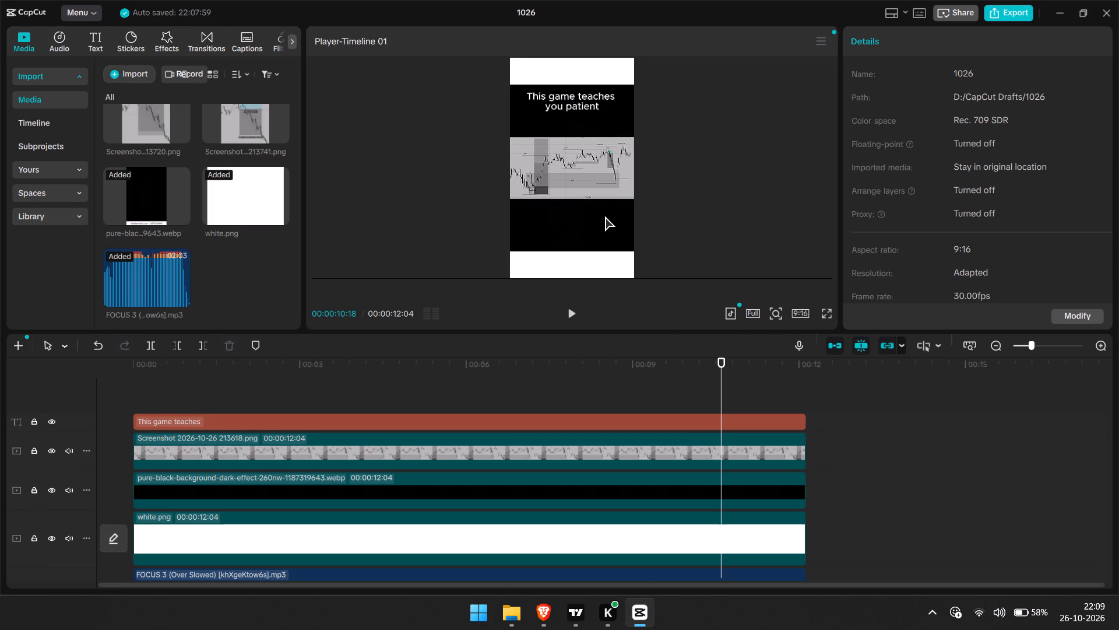
pyautogui.click(725, 421)
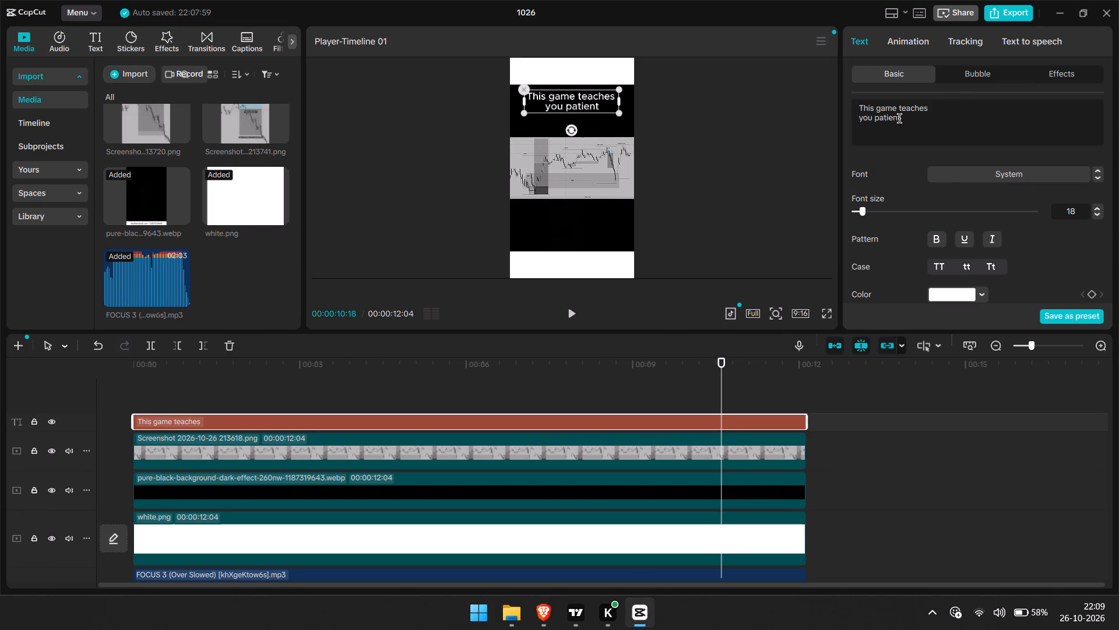
pyautogui.click(909, 117)
pyautogui.press('BackSpace')
pyautogui.write('ce')
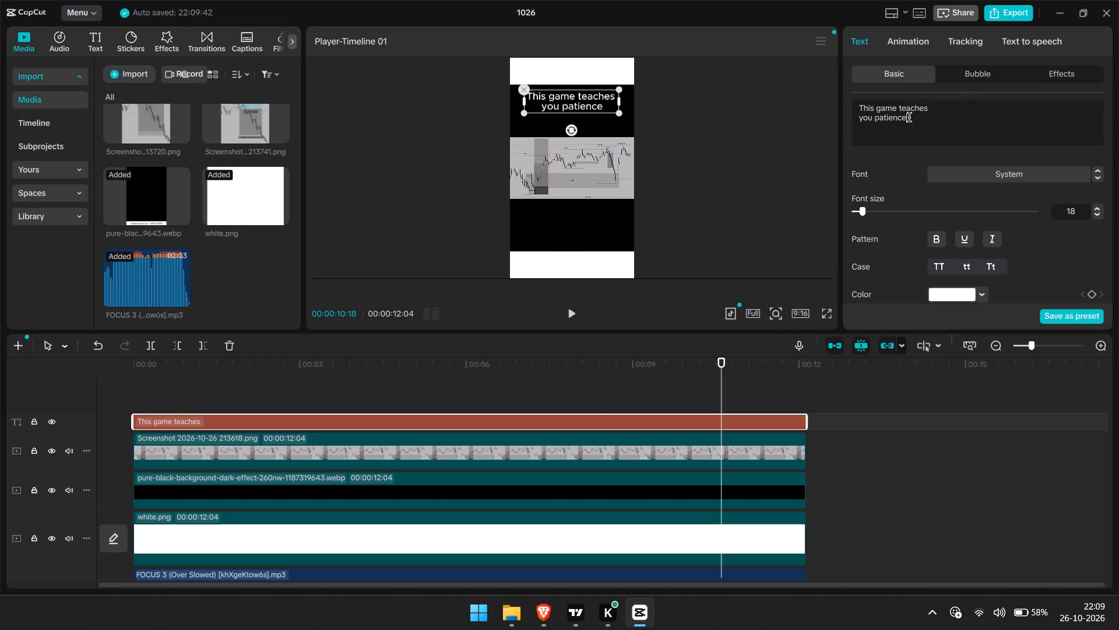
pyautogui.click(903, 162)
# Recheck the spelling results in Brave and return to CapCut.
pyautogui.click(553, 619)
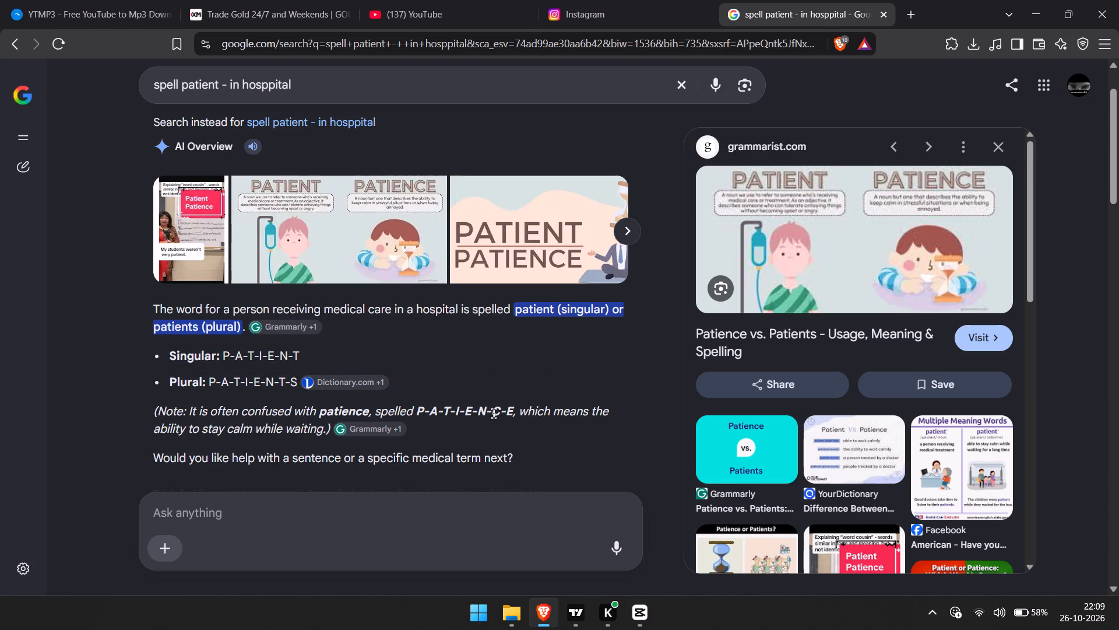
pyautogui.click(641, 618)
# Play the video with the corrected caption from the start in full screen, and return to the editor.
pyautogui.moveTo(730, 173); pyautogui.dragTo(730, 178)
pyautogui.click(832, 310)
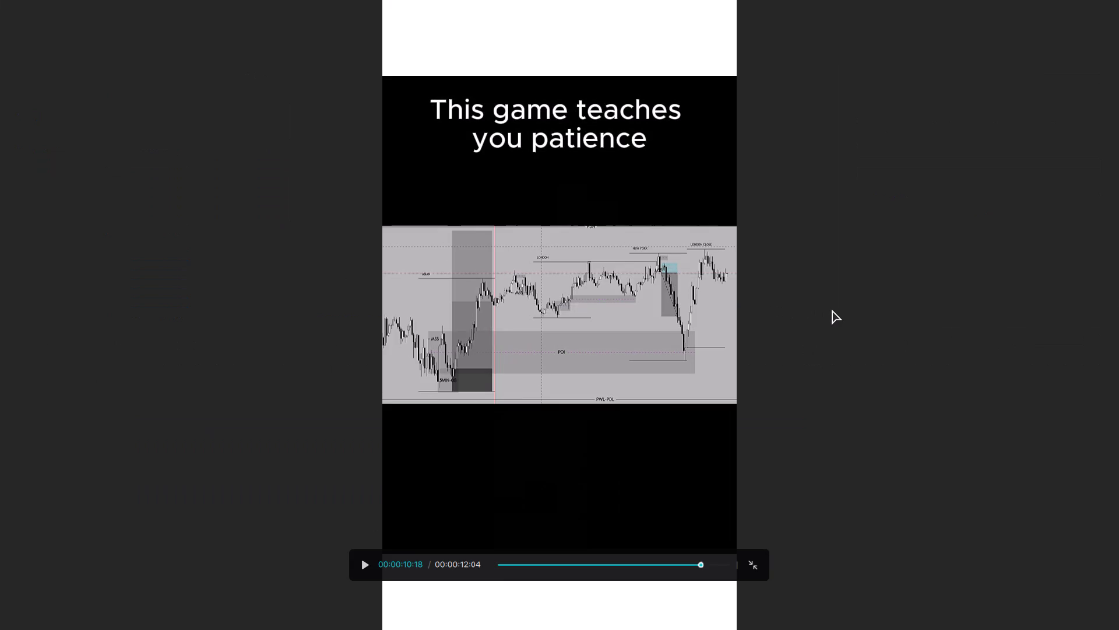
pyautogui.click(506, 565)
pyautogui.moveTo(506, 565); pyautogui.dragTo(475, 566)
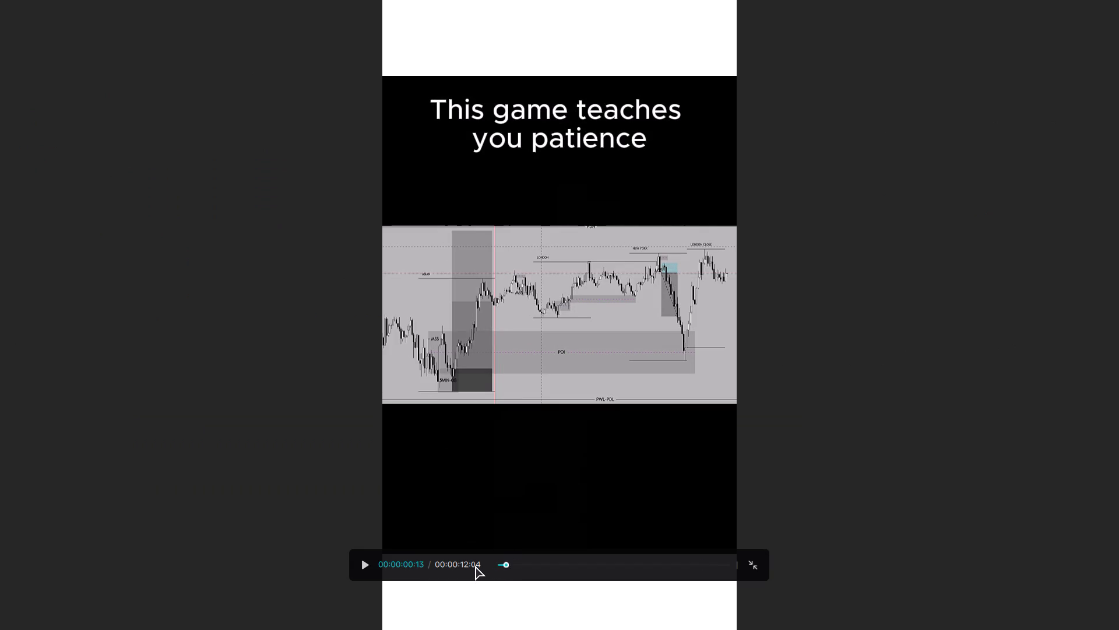
pyautogui.click(499, 562)
pyautogui.press('space')
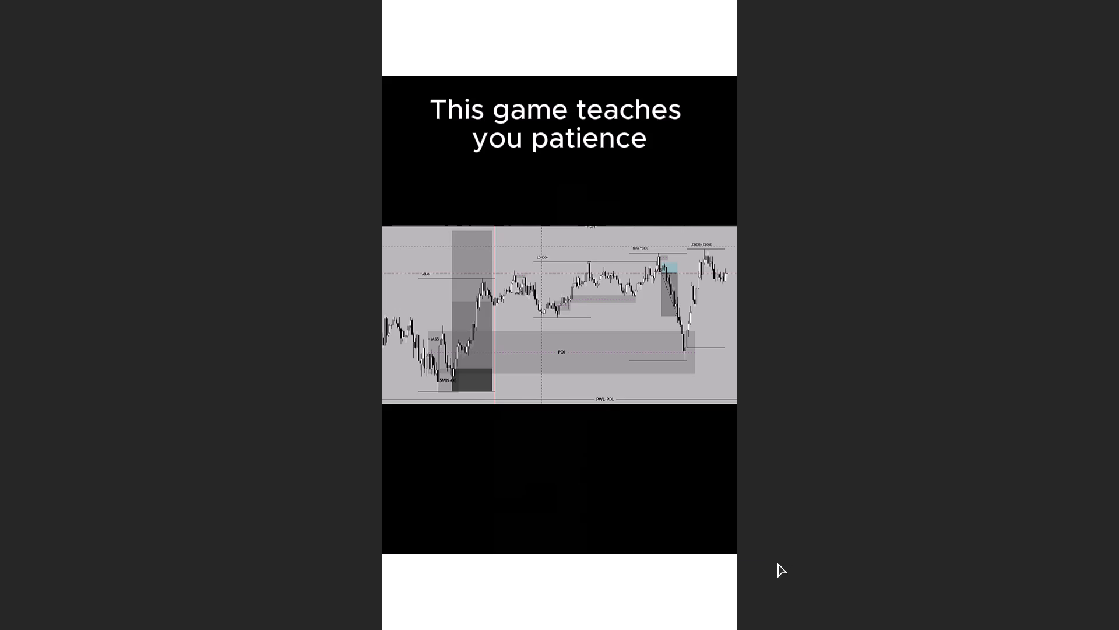
pyautogui.press('Escape')
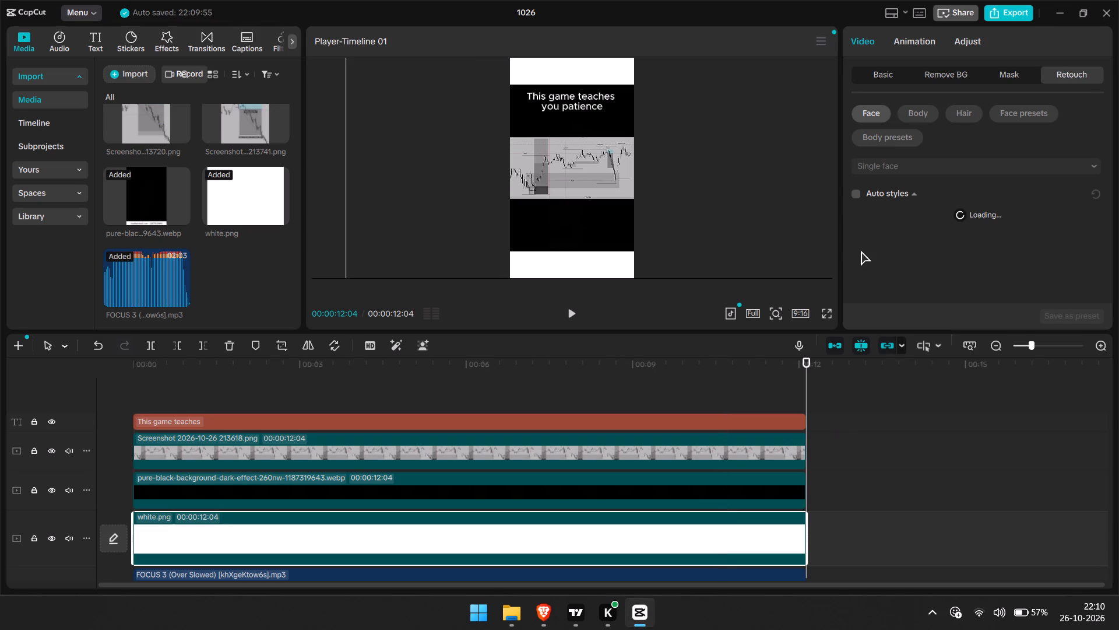
# Export the video as 1026 to D:/1026.mp4 at 1080P, H.264, 30fps, and close the sharing prompt.
pyautogui.click(1013, 10)
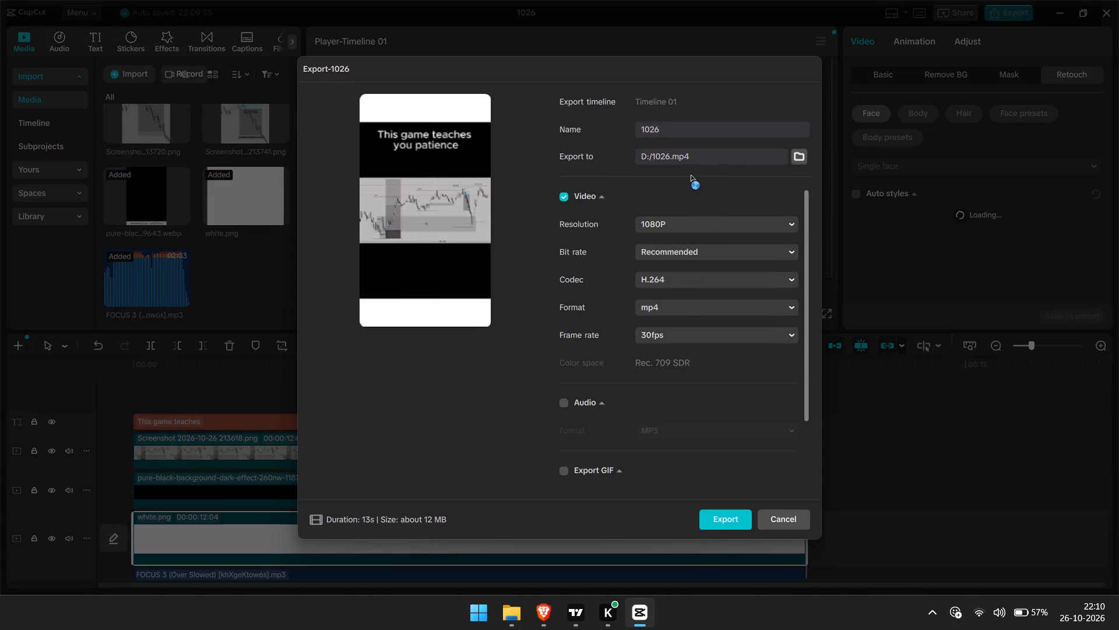
pyautogui.click(734, 519)
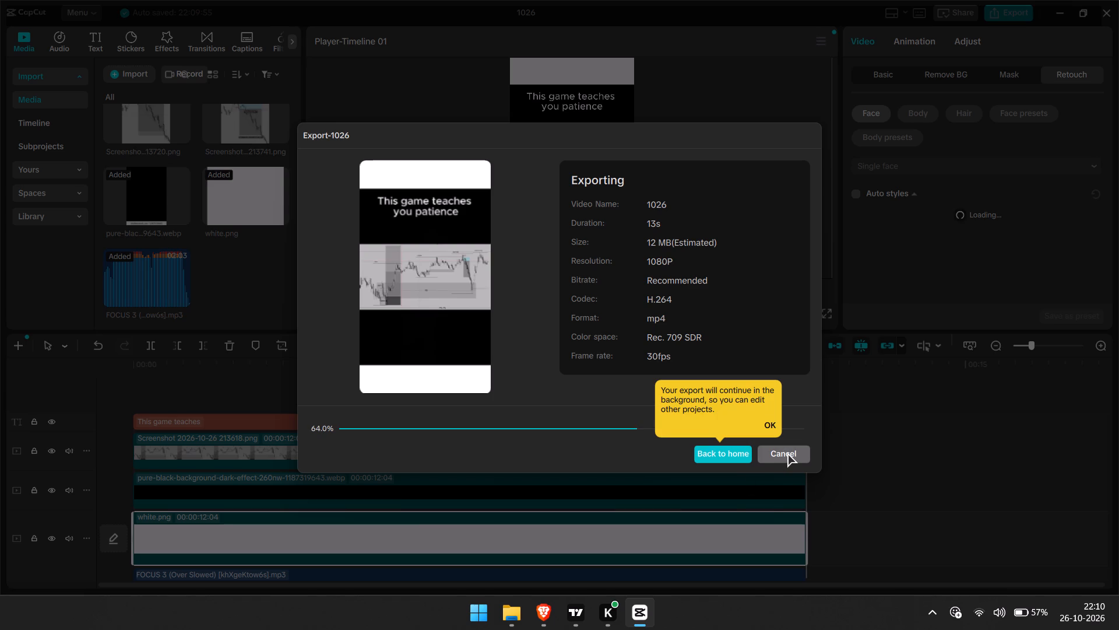
pyautogui.click(782, 509)
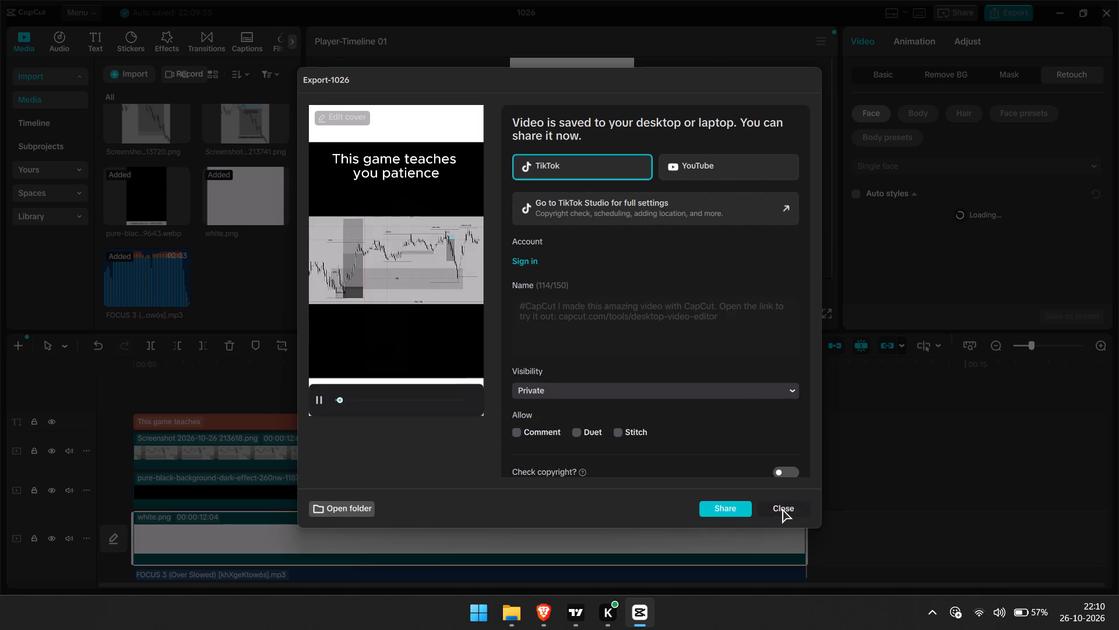
# Switch to File Explorer to view the exported 1026 video on New Volume (D:).
pyautogui.click(520, 621)
pyautogui.click(518, 329)
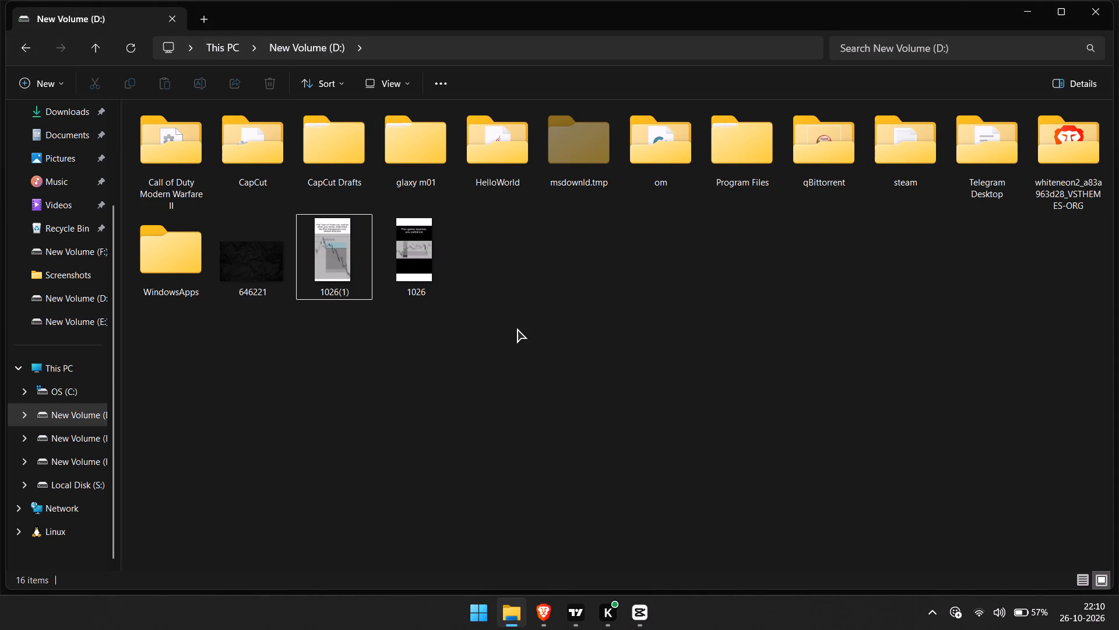
# Open the exported 1026 video to check it, and close the player.
pyautogui.doubleClick(422, 251)
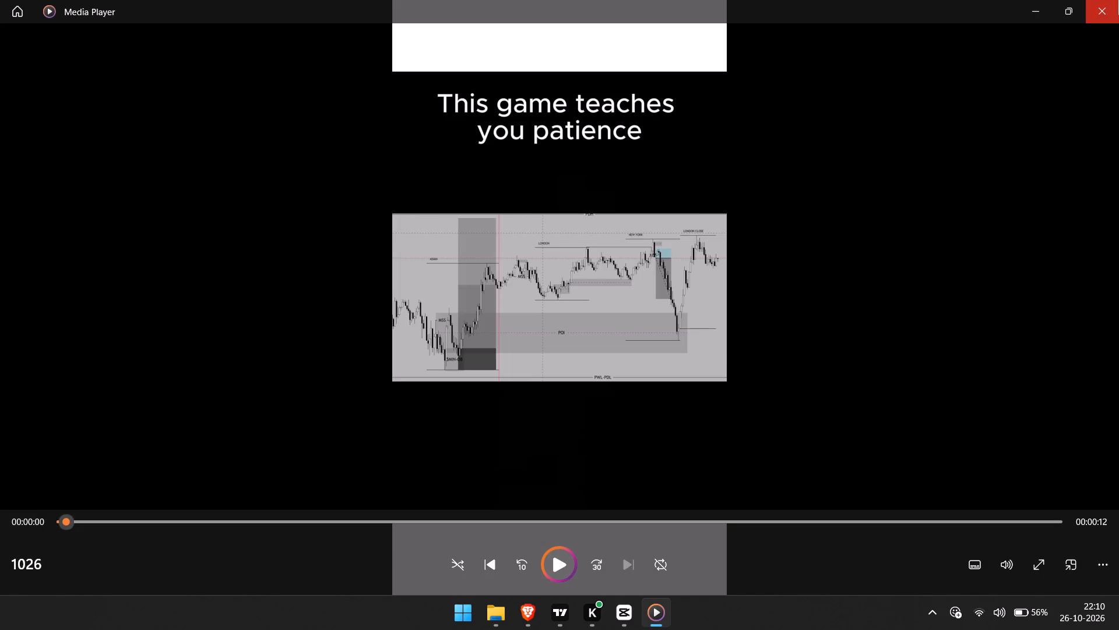
pyautogui.click(1118, 0)
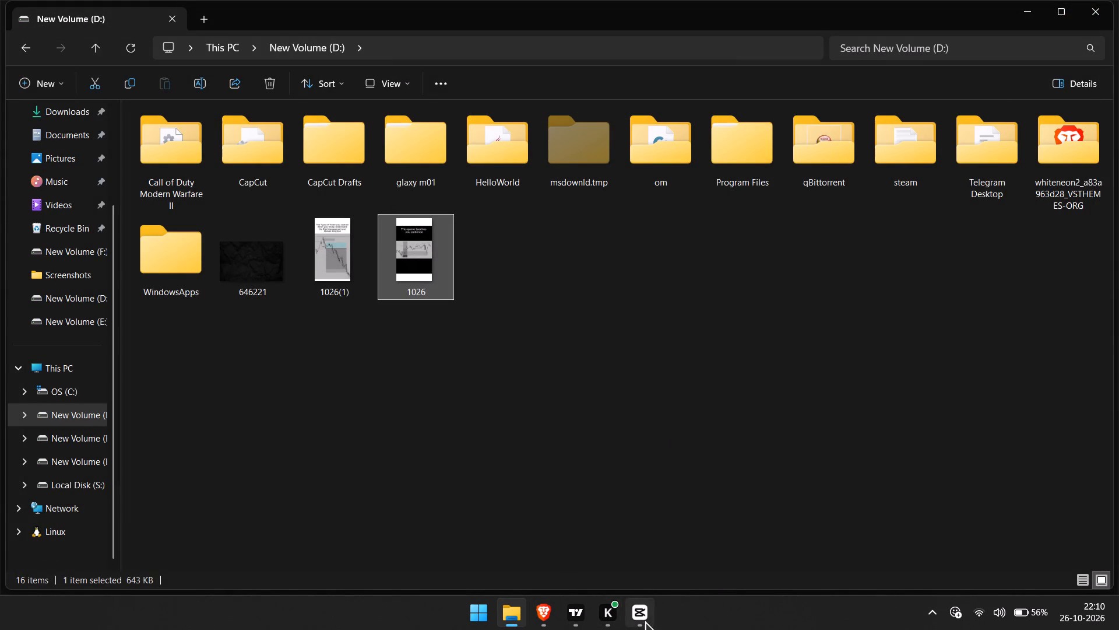
# Switch to TradingView and examine the New York and London Close sessions on the XAUUSD 5-minute chart, glancing back at the CapCut project.
pyautogui.click(572, 615)
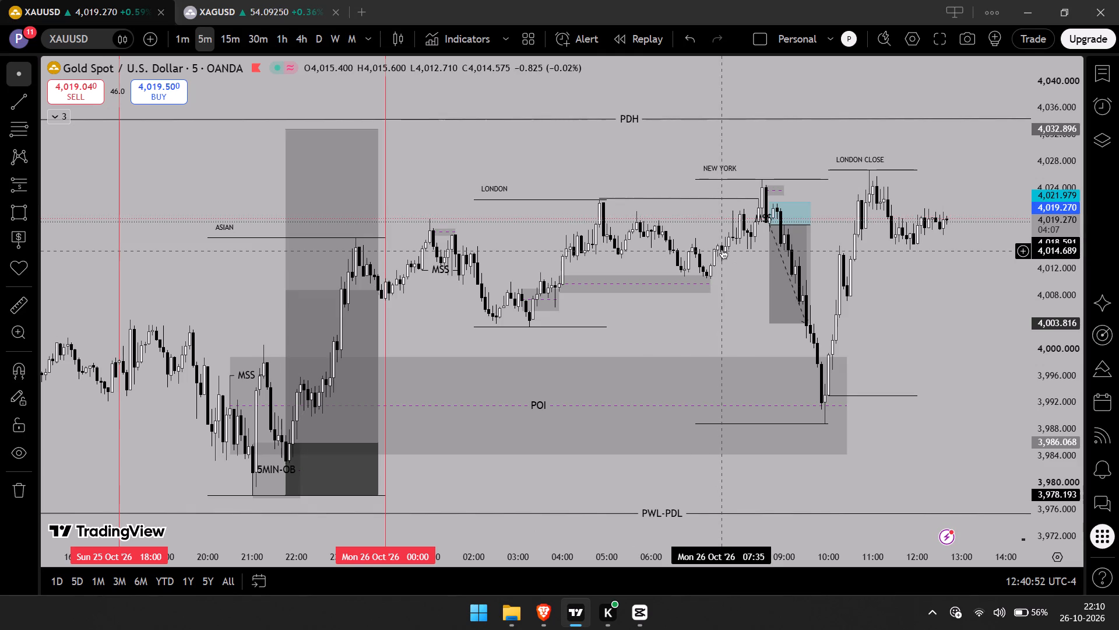
pyautogui.scroll(1, 722, 250)
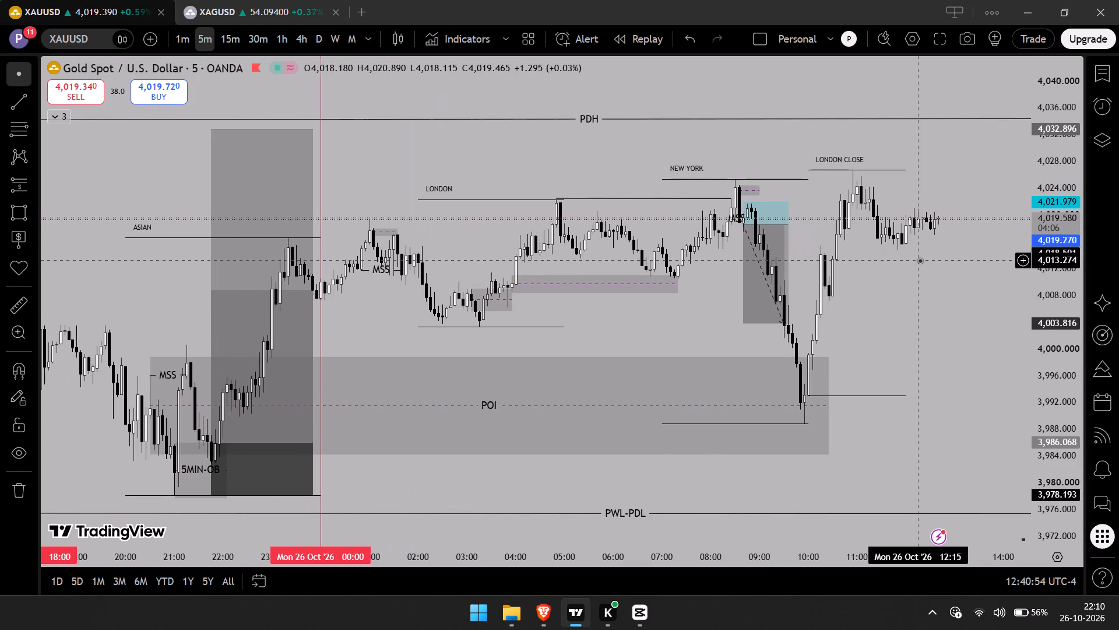
pyautogui.moveTo(1055, 360); pyautogui.dragTo(1036, 296)
pyautogui.scroll(1, 840, 290)
pyautogui.moveTo(776, 212); pyautogui.dragTo(800, 220)
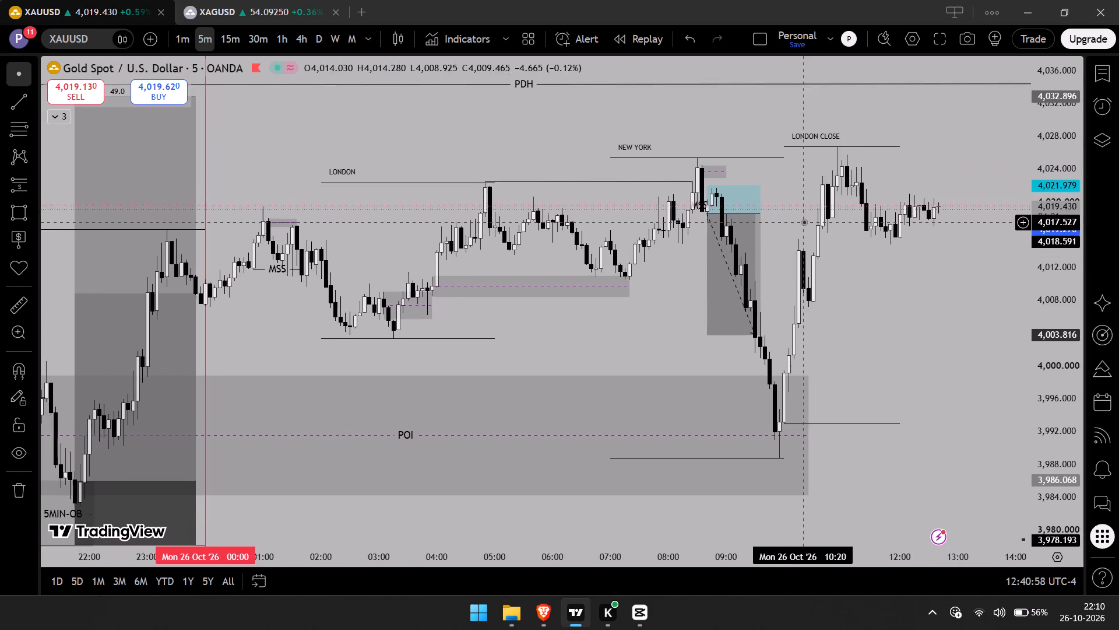
pyautogui.scroll(1, 804, 222)
pyautogui.moveTo(779, 209); pyautogui.dragTo(788, 208)
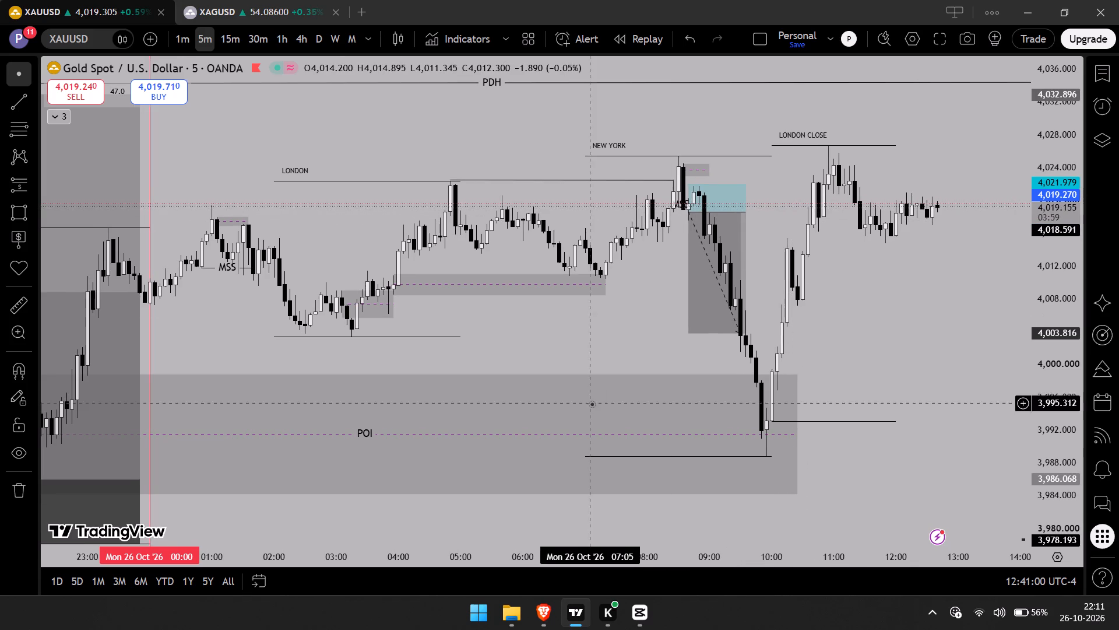
pyautogui.click(641, 619)
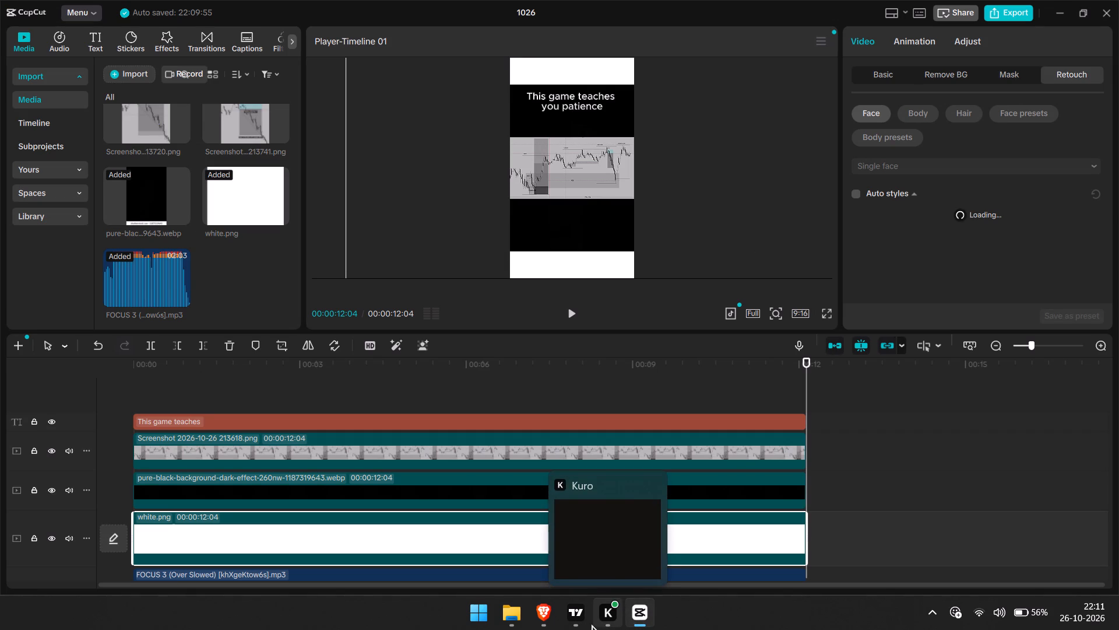
pyautogui.click(575, 618)
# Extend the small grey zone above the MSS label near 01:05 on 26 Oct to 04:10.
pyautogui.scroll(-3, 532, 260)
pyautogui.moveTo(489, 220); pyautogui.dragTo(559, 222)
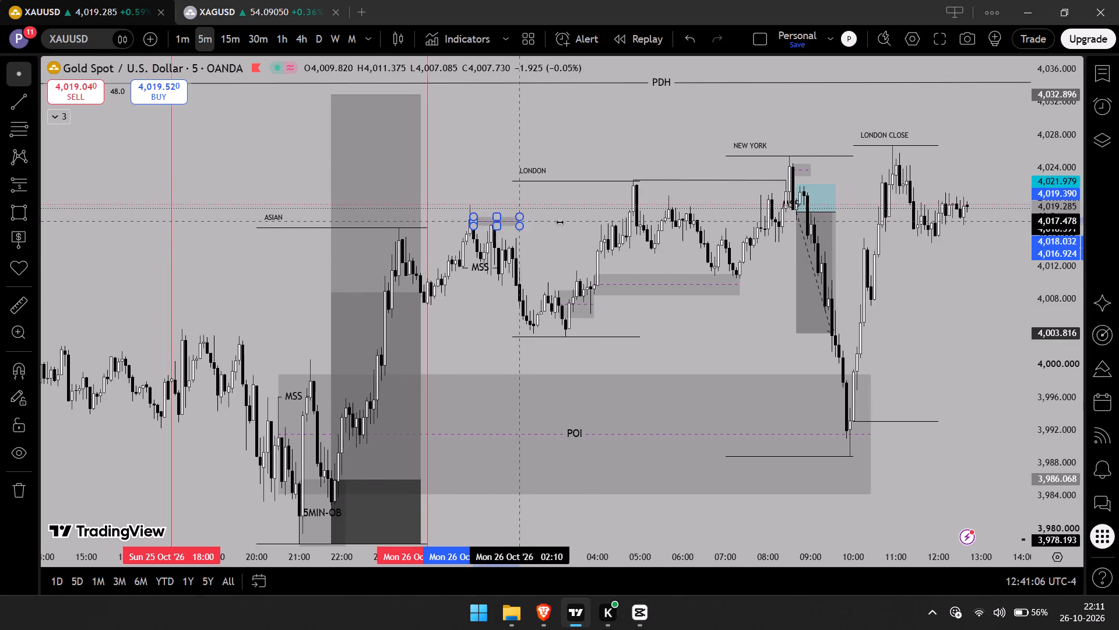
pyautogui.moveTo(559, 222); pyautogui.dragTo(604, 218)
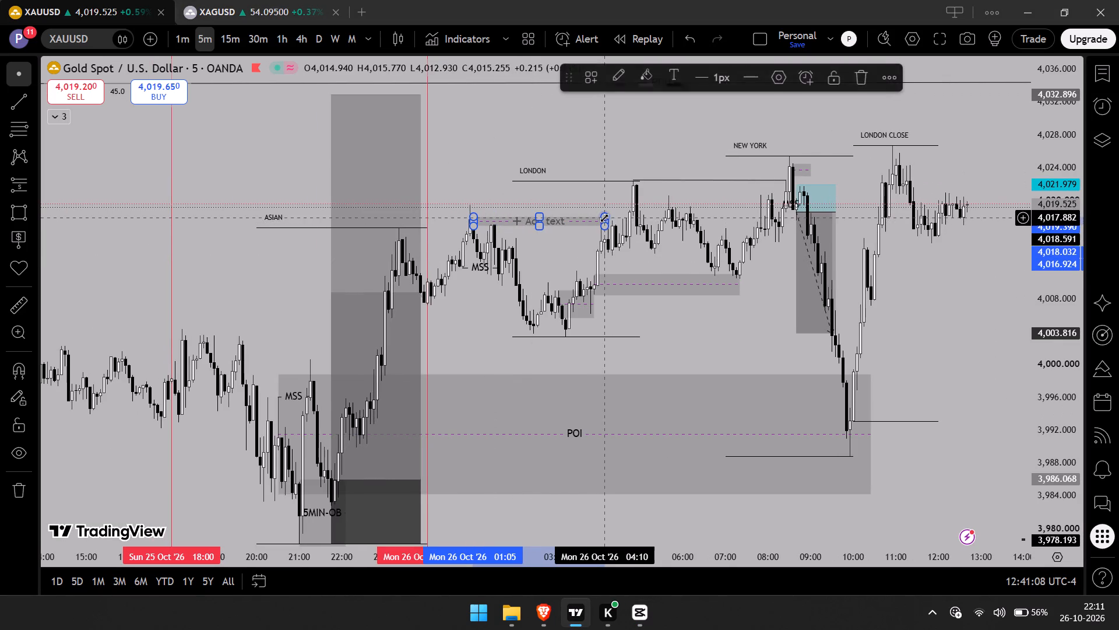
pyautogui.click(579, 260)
# Delete the grey zone that starts at 01:05 on 26 Oct, above the MSS label.
pyautogui.click(591, 223)
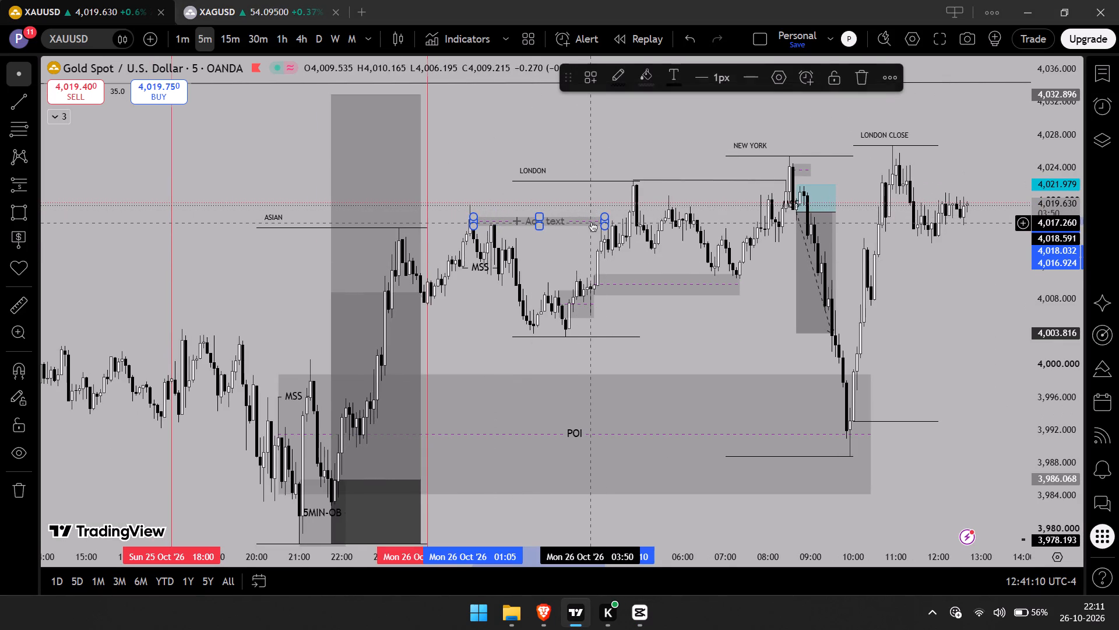
pyautogui.press('BackSpace')
# Examine Monday 26 Oct's Asian, London, New York and London Close sessions on the XAUUSD 5-minute chart.
pyautogui.moveTo(552, 216); pyautogui.dragTo(657, 210)
pyautogui.scroll(-1, 657, 210)
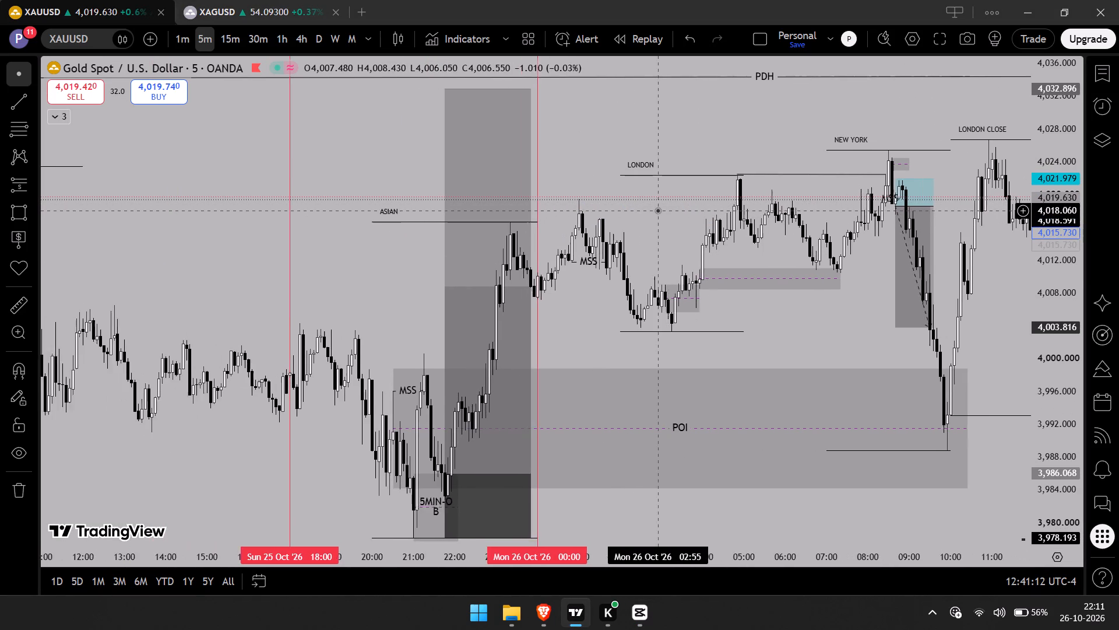
pyautogui.scroll(-3, 657, 210)
pyautogui.scroll(5, 657, 210)
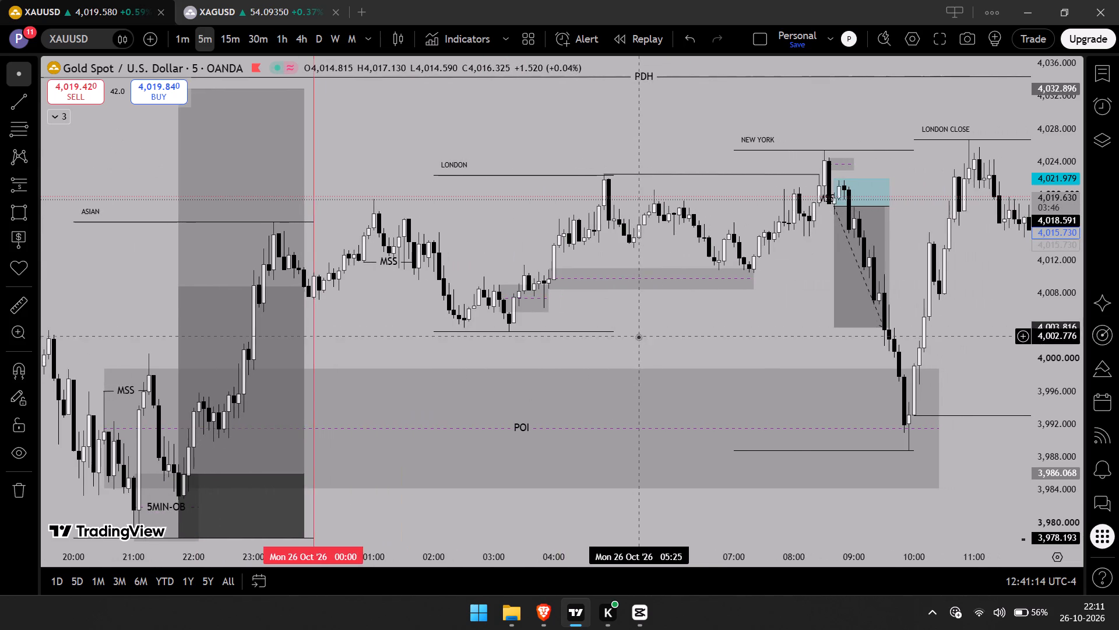
pyautogui.moveTo(640, 339); pyautogui.dragTo(646, 336)
pyautogui.moveTo(1053, 208); pyautogui.dragTo(1053, 308)
pyautogui.moveTo(988, 325); pyautogui.dragTo(887, 342)
pyautogui.scroll(-1, 887, 342)
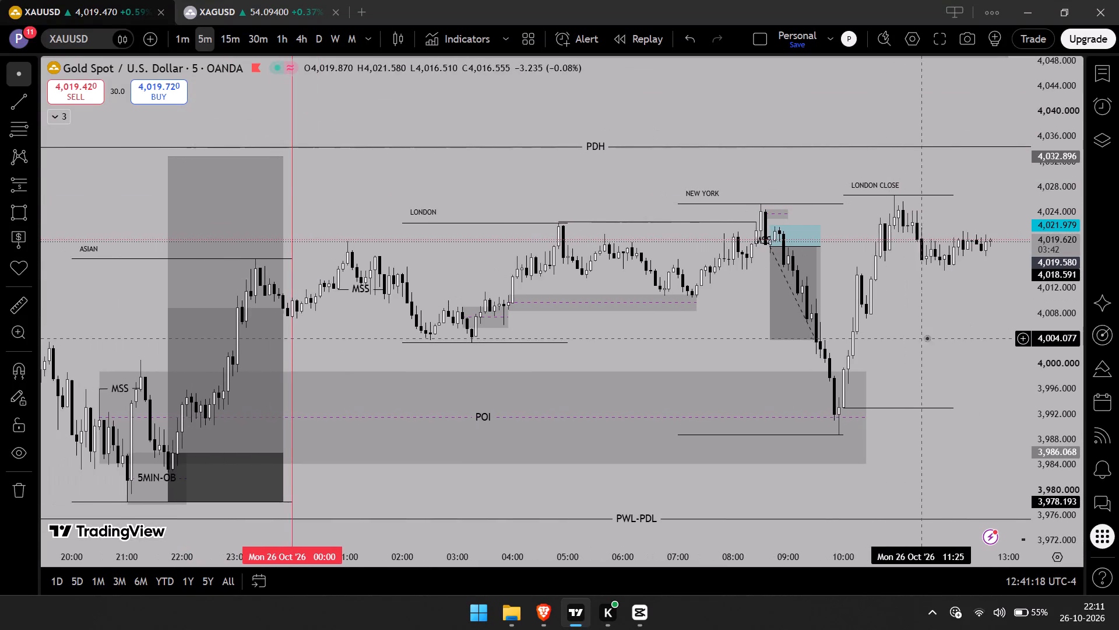
pyautogui.moveTo(927, 338); pyautogui.dragTo(811, 368)
pyautogui.moveTo(1053, 436); pyautogui.dragTo(1056, 408)
pyautogui.scroll(1, 897, 358)
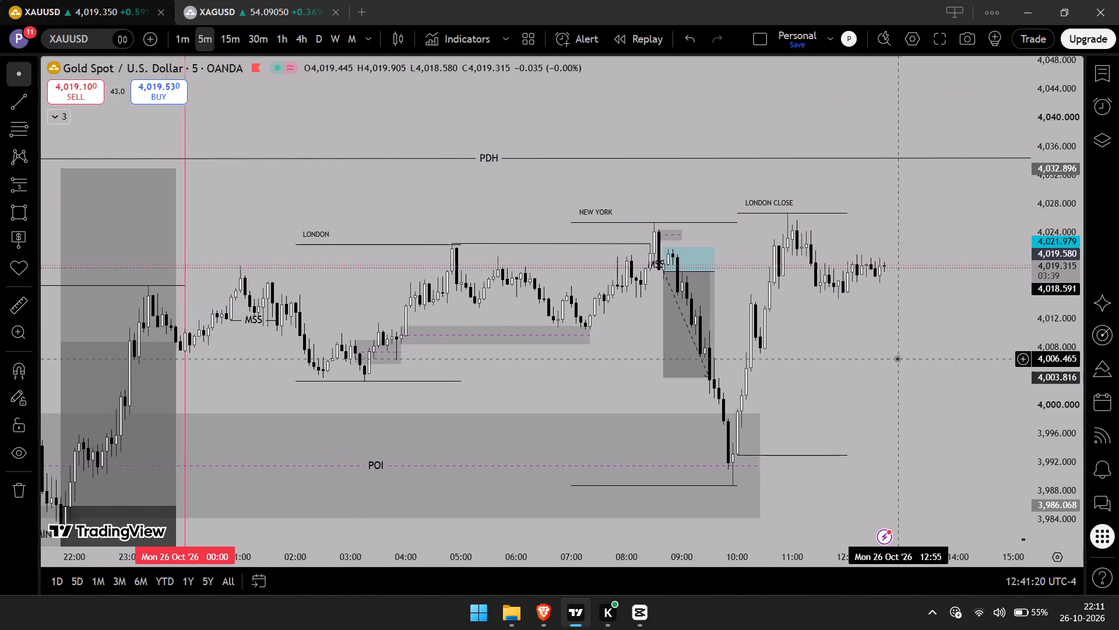
pyautogui.scroll(1, 897, 358)
pyautogui.moveTo(738, 352); pyautogui.dragTo(912, 335)
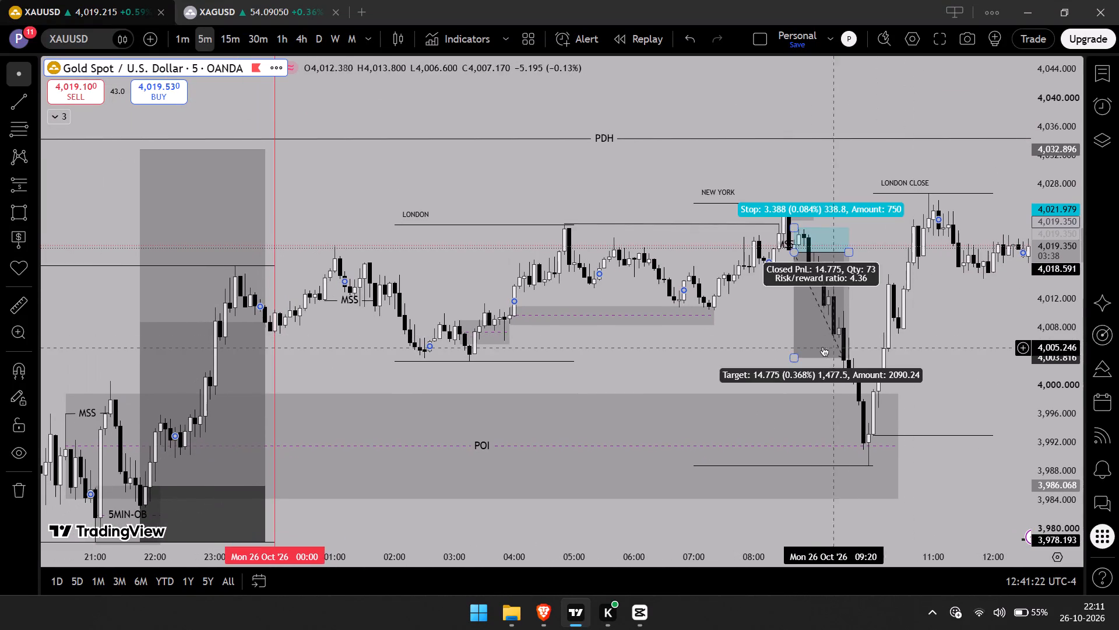
pyautogui.click(724, 348)
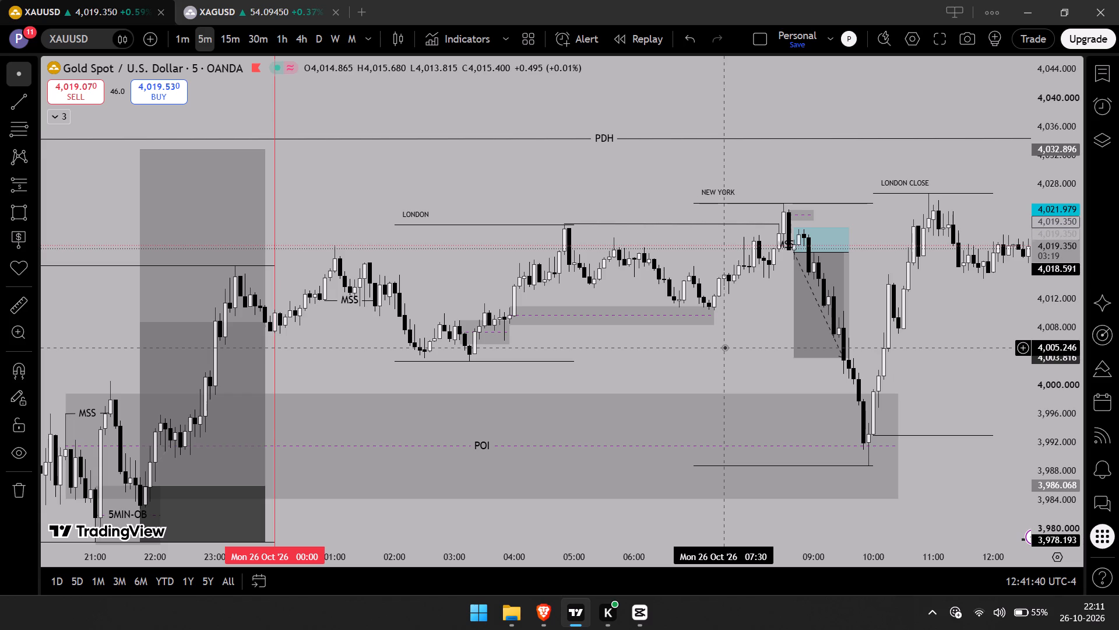
pyautogui.scroll(1, 724, 347)
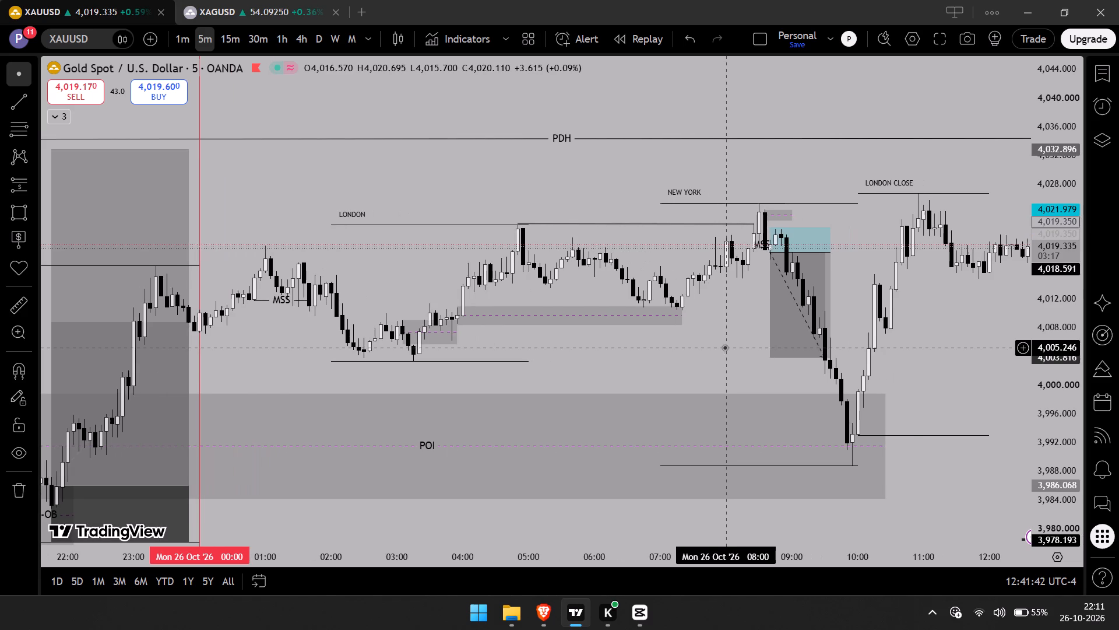
pyautogui.moveTo(913, 378); pyautogui.dragTo(832, 377)
pyautogui.scroll(-1, 832, 377)
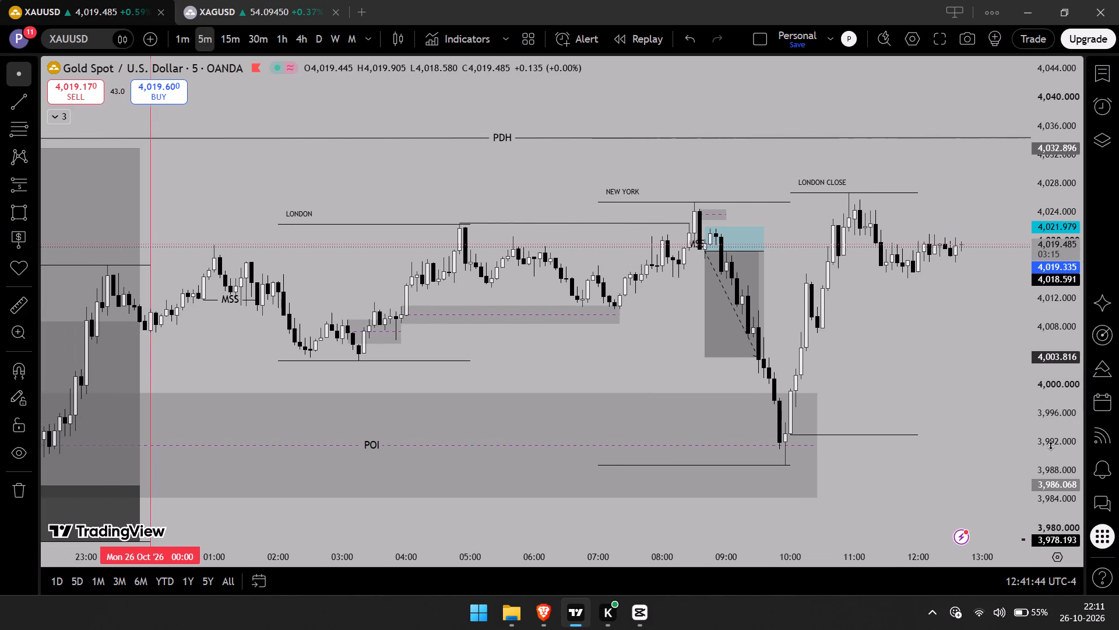
pyautogui.moveTo(1054, 450); pyautogui.dragTo(1050, 411)
pyautogui.scroll(-2, 943, 392)
pyautogui.scroll(1, 946, 387)
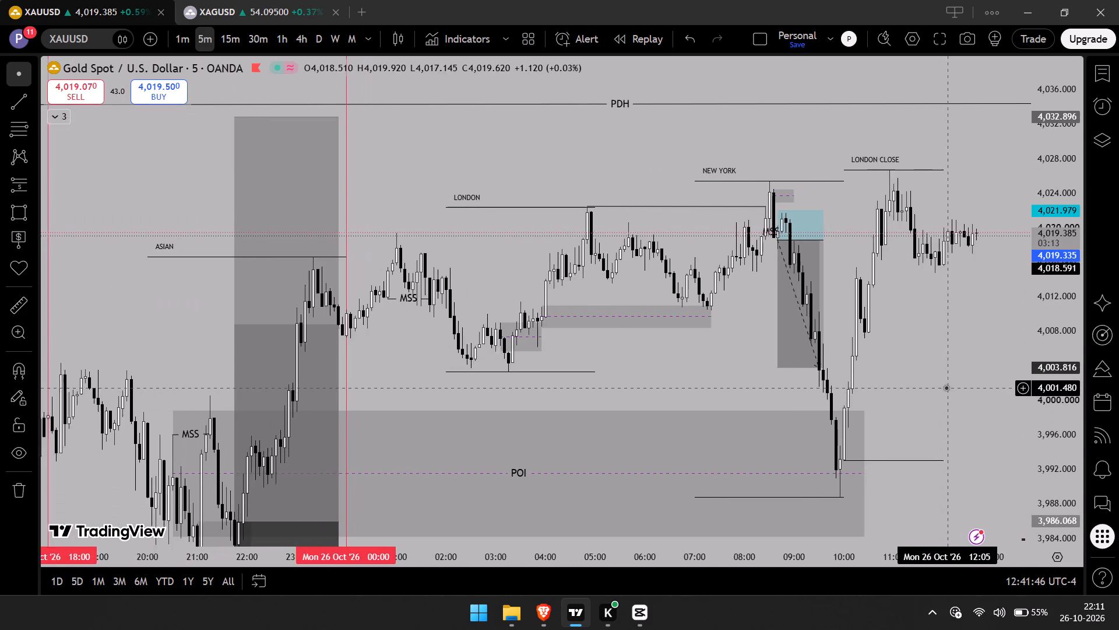
pyautogui.scroll(1, 946, 387)
# Examine Friday 23 Oct's London Close drop and the price action leading into the 25 Oct Asian session.
pyautogui.hscroll(2, 574, 363)
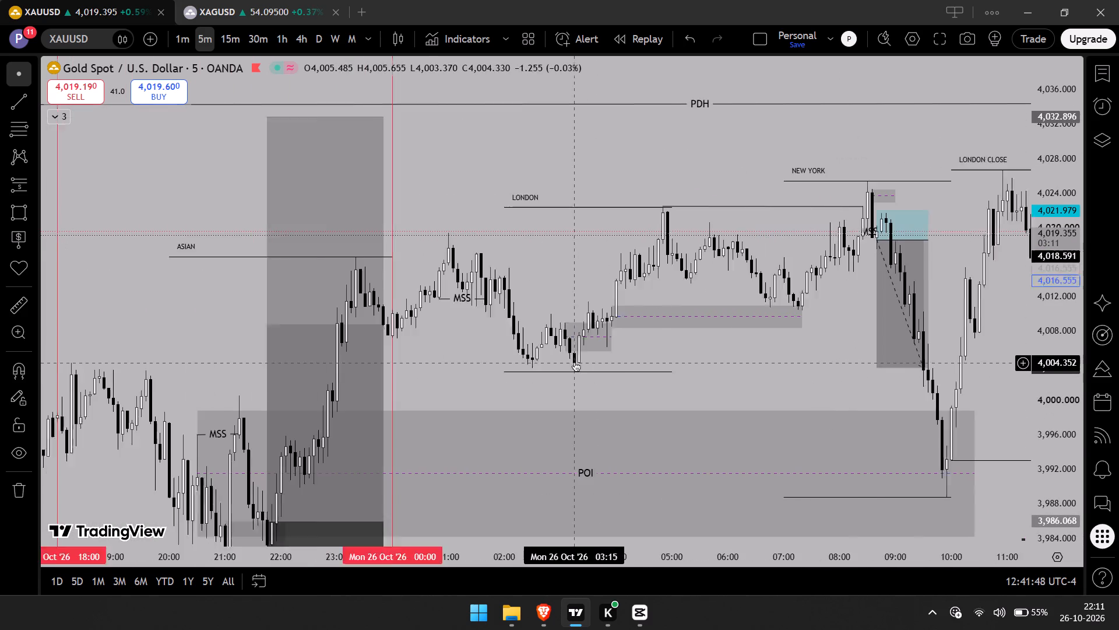
pyautogui.hscroll(1, 574, 363)
pyautogui.moveTo(198, 286); pyautogui.dragTo(551, 265)
pyautogui.moveTo(357, 273); pyautogui.dragTo(509, 235)
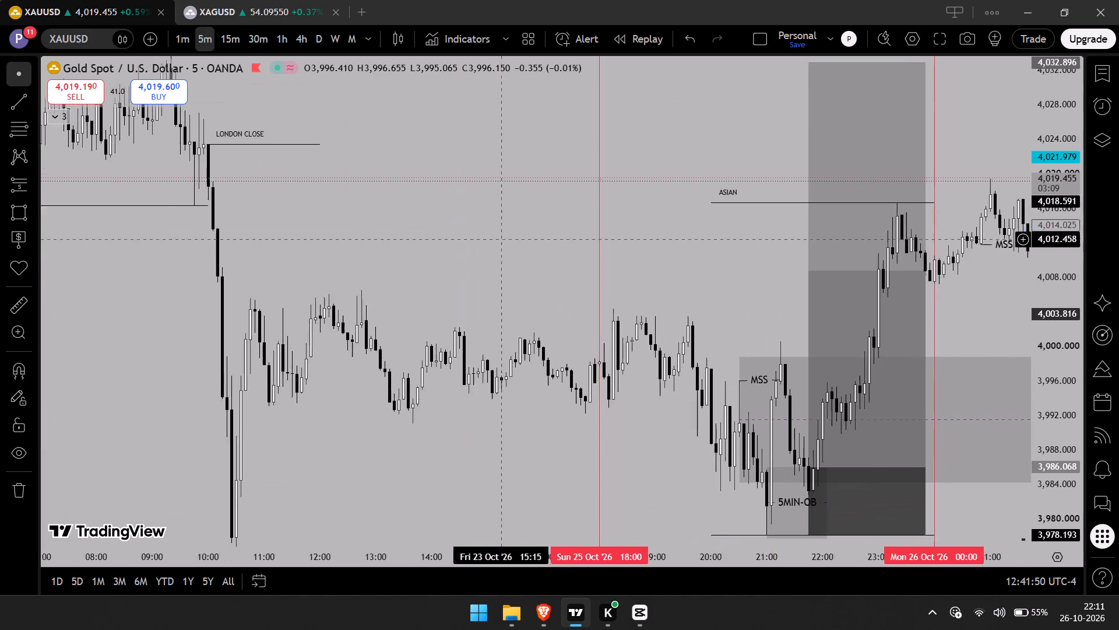
pyautogui.moveTo(509, 235); pyautogui.dragTo(516, 232)
pyautogui.scroll(1, 516, 232)
pyautogui.scroll(-1, 516, 232)
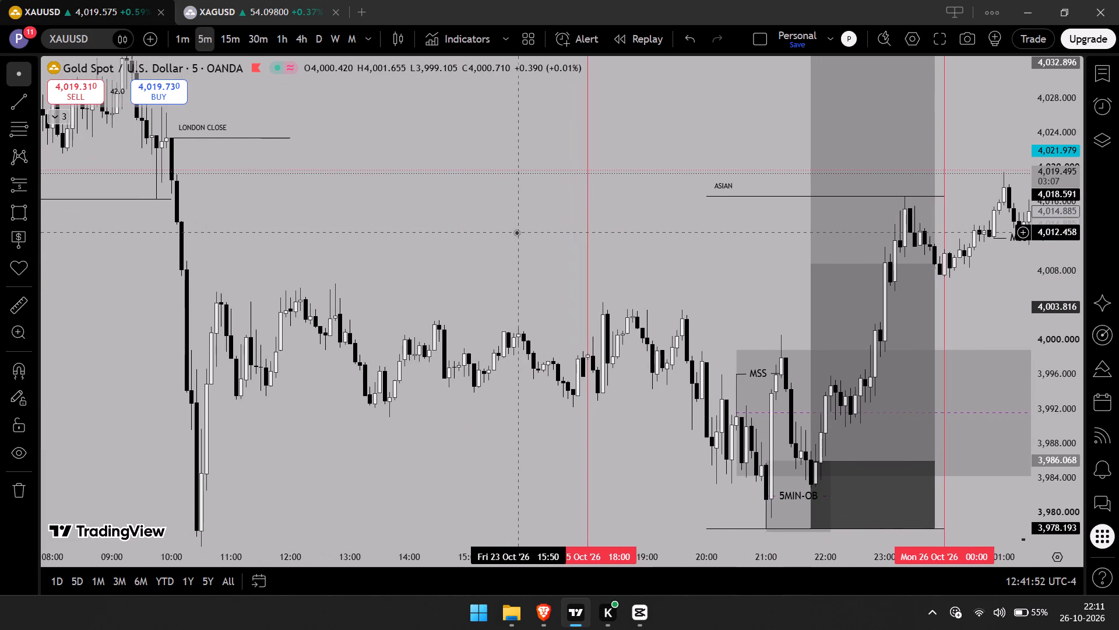
pyautogui.moveTo(516, 232); pyautogui.dragTo(569, 229)
pyautogui.moveTo(745, 240); pyautogui.dragTo(831, 237)
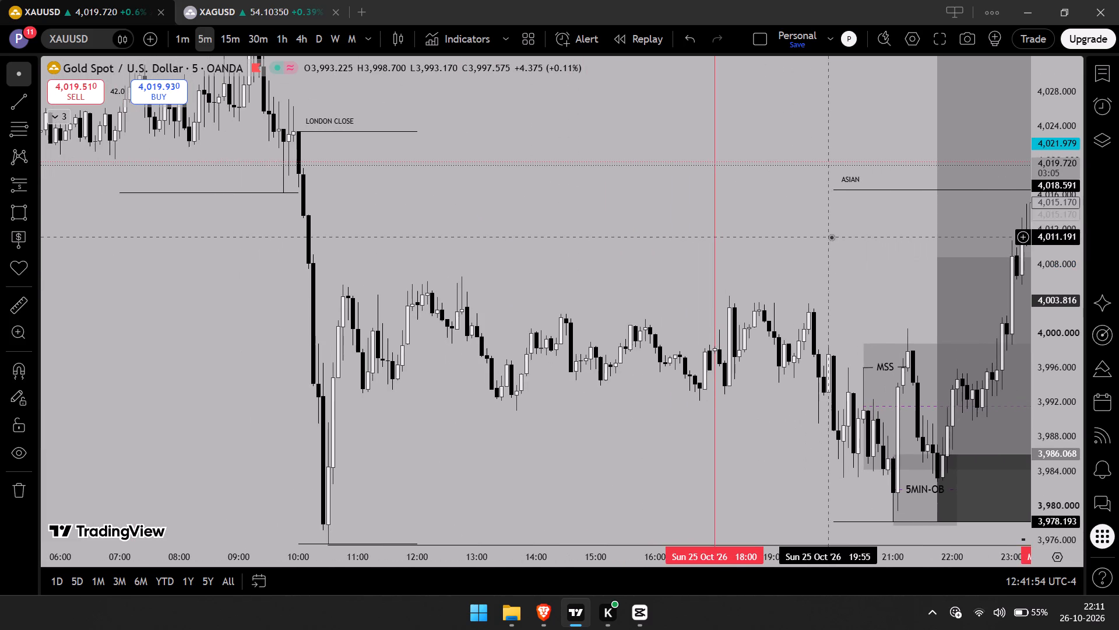
# Capture a screenshot of the XAUUSD chart area spanning 22 Oct evening to the start of 26 Oct, including the price and time scales.
pyautogui.moveTo(1075, 246); pyautogui.dragTo(1086, 311)
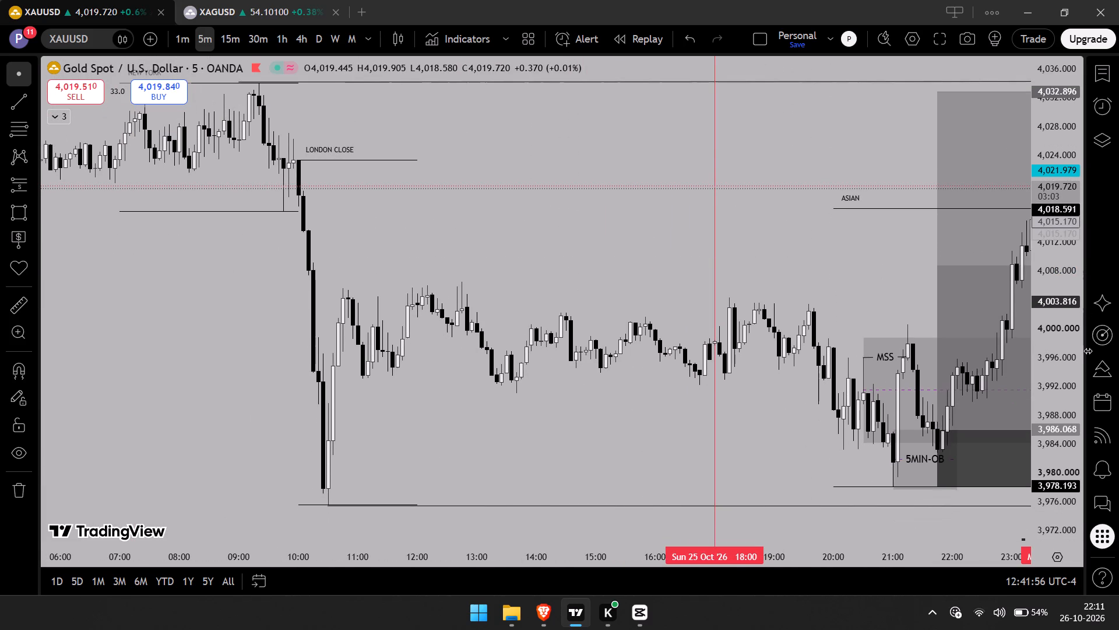
pyautogui.scroll(-1, 878, 263)
pyautogui.moveTo(876, 263); pyautogui.dragTo(866, 285)
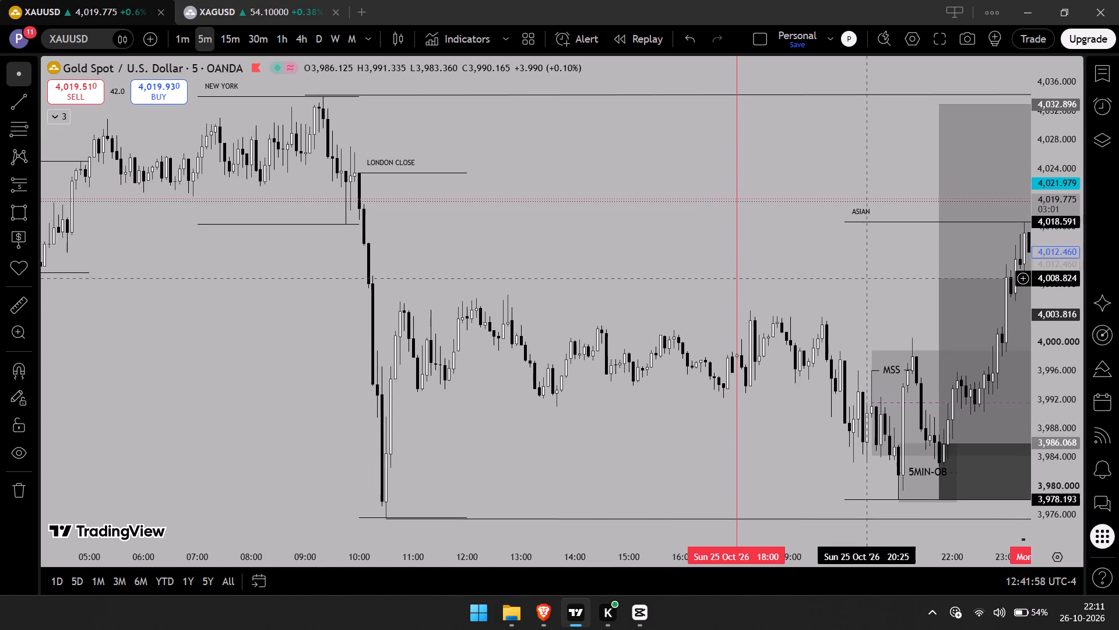
pyautogui.moveTo(866, 285); pyautogui.dragTo(858, 281)
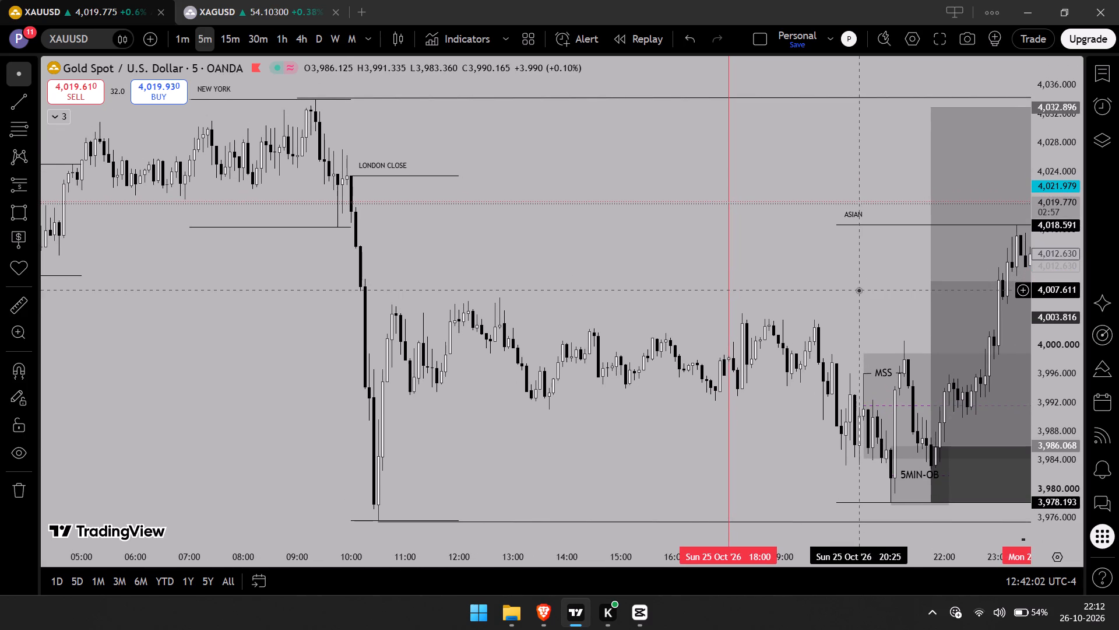
pyautogui.moveTo(858, 290); pyautogui.dragTo(796, 284)
pyautogui.scroll(-1, 796, 284)
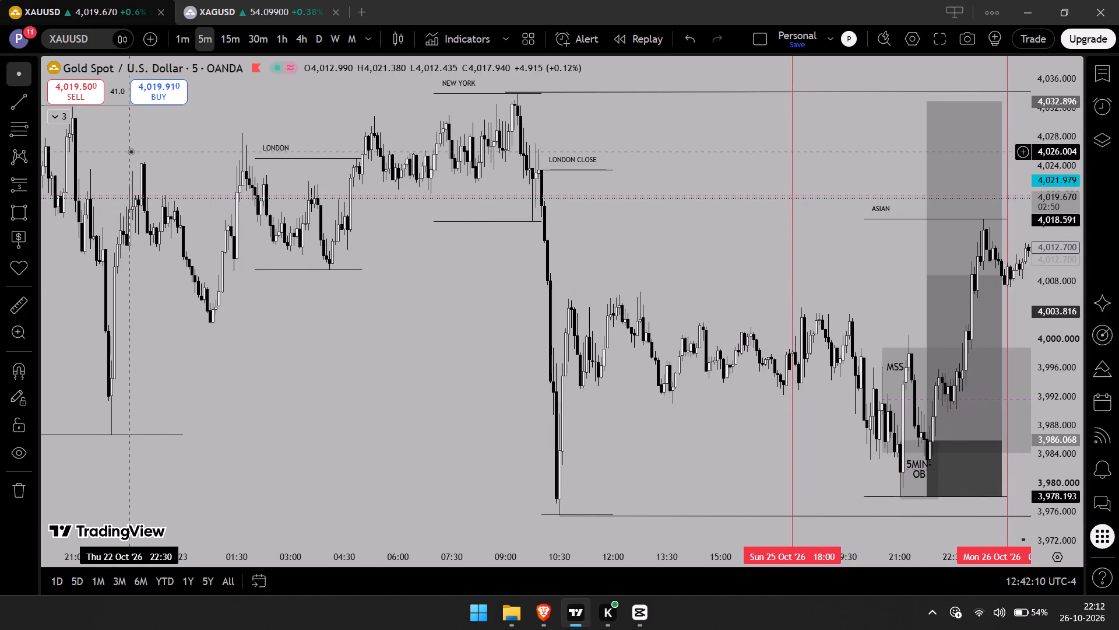
pyautogui.press('shift+super+s')
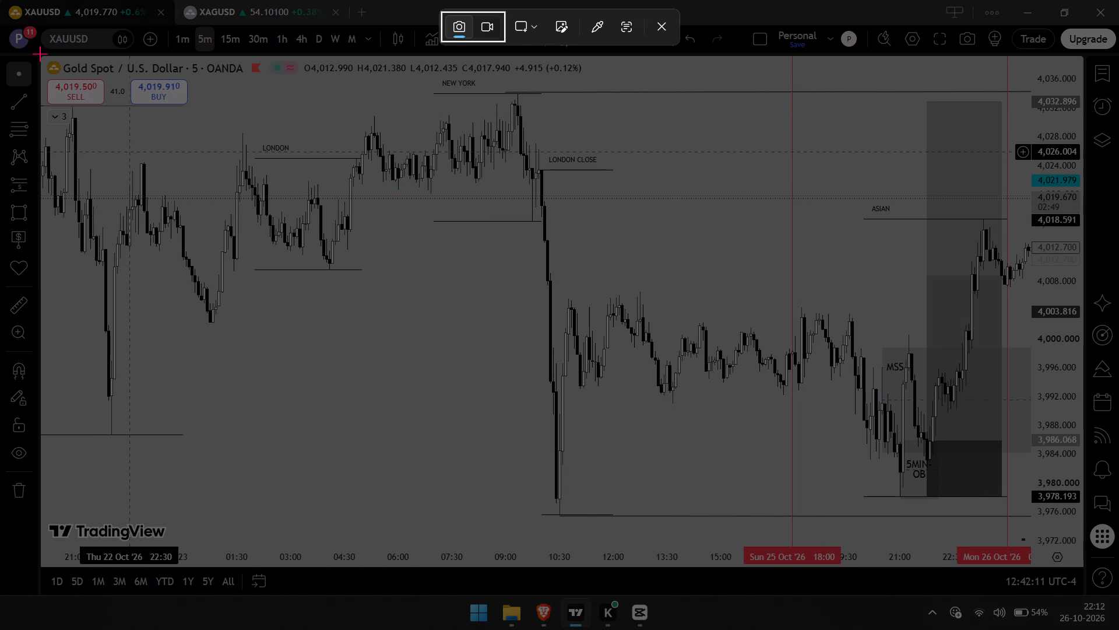
pyautogui.moveTo(43, 55); pyautogui.dragTo(1095, 517)
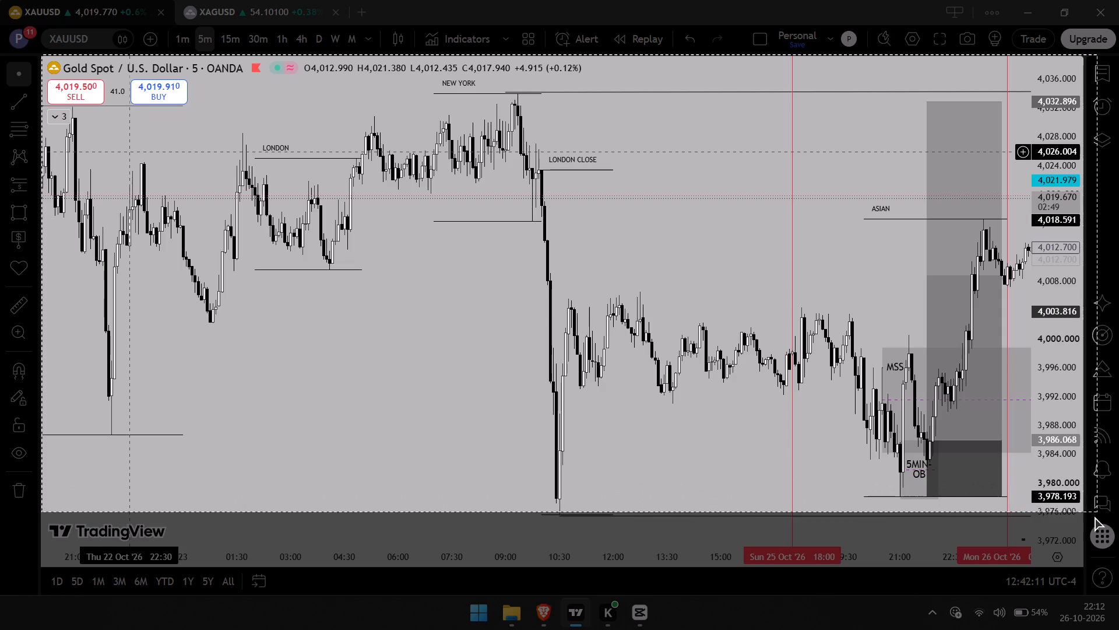
pyautogui.moveTo(1095, 517); pyautogui.dragTo(1083, 564)
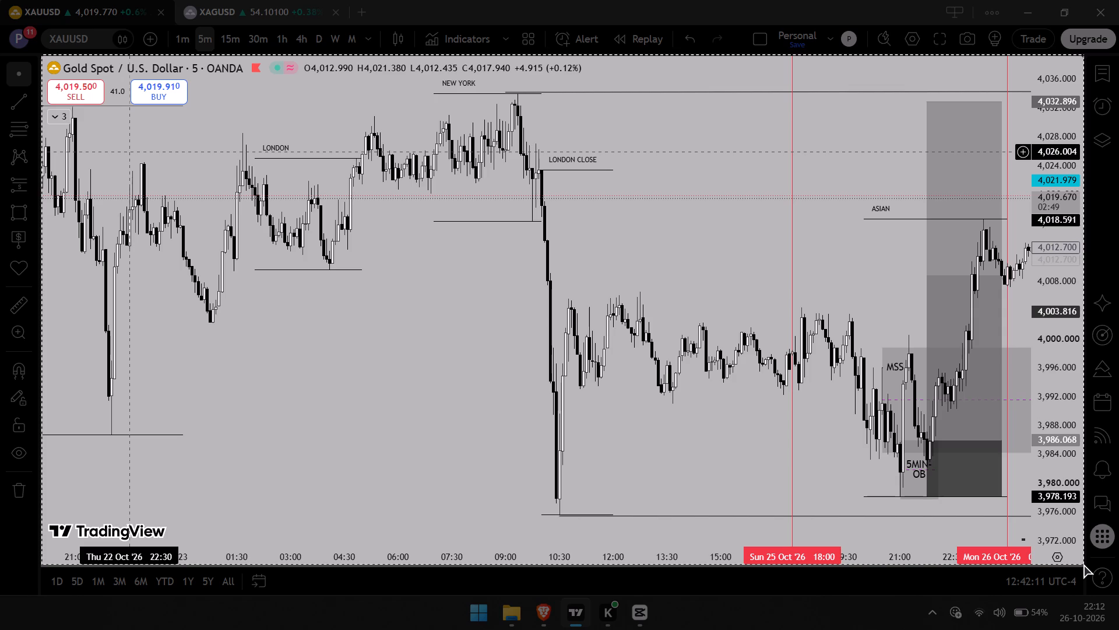
pyautogui.moveTo(1083, 564); pyautogui.dragTo(1083, 548)
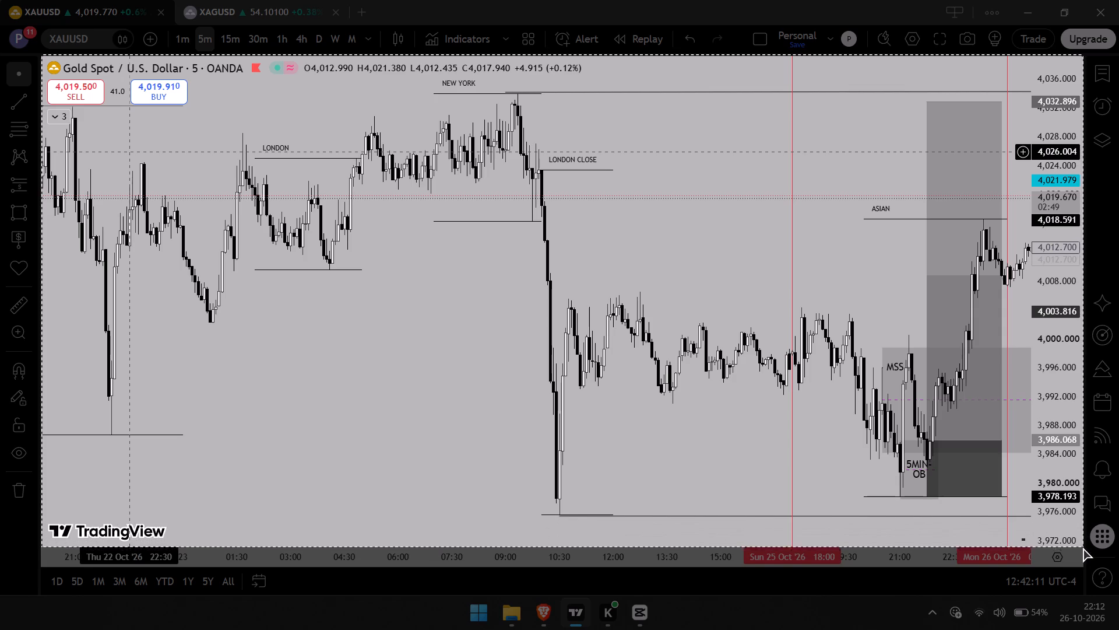
pyautogui.moveTo(1083, 548); pyautogui.dragTo(1082, 568)
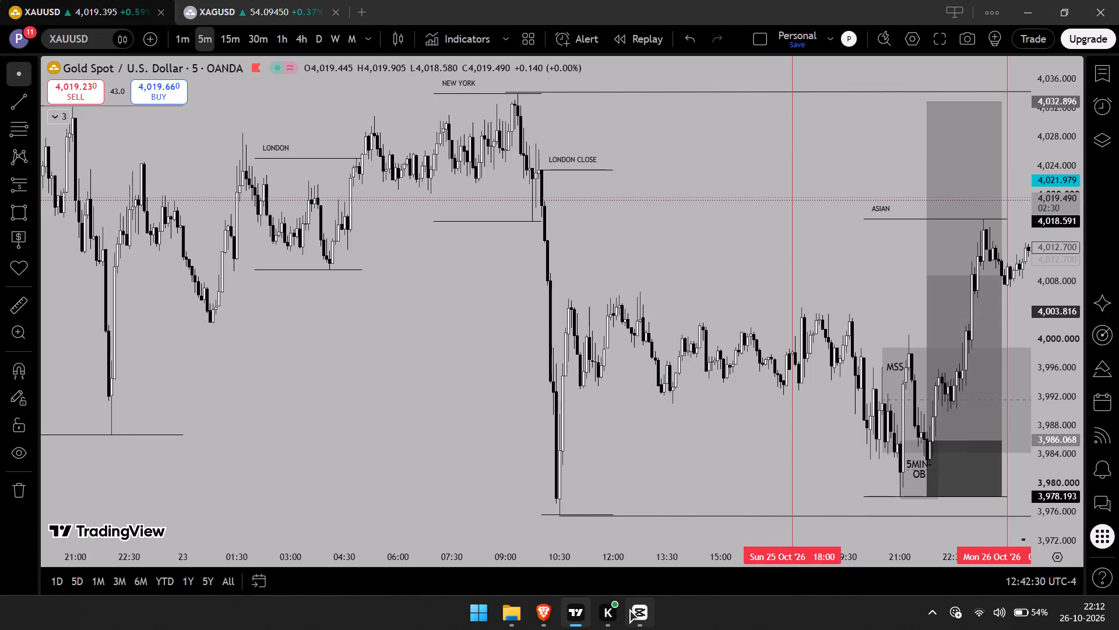
# Switch to CapCut and delete the "This game teaches" caption and the Screenshot 2026-10-26 213618.png clip from the timeline.
pyautogui.click(642, 615)
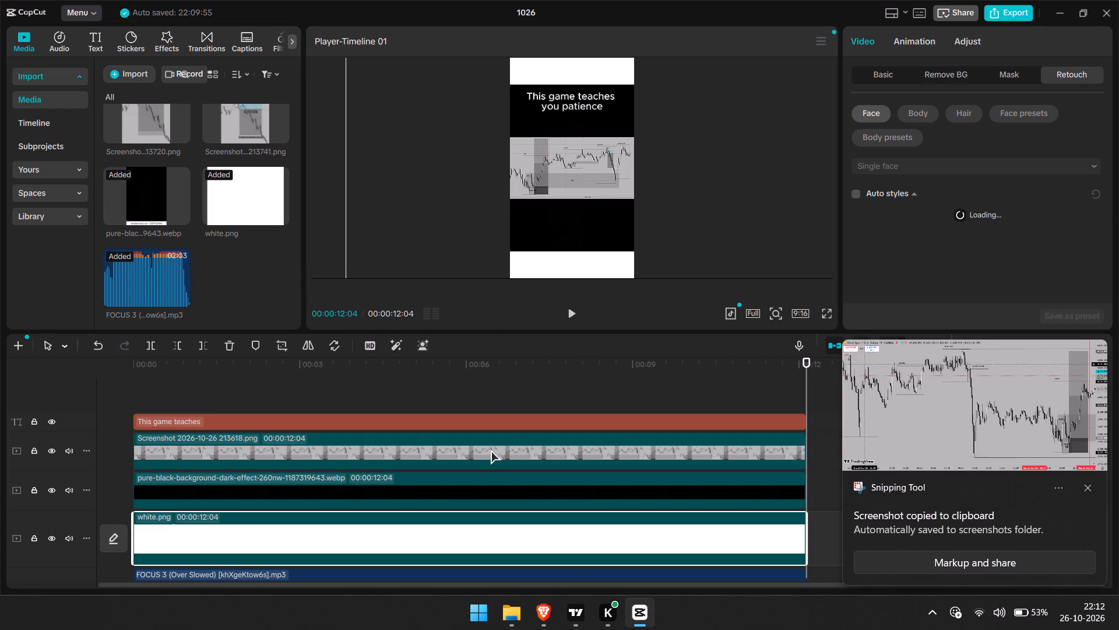
pyautogui.click(513, 419)
pyautogui.press('BackSpace')
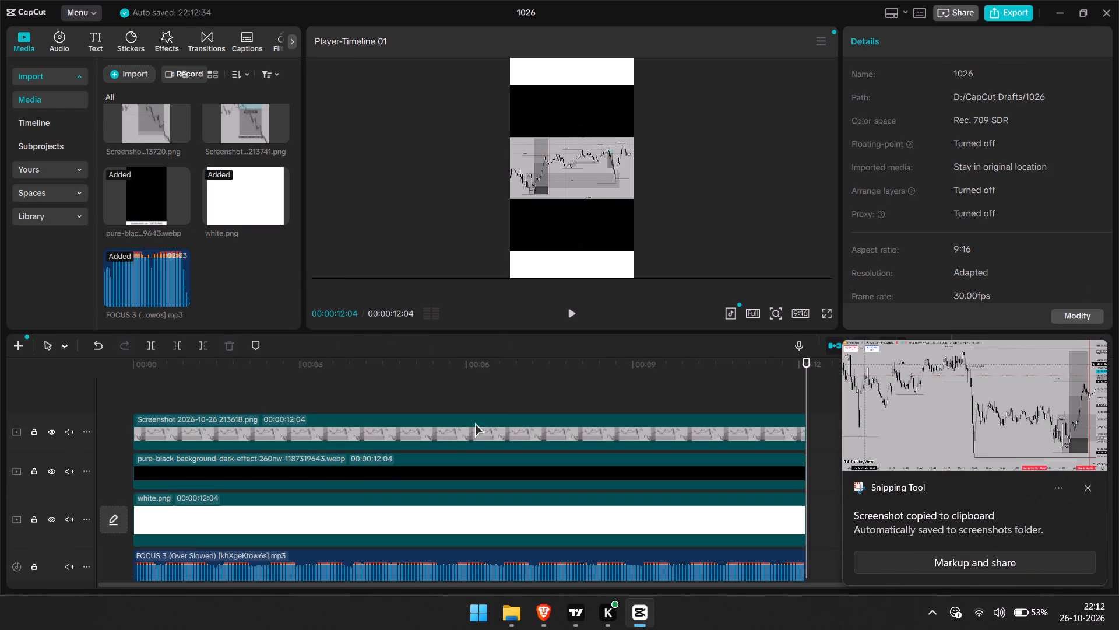
pyautogui.click(449, 437)
pyautogui.press('BackSpace')
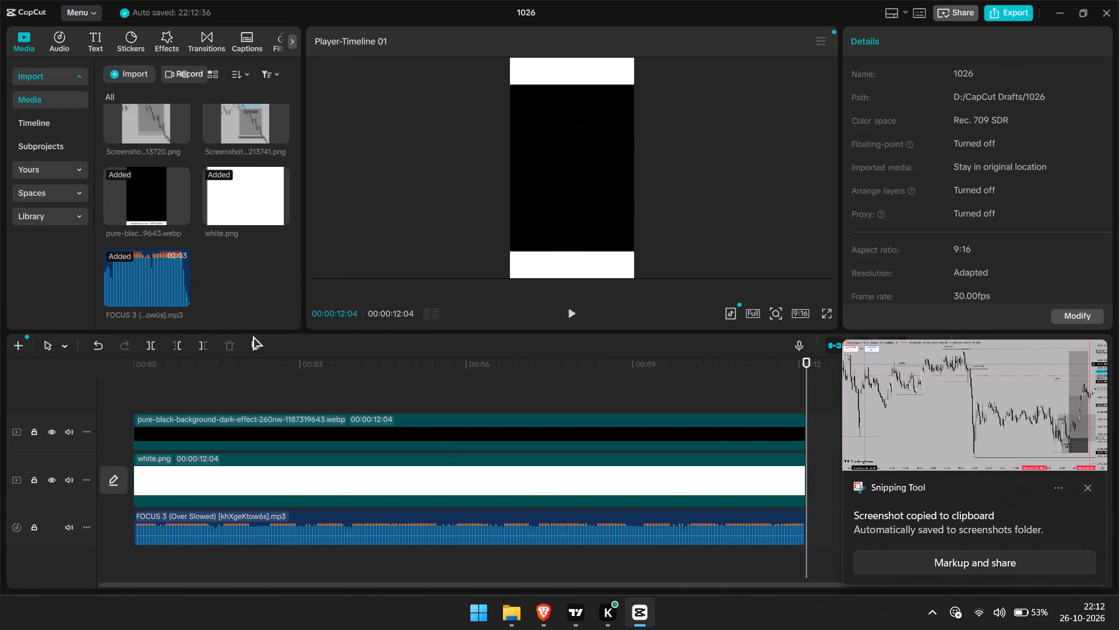
pyautogui.click(131, 72)
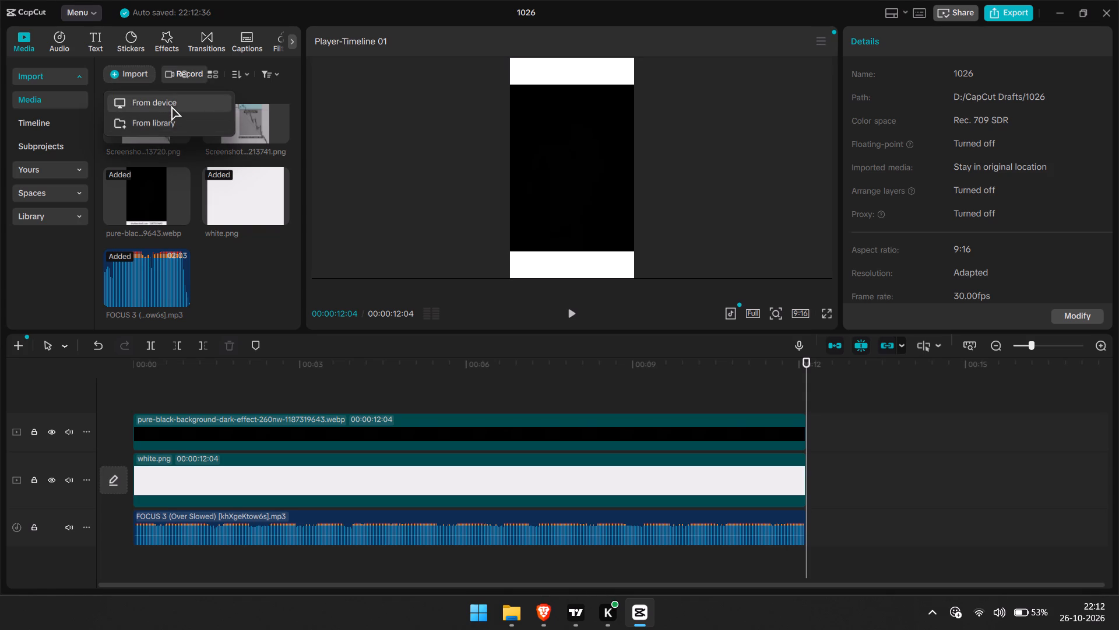
pyautogui.click(171, 106)
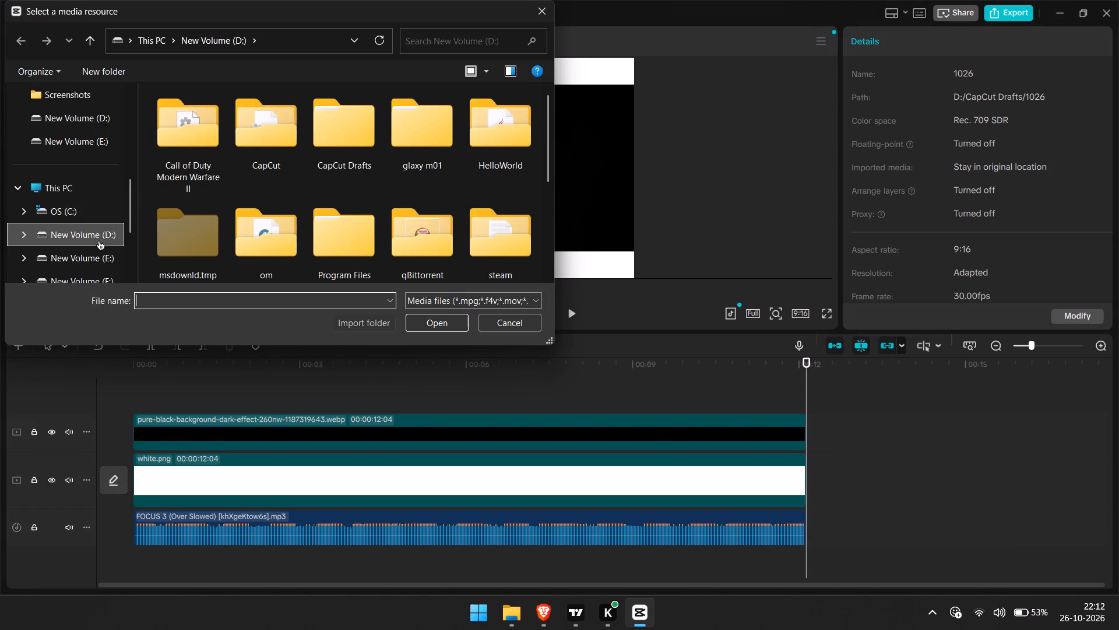
pyautogui.click(89, 193)
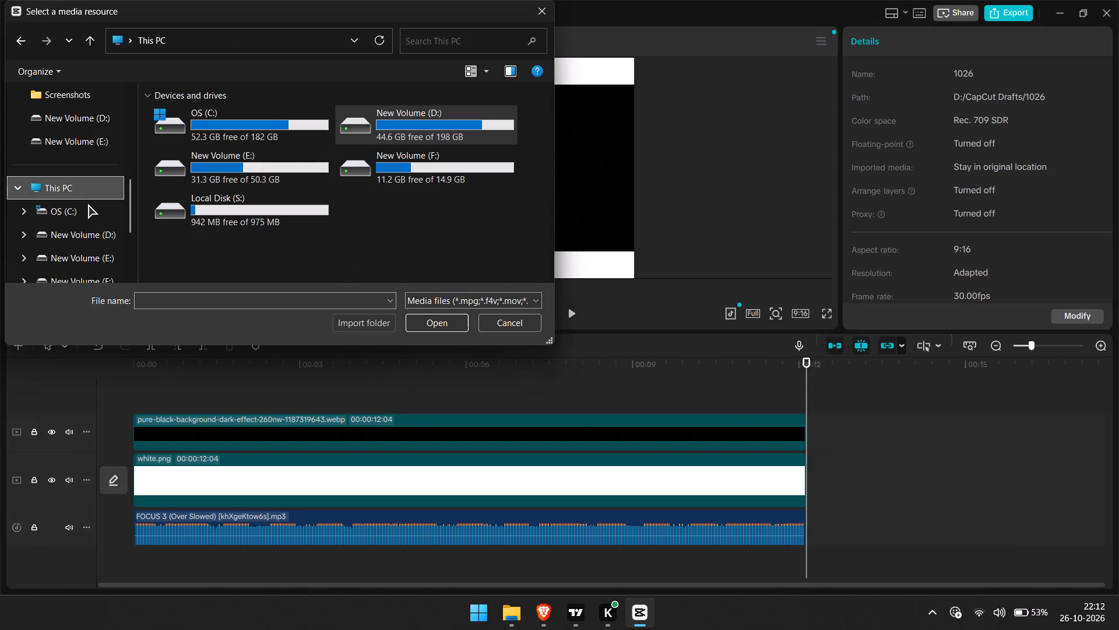
pyautogui.click(28, 187)
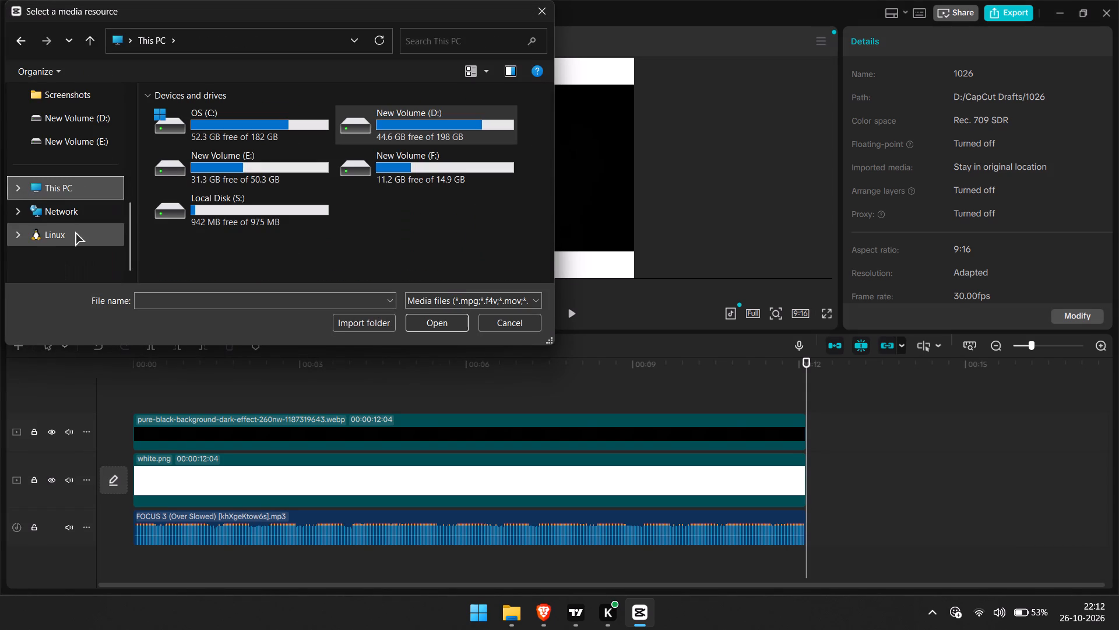
pyautogui.click(29, 190)
pyautogui.scroll(1, 70, 148)
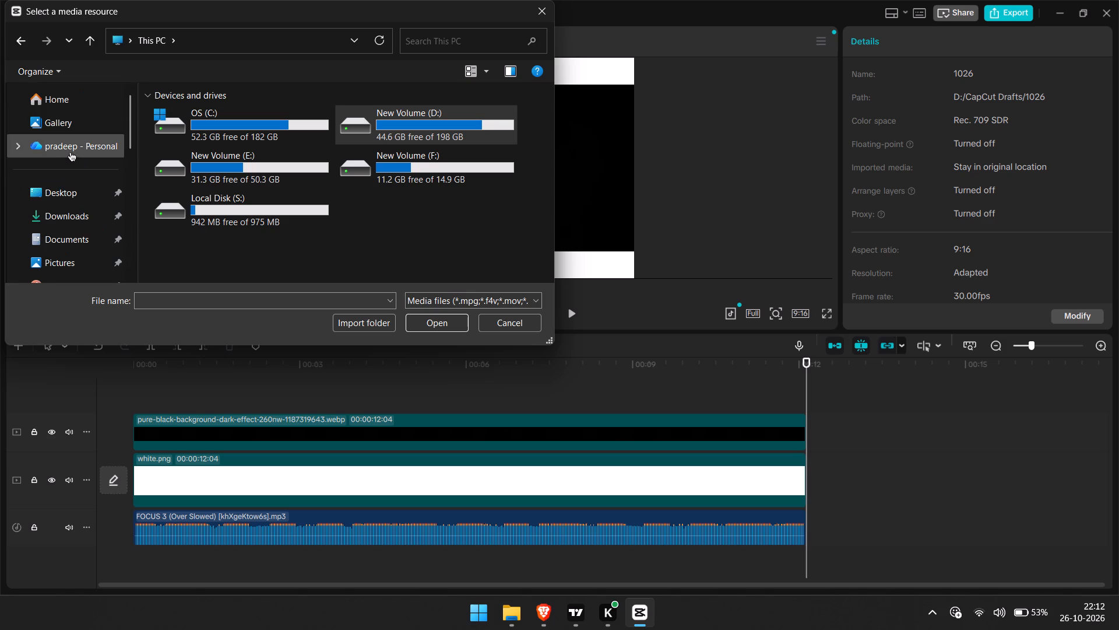
pyautogui.click(72, 261)
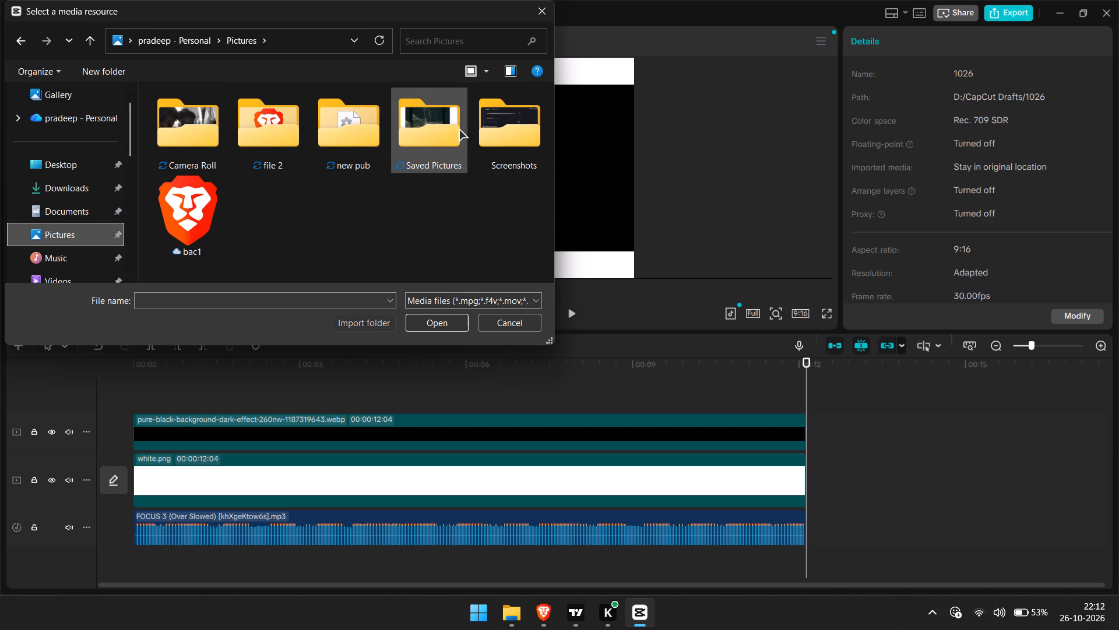
pyautogui.doubleClick(489, 139)
pyautogui.scroll(-20, 490, 140)
pyautogui.scroll(-20, 490, 140)
pyautogui.scroll(-20, 490, 140)
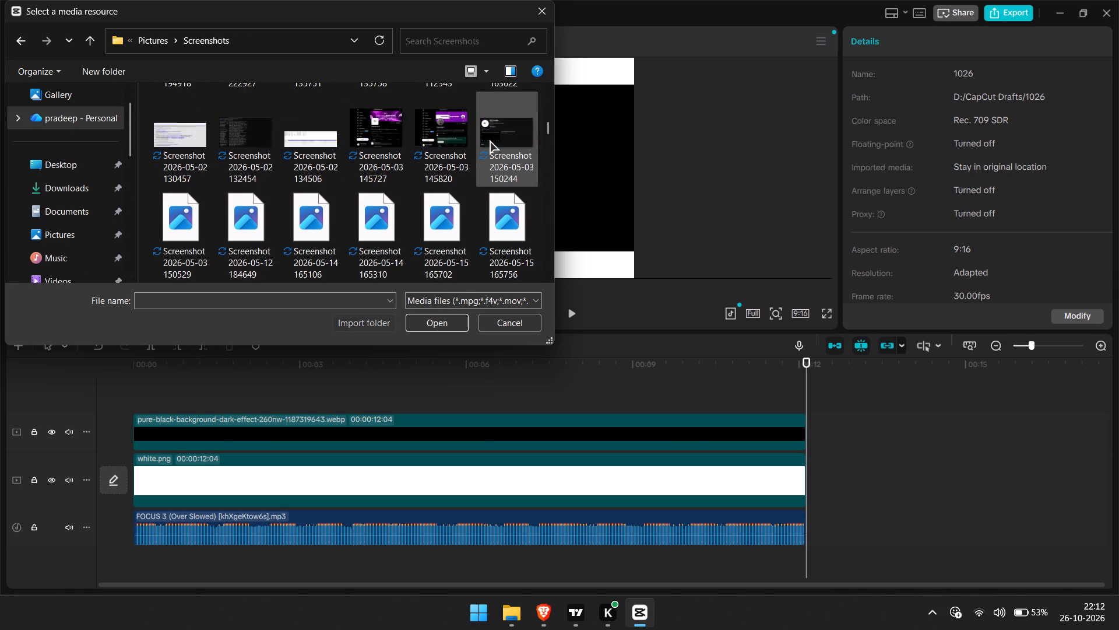
pyautogui.scroll(-20, 490, 140)
pyautogui.scroll(-20, 490, 140)
pyautogui.scroll(-20, 490, 140)
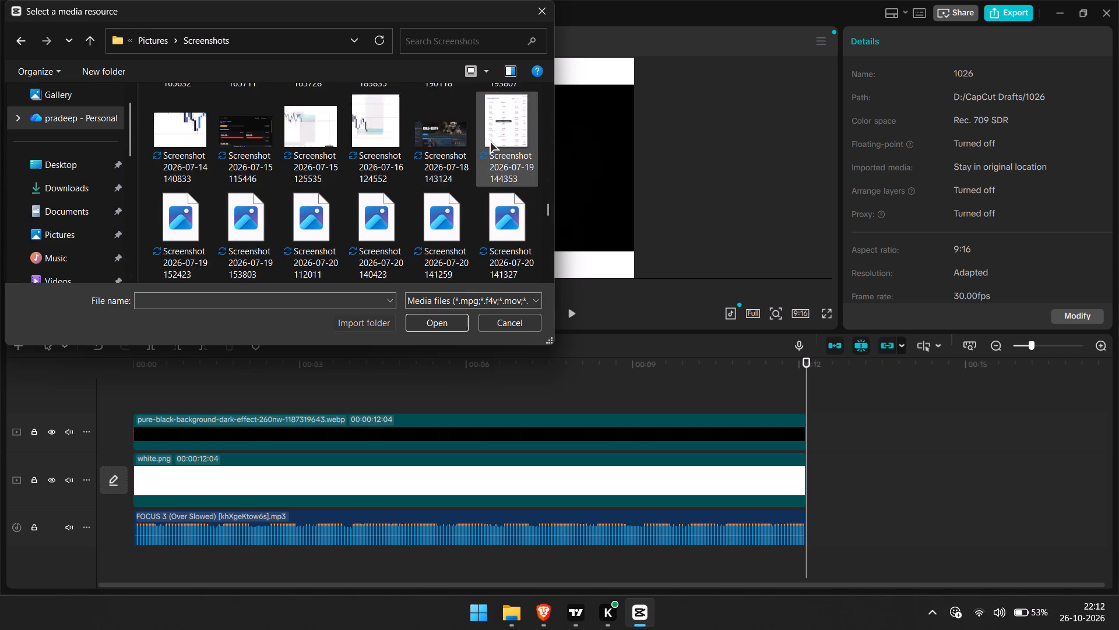
pyautogui.scroll(-20, 490, 140)
pyautogui.scroll(-20, 490, 140)
pyautogui.scroll(-20, 490, 140)
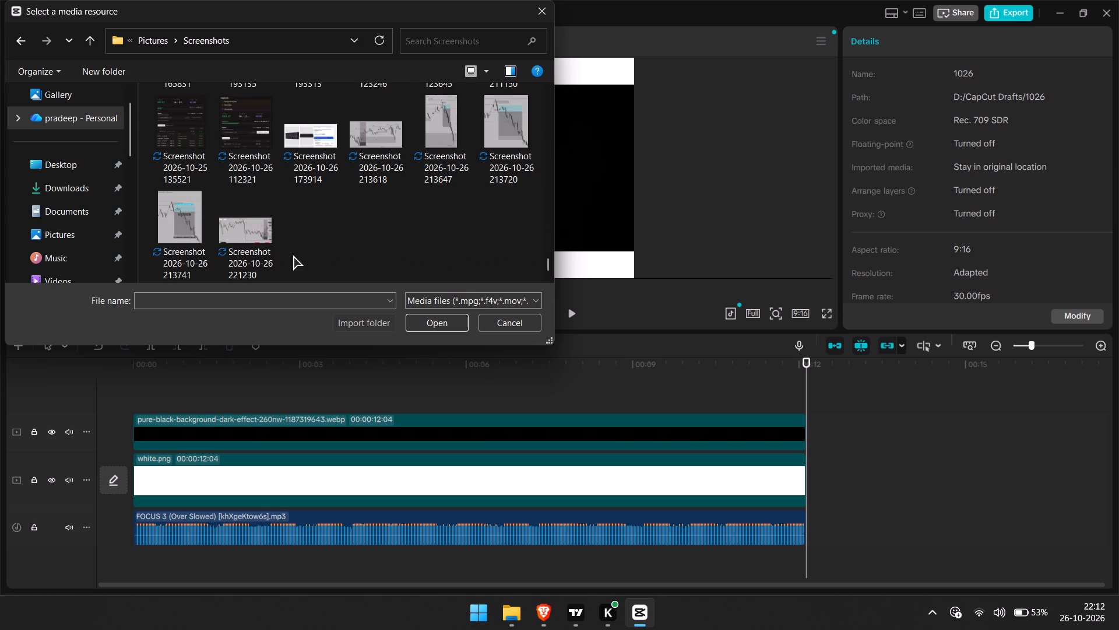
pyautogui.click(249, 257)
pyautogui.press('Return')
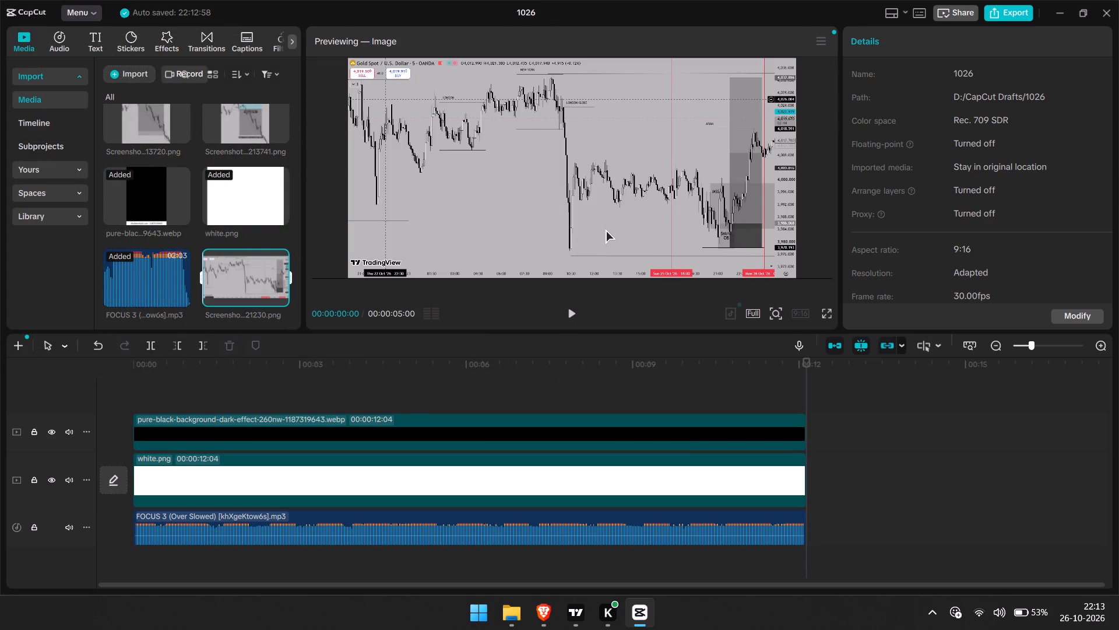
# Place the Screenshot 2026-10-26 221230.png clip on a new track above the black background from 00:00 and extend it to 00:00:12:04.
pyautogui.moveTo(603, 229); pyautogui.dragTo(635, 311)
pyautogui.moveTo(635, 311); pyautogui.dragTo(647, 290)
pyautogui.moveTo(228, 267); pyautogui.dragTo(186, 371)
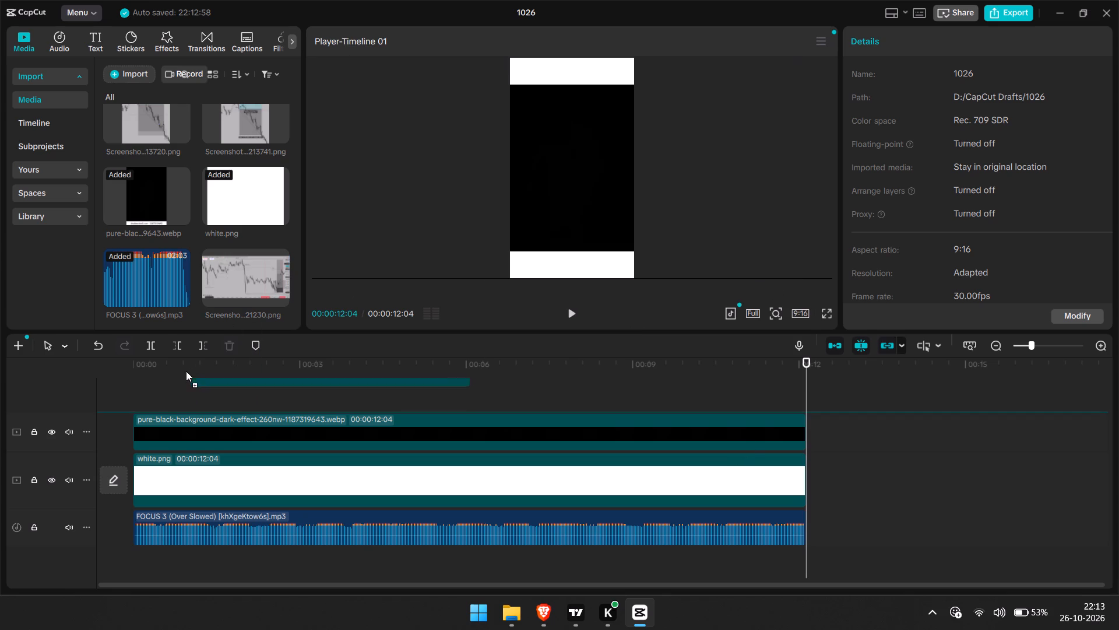
pyautogui.moveTo(186, 371); pyautogui.dragTo(132, 395)
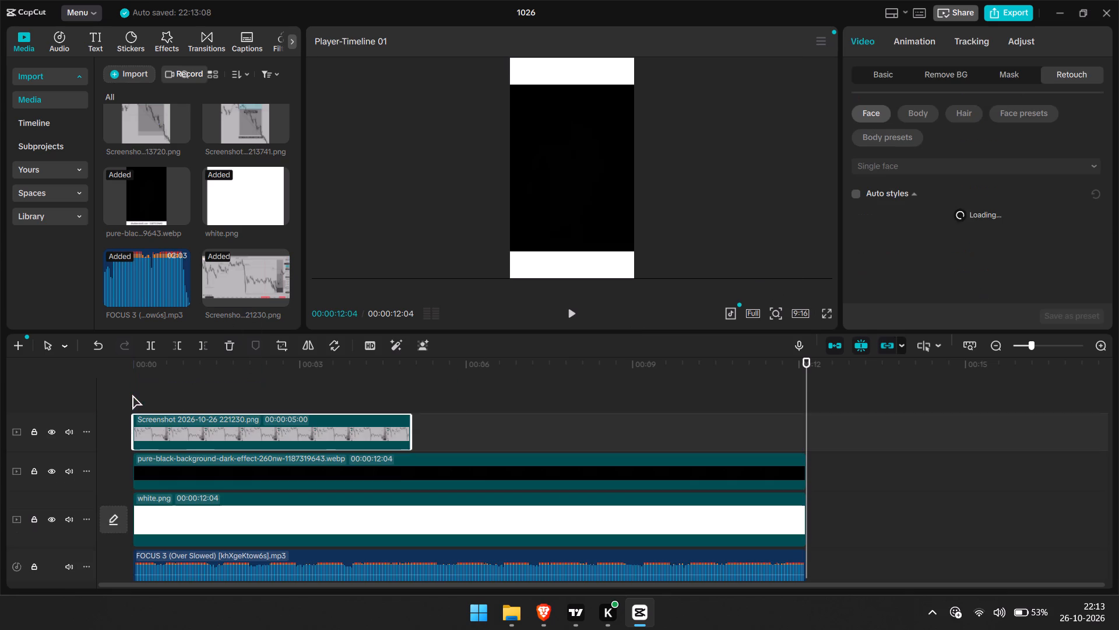
pyautogui.moveTo(409, 433); pyautogui.dragTo(808, 457)
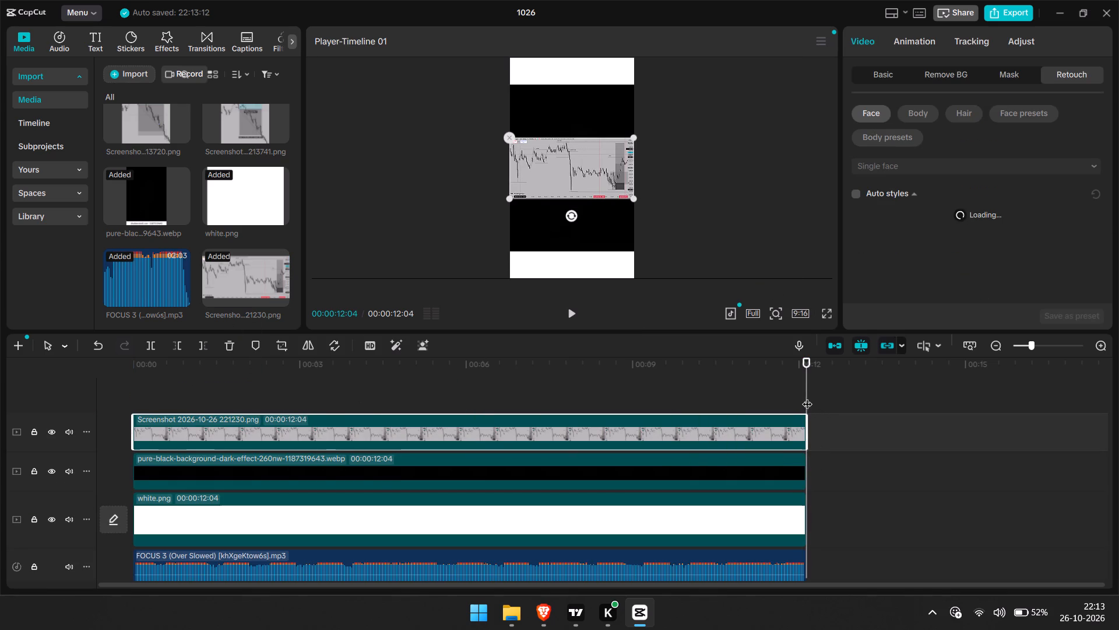
# Play the video full screen from the start to check the layout with the new chart, and return the playhead to the beginning.
pyautogui.moveTo(807, 397); pyautogui.dragTo(0, 393)
pyautogui.click(734, 231)
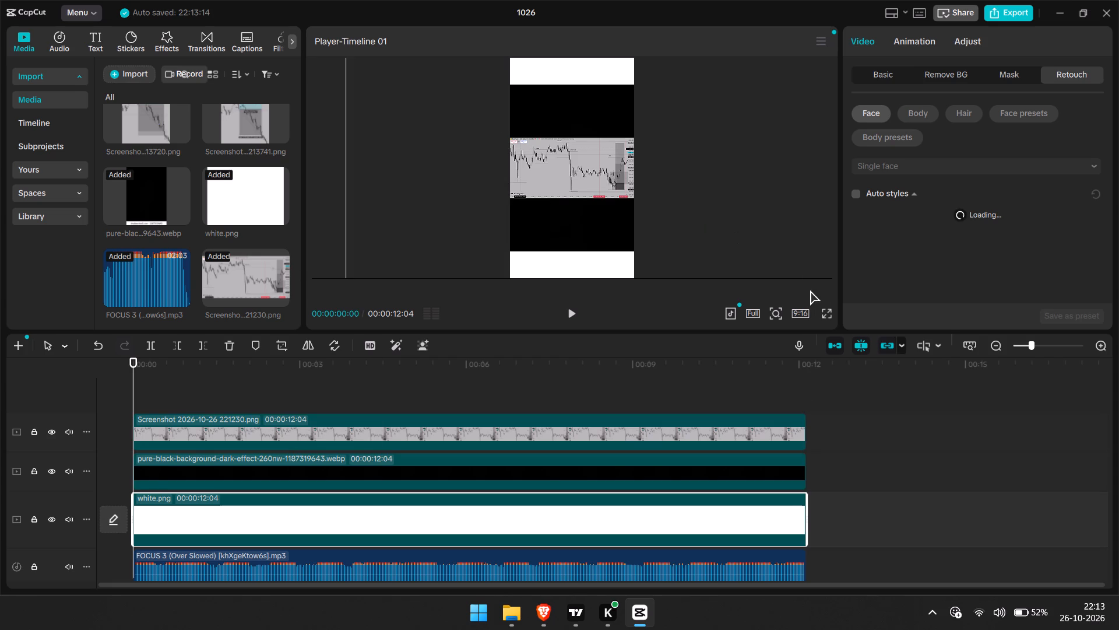
pyautogui.click(825, 311)
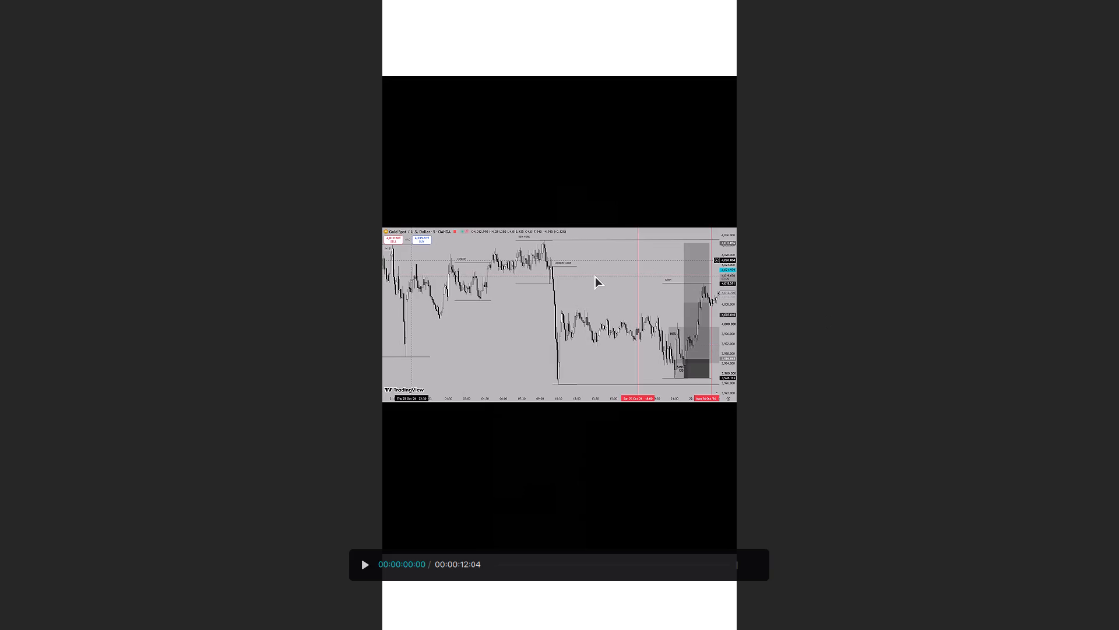
pyautogui.keyDown('ctrl'); pyautogui.scroll(5, 594, 275); pyautogui.keyUp('ctrl')
pyautogui.press('space')
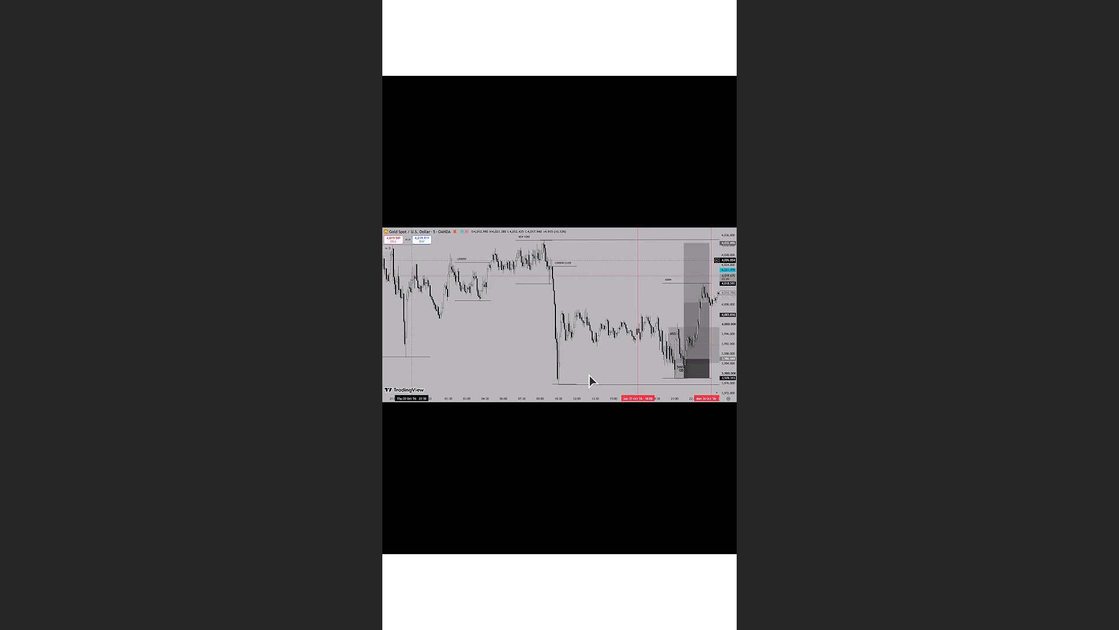
pyautogui.press('Escape')
pyautogui.press('space')
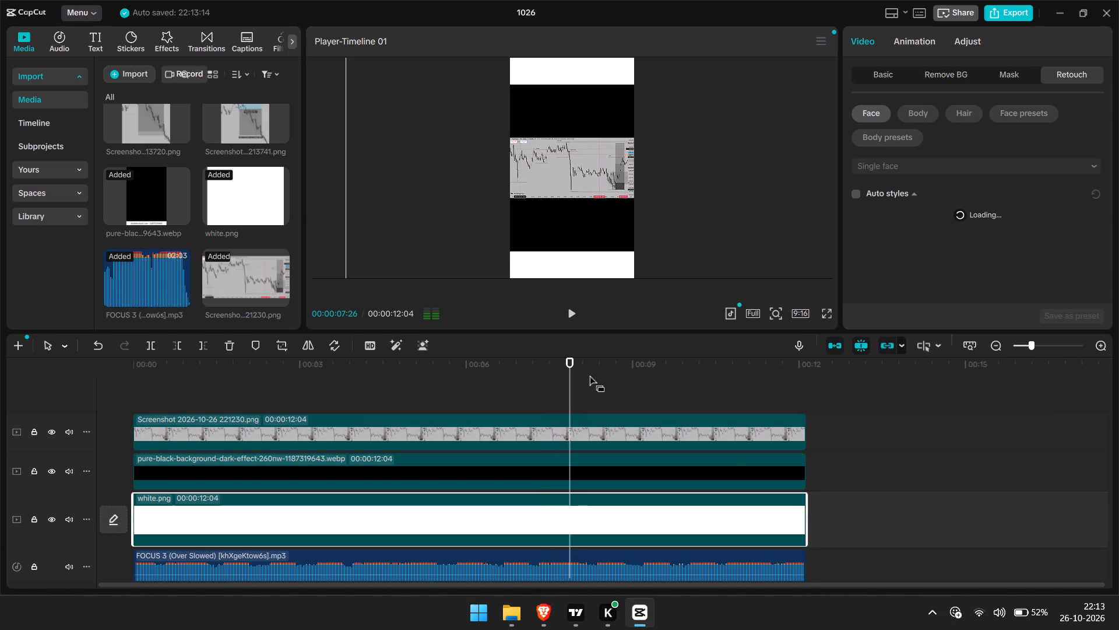
pyautogui.moveTo(573, 386); pyautogui.dragTo(54, 357)
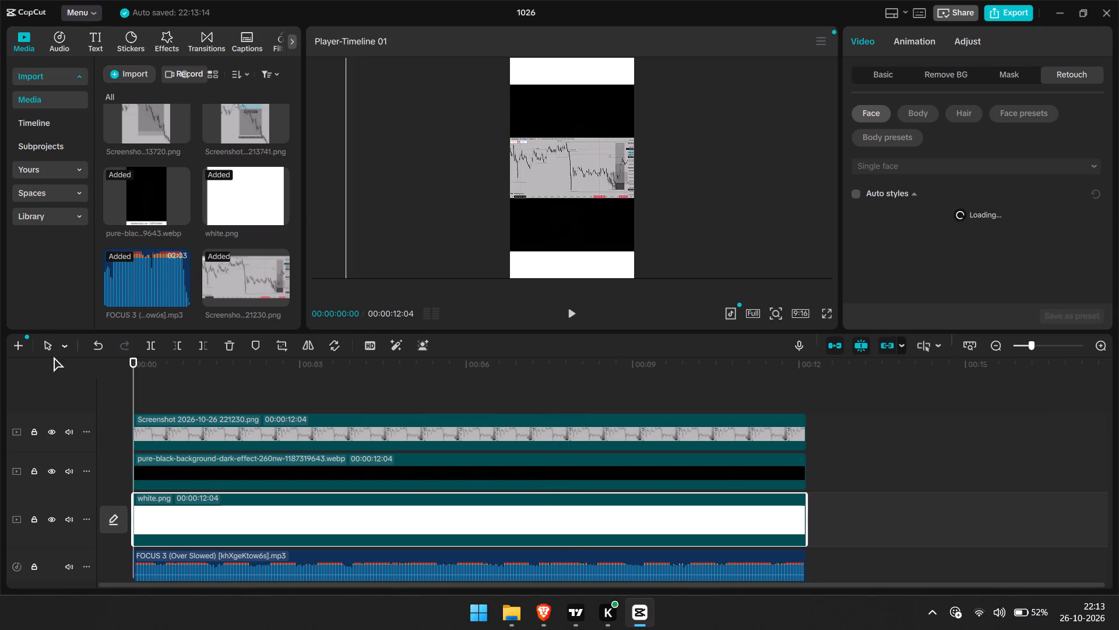
# Scale the XAUUSD chart image very slightly in the preview, keeping it fitted to the frame width.
pyautogui.click(611, 177)
pyautogui.moveTo(634, 198); pyautogui.dragTo(636, 207)
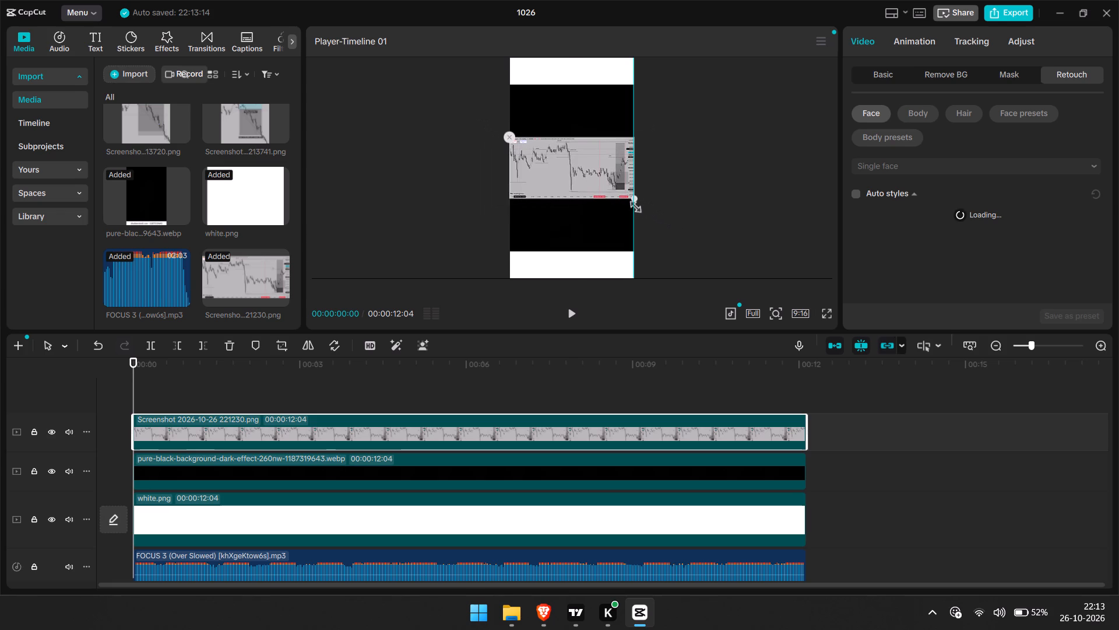
pyautogui.moveTo(636, 207); pyautogui.dragTo(635, 207)
pyautogui.click(701, 202)
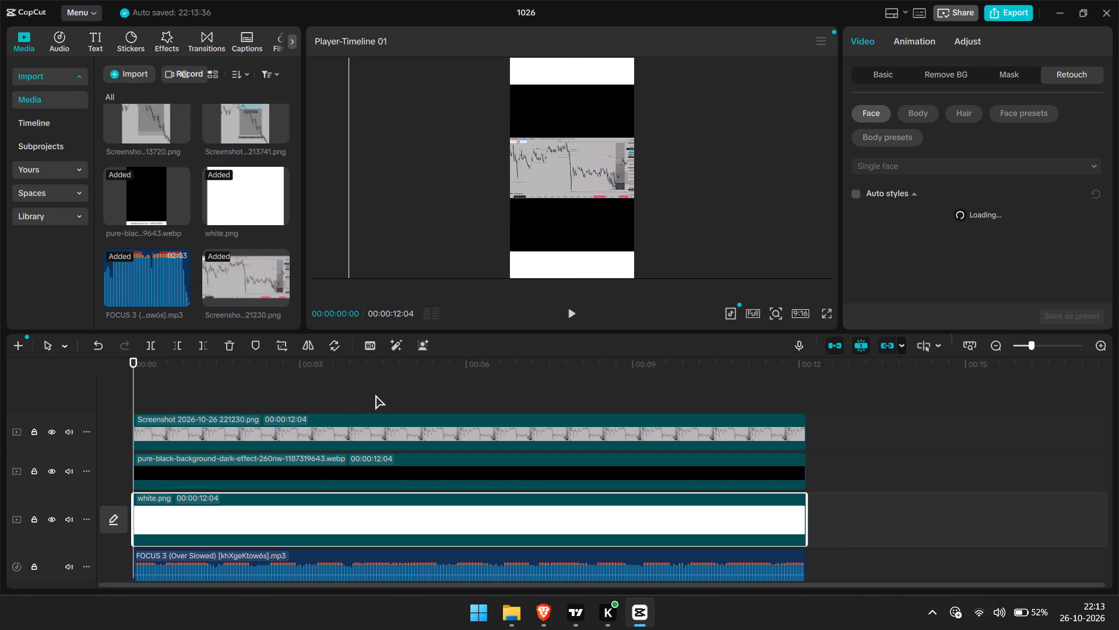
# Add a default text clip at the start of the timeline and extend it to the end of the other clips at 00:00:12:04.
pyautogui.click(98, 36)
pyautogui.click(159, 120)
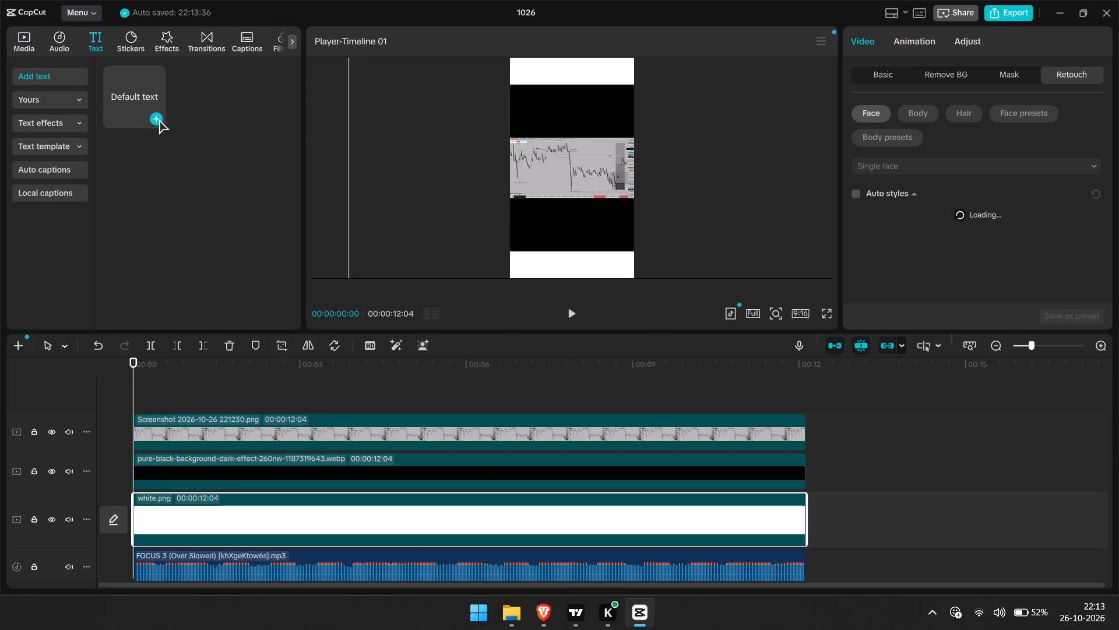
pyautogui.moveTo(302, 423); pyautogui.dragTo(684, 453)
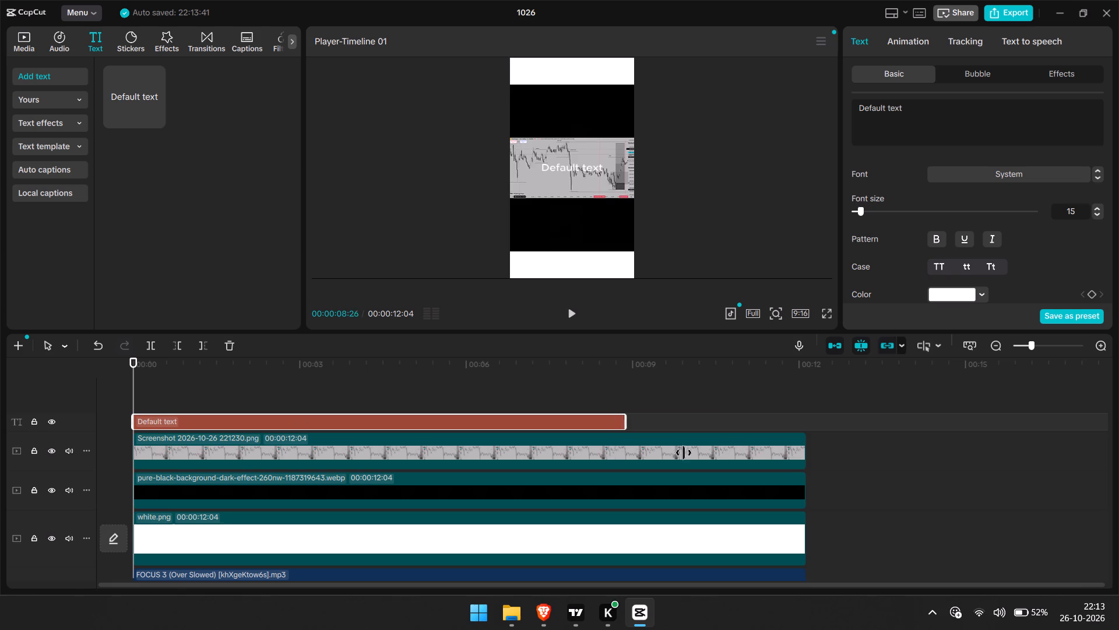
pyautogui.moveTo(684, 453); pyautogui.dragTo(807, 453)
pyautogui.click(869, 382)
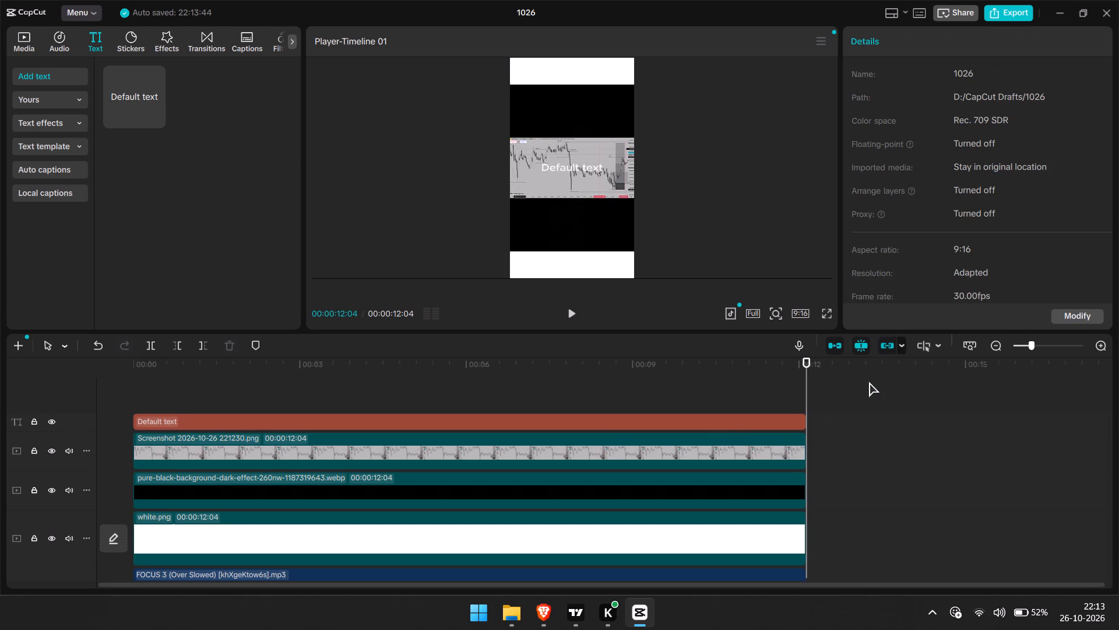
# Replace the default text, from the timeline start, with "Here for Every Mistake you" and "have to pay in dollars" on a second line.
pyautogui.click(726, 425)
pyautogui.click(733, 409)
pyautogui.moveTo(733, 407); pyautogui.dragTo(128, 388)
pyautogui.click(175, 416)
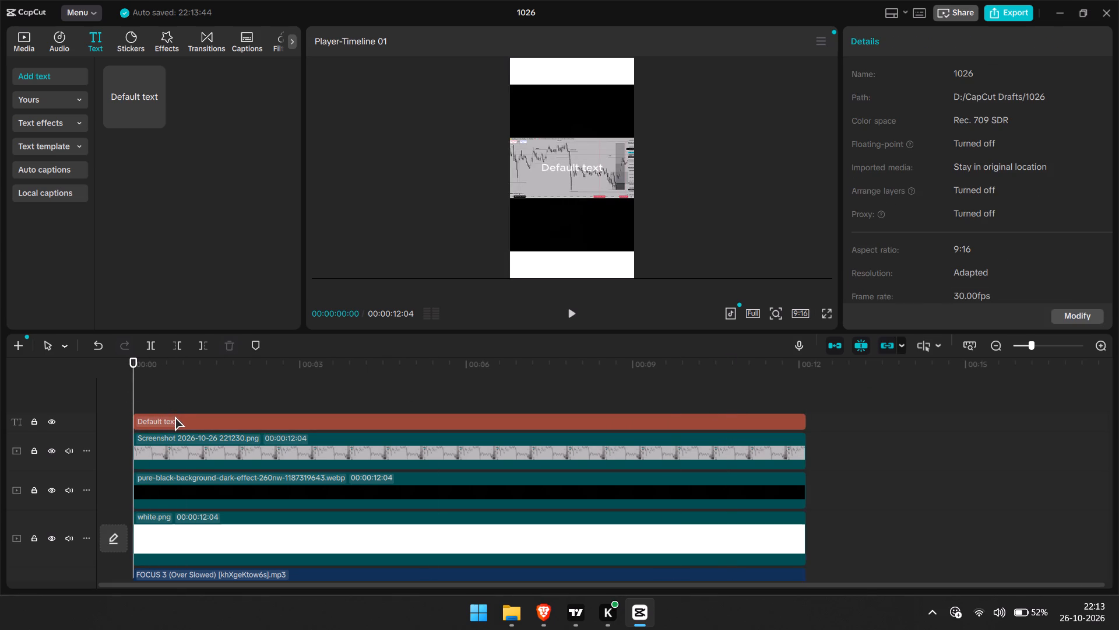
pyautogui.moveTo(951, 139); pyautogui.dragTo(865, 107)
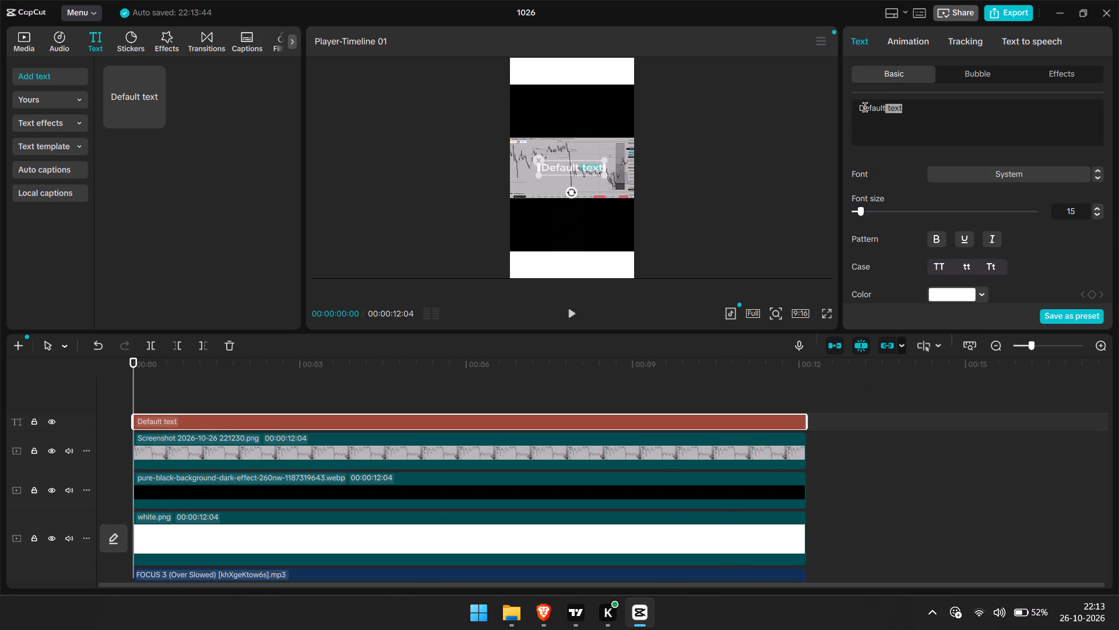
pyautogui.moveTo(865, 107); pyautogui.dragTo(805, 114)
pyautogui.press('BackSpace')
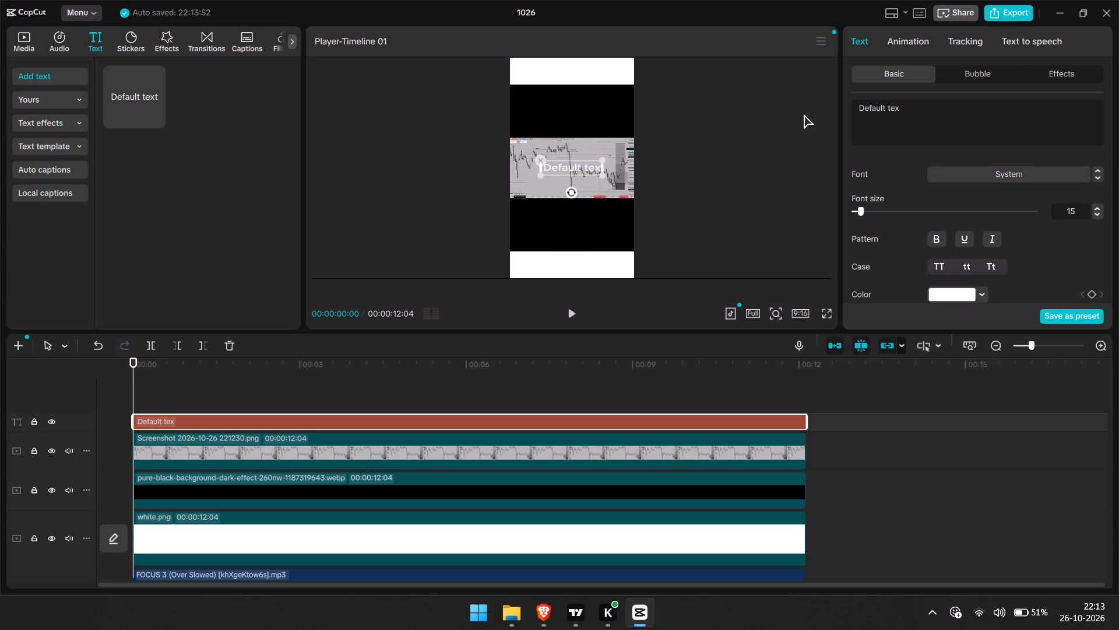
pyautogui.press('BackSpace')
pyautogui.press('BackSpace')
pyautogui.press('BackSpace')
pyautogui.press('BackSpace')
pyautogui.press('BackSpace')
pyautogui.press('BackSpace')
pyautogui.press('BackSpace')
pyautogui.press('BackSpace')
pyautogui.press('BackSpace')
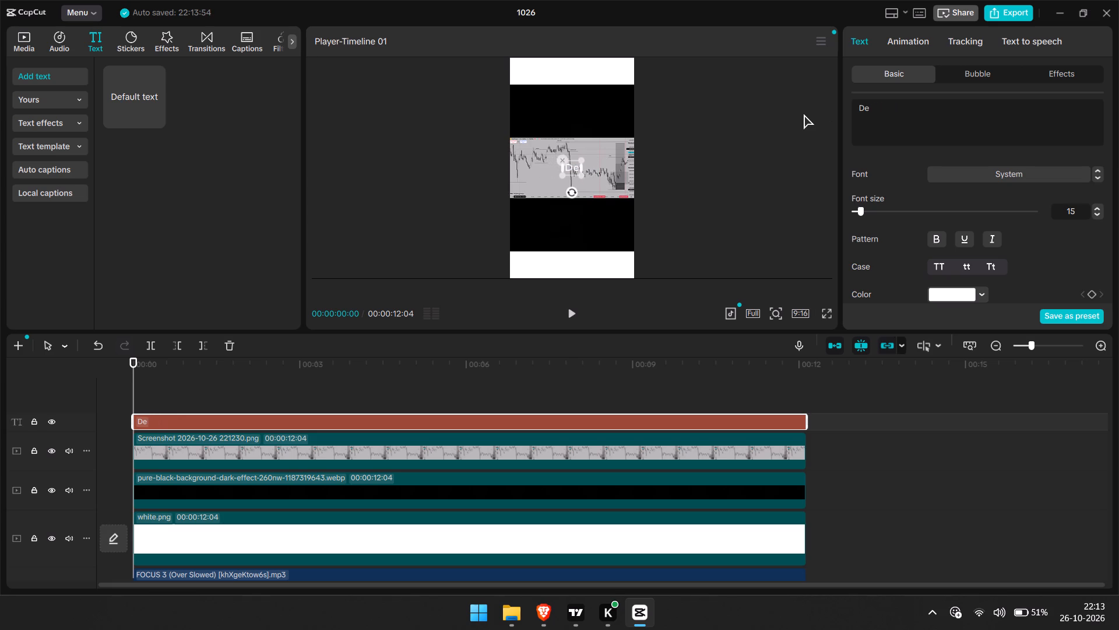
pyautogui.press('BackSpace')
pyautogui.press('BackSpace')
pyautogui.press('BackSpace')
pyautogui.press('BackSpace')
pyautogui.write('Her')
pyautogui.press('space')
pyautogui.press('BackSpace')
pyautogui.write('e')
pyautogui.press('space')
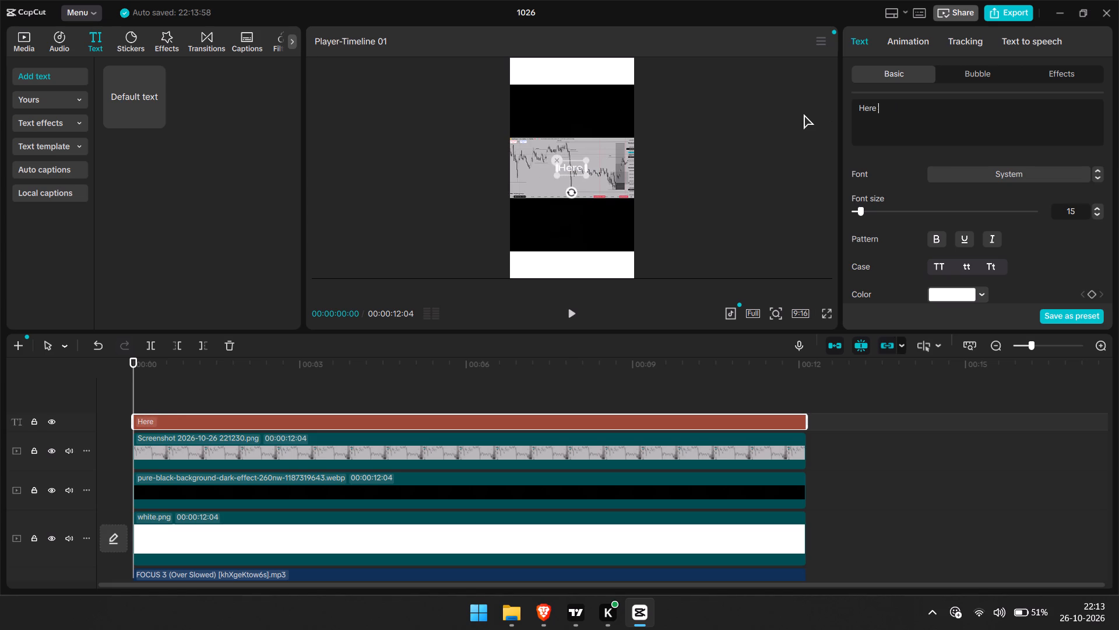
pyautogui.write('for')
pyautogui.press('space')
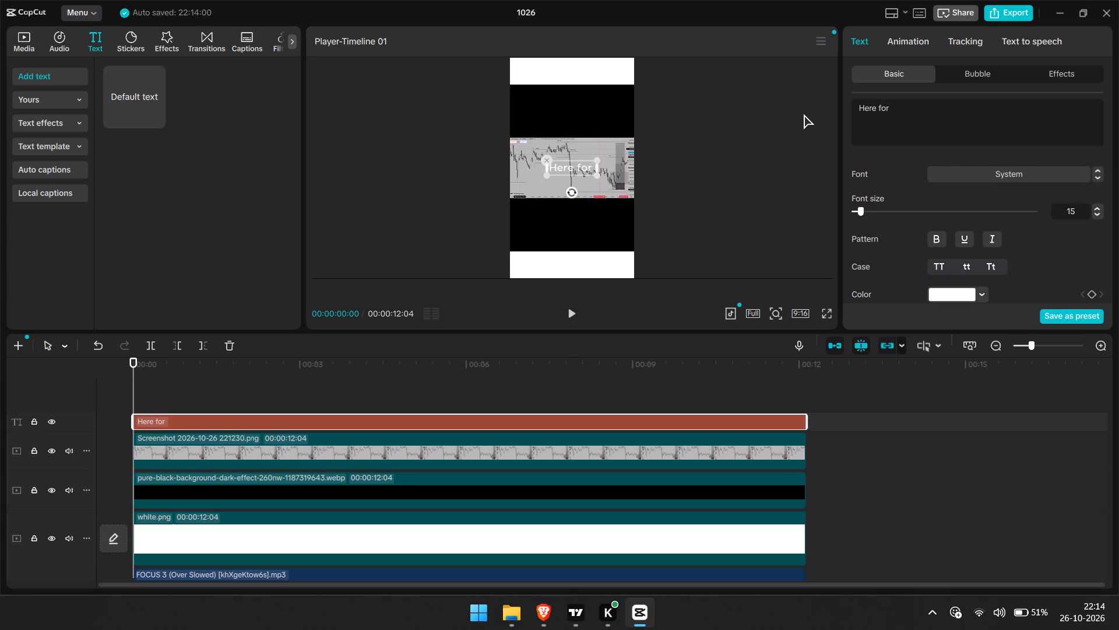
pyautogui.write('Every')
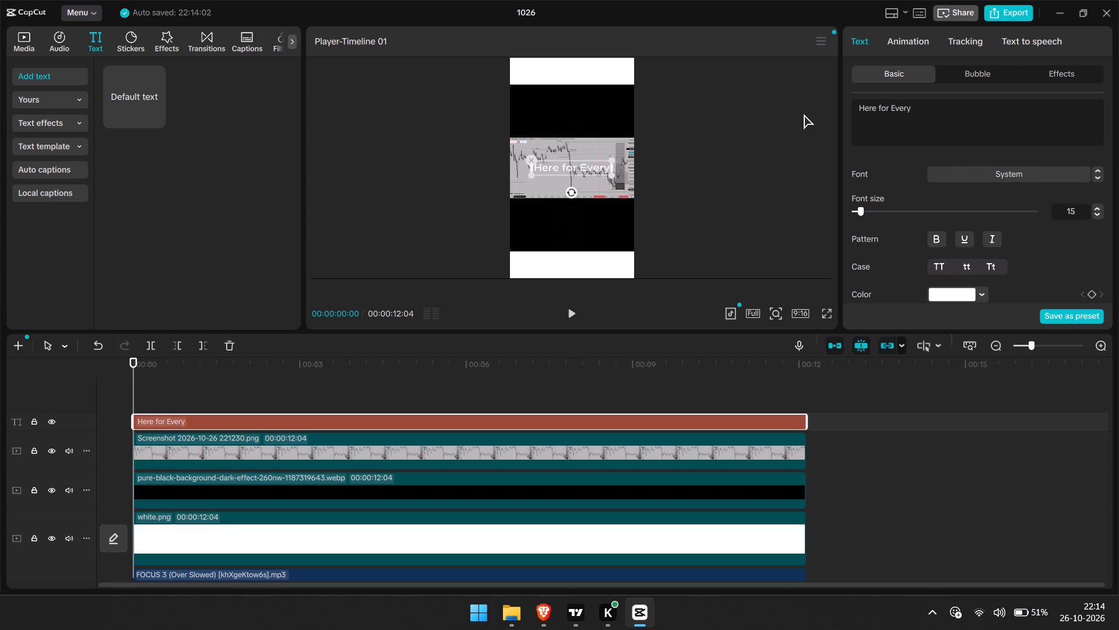
pyautogui.press('space')
pyautogui.write('Misstak')
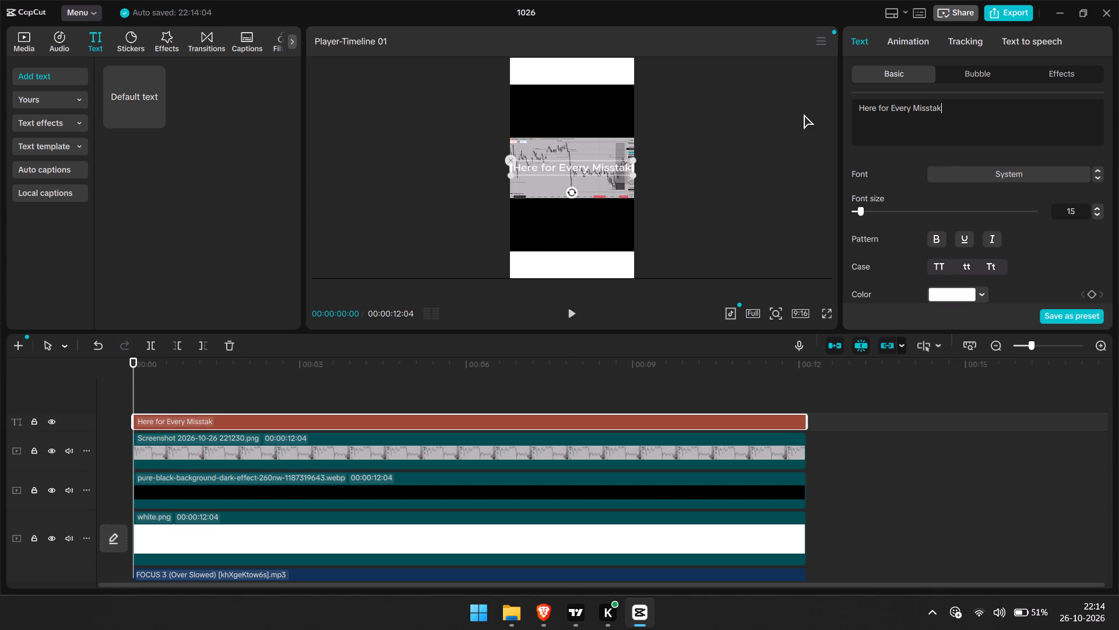
pyautogui.press('BackSpace')
pyautogui.press('BackSpace')
pyautogui.press('BackSpace')
pyautogui.press('BackSpace')
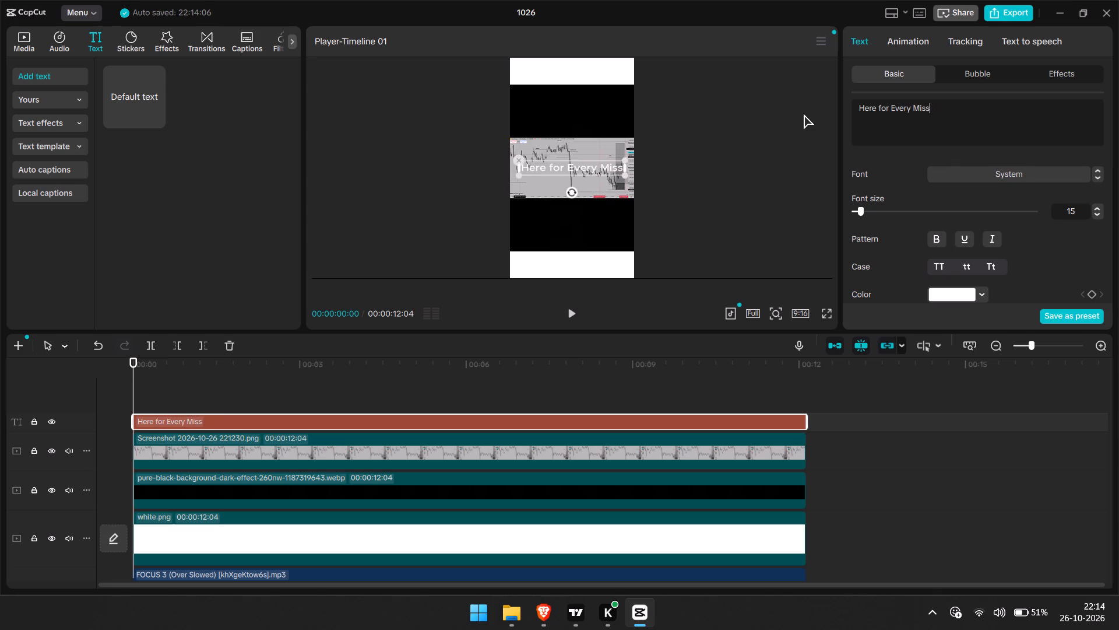
pyautogui.write('take')
pyautogui.press('space')
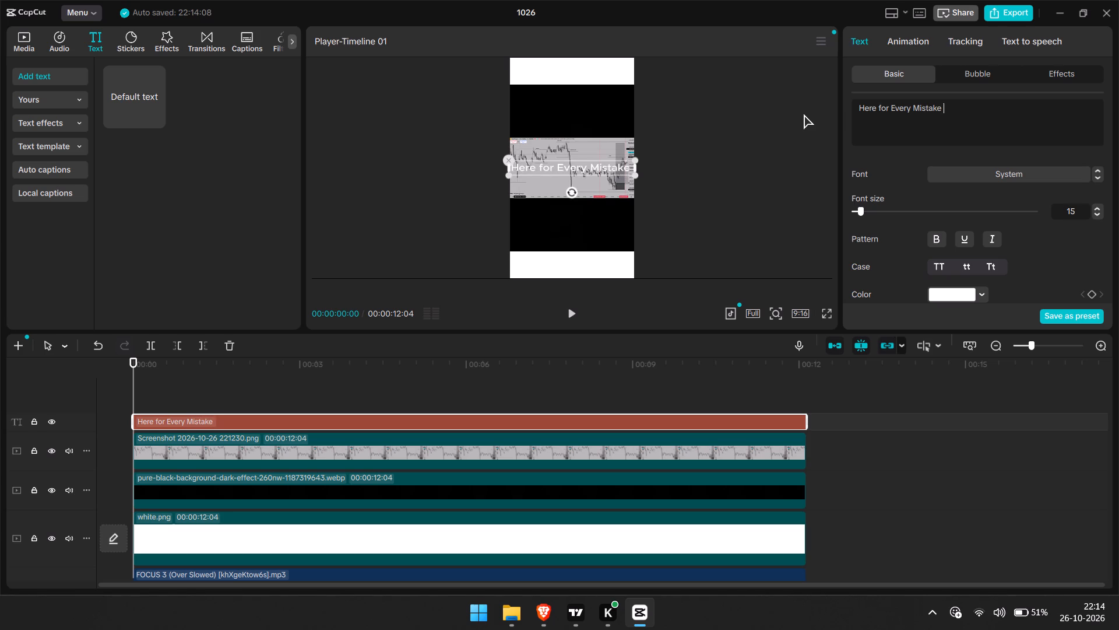
pyautogui.press('space')
pyautogui.write('you')
pyautogui.press('Return')
pyautogui.write('have to pay')
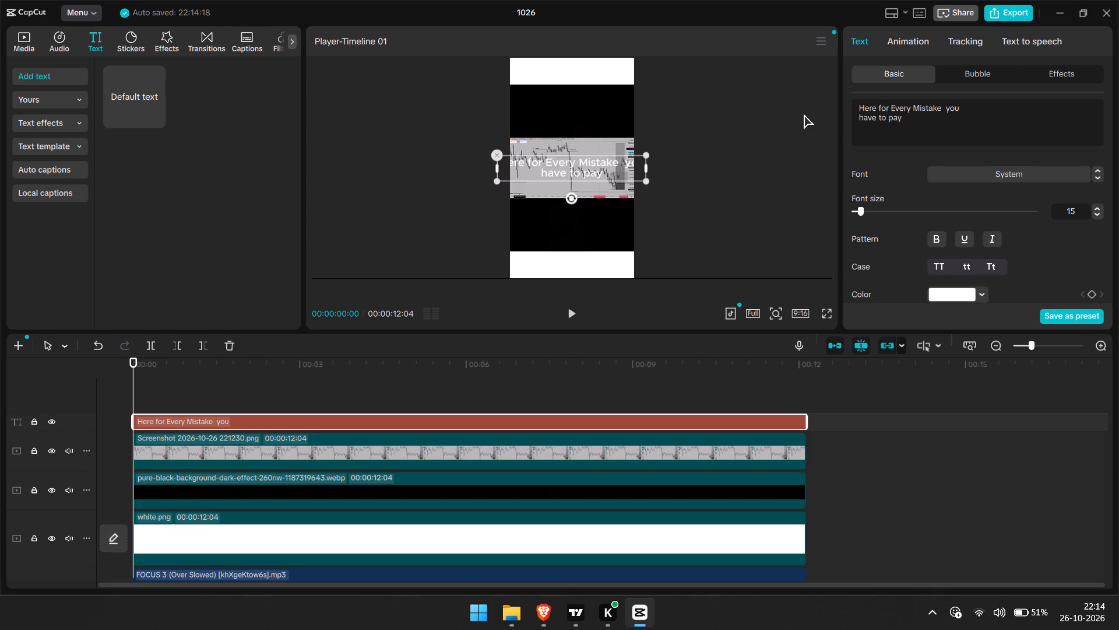
pyautogui.press('space')
pyautogui.write('in dollars')
pyautogui.press('space')
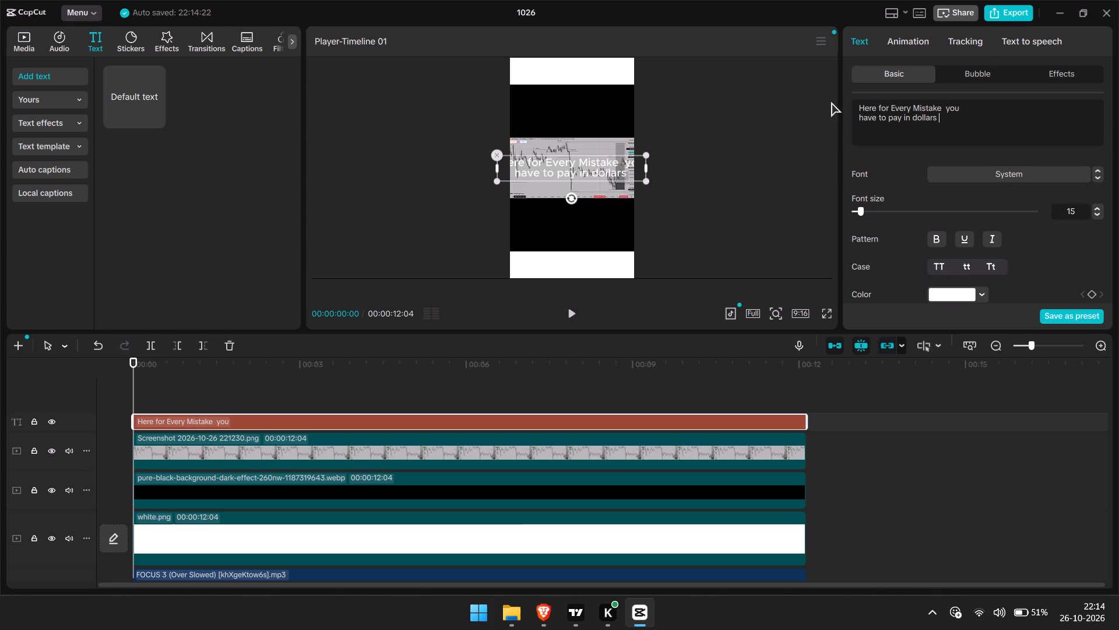
# Move the caption into the black area above the chart, shrink it to fit the frame width, and centre it horizontally.
pyautogui.moveTo(599, 168); pyautogui.dragTo(604, 121)
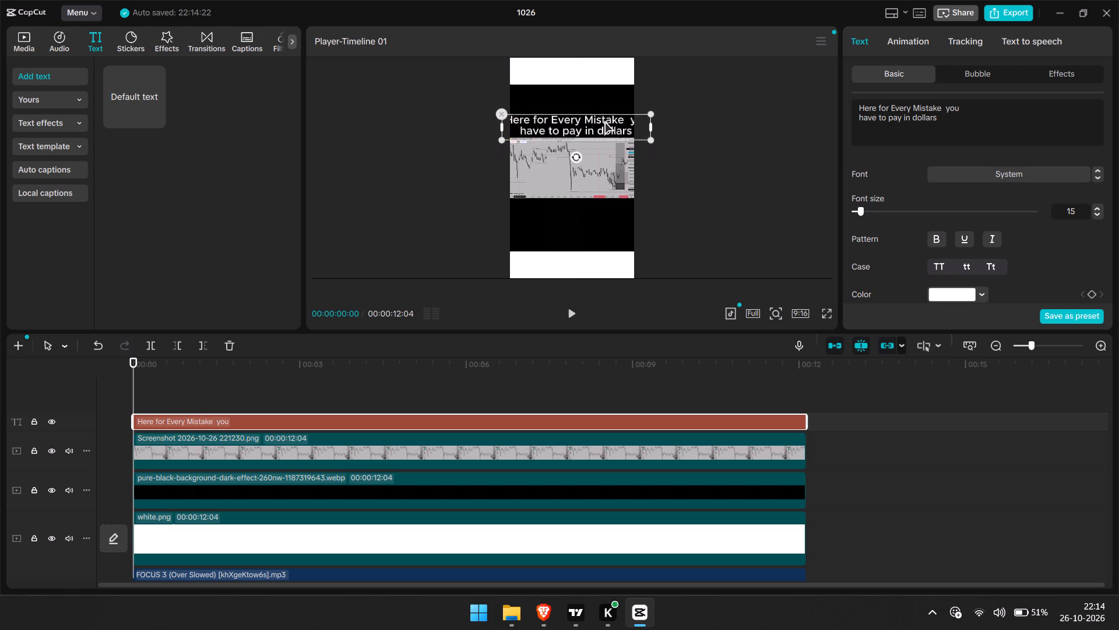
pyautogui.moveTo(604, 121); pyautogui.dragTo(607, 110)
pyautogui.moveTo(652, 122); pyautogui.dragTo(636, 122)
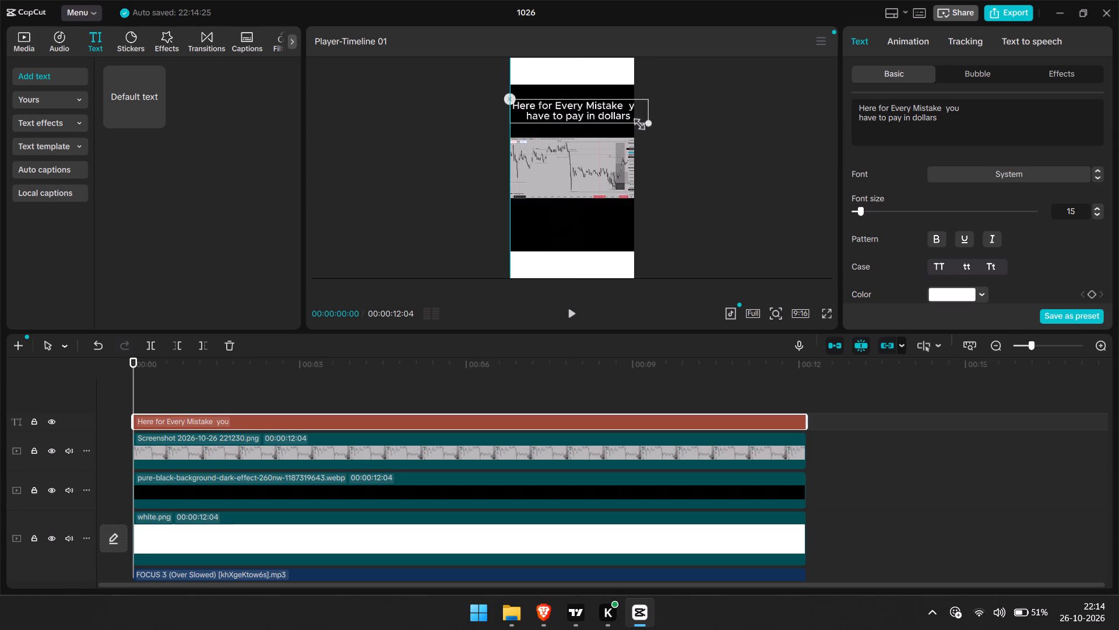
pyautogui.moveTo(636, 122); pyautogui.dragTo(619, 123)
pyautogui.moveTo(611, 106); pyautogui.dragTo(599, 106)
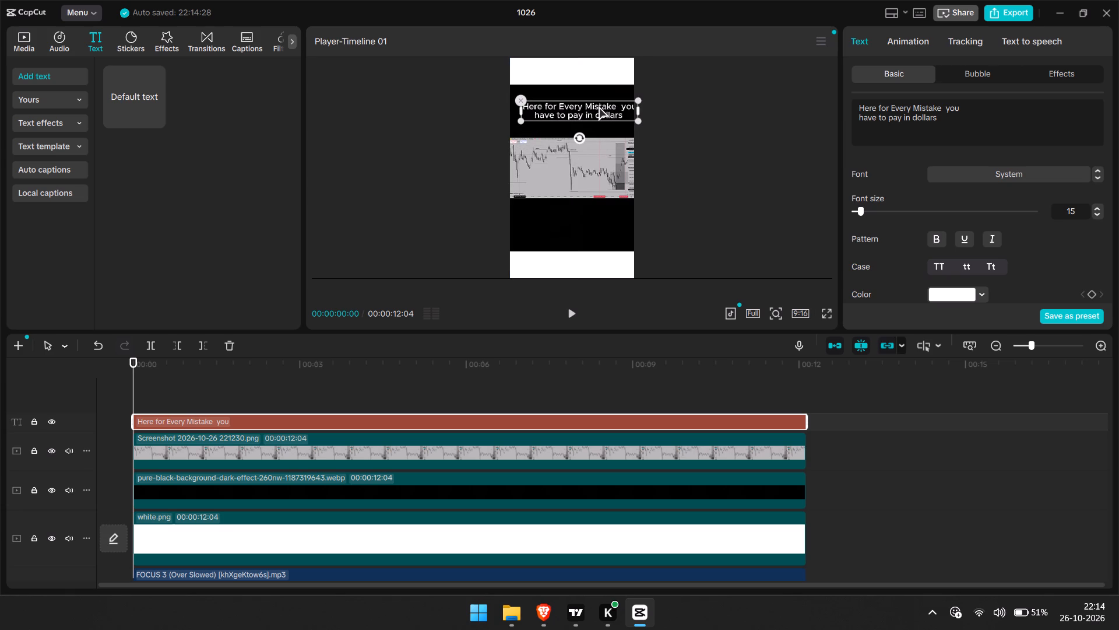
pyautogui.moveTo(599, 106); pyautogui.dragTo(586, 106)
pyautogui.moveTo(586, 106); pyautogui.dragTo(579, 105)
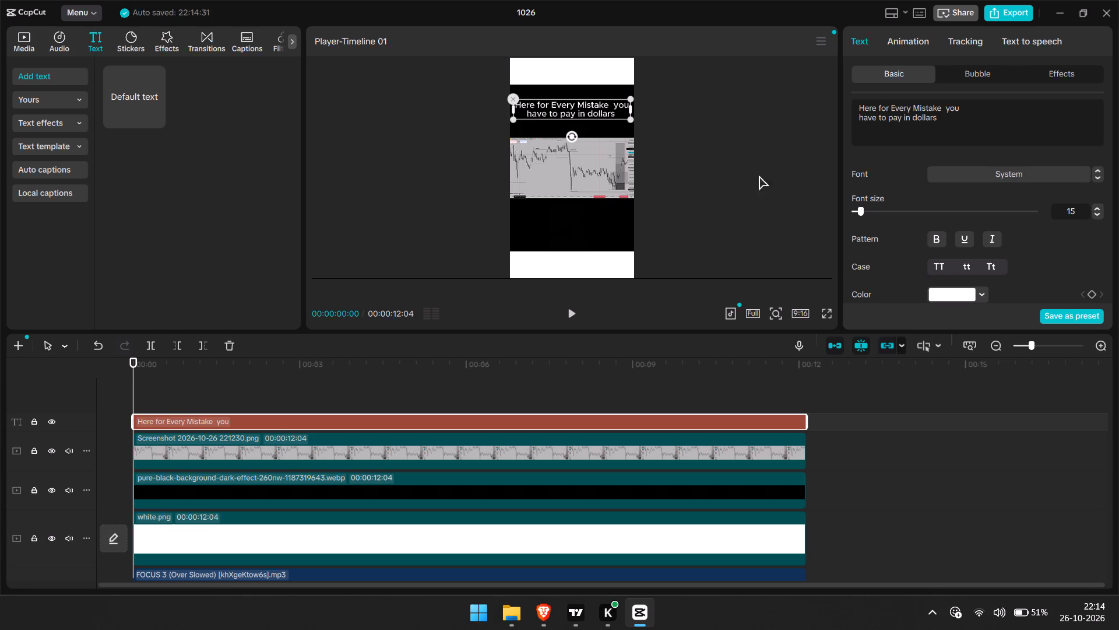
pyautogui.moveTo(629, 121); pyautogui.dragTo(623, 121)
pyautogui.click(691, 133)
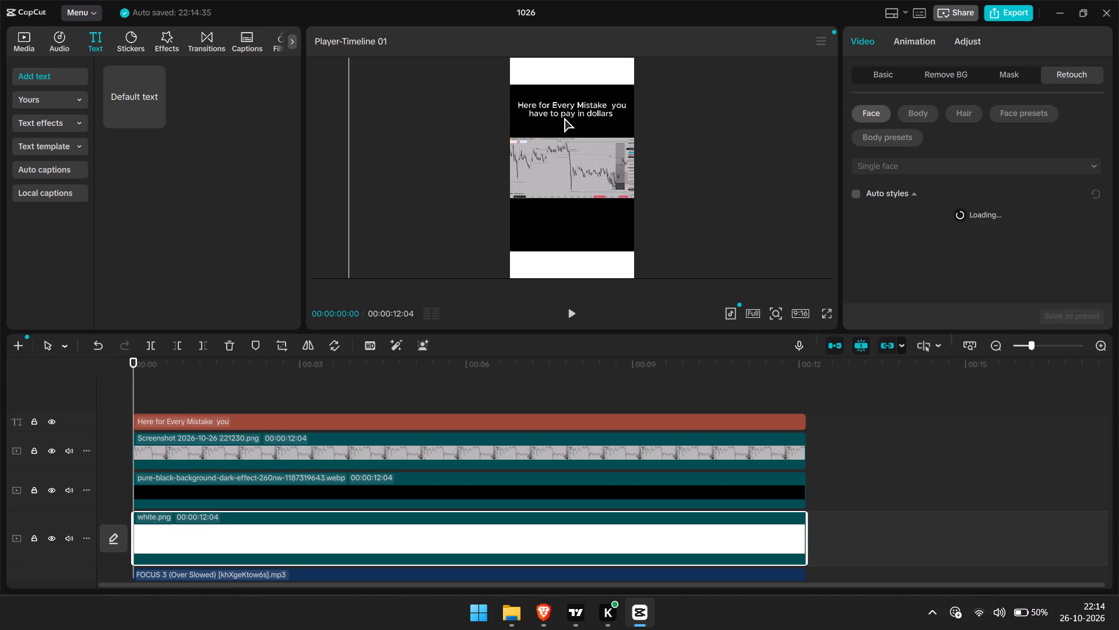
pyautogui.click(705, 143)
pyautogui.click(748, 386)
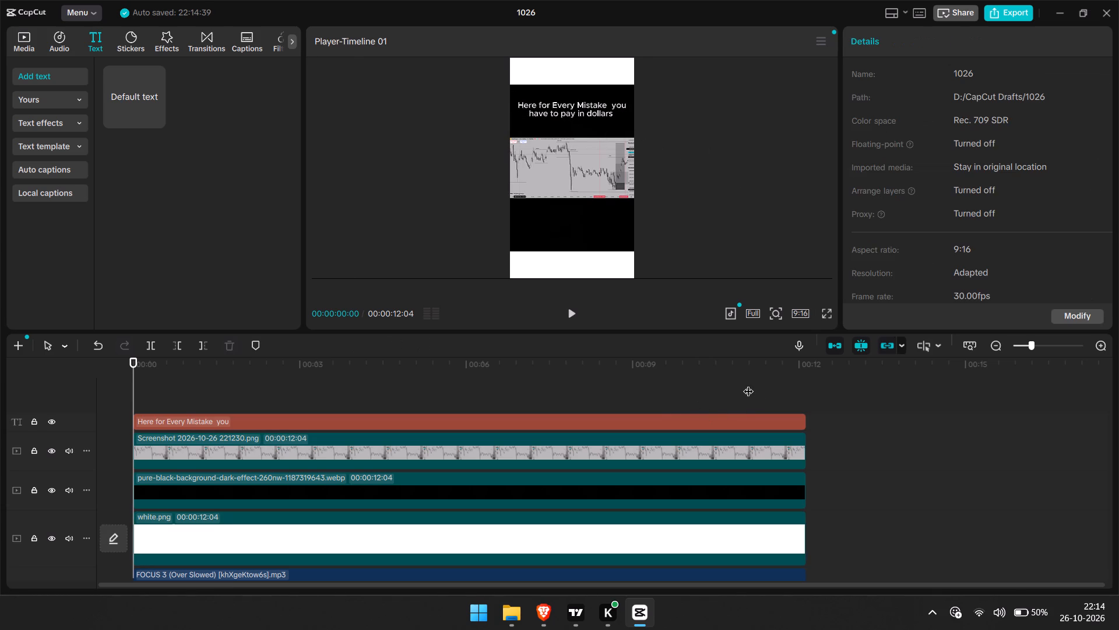
# Play the captioned video full screen through to its end to check it, and move the playhead back to 00:00:01:00.
pyautogui.moveTo(748, 391); pyautogui.dragTo(0, 452)
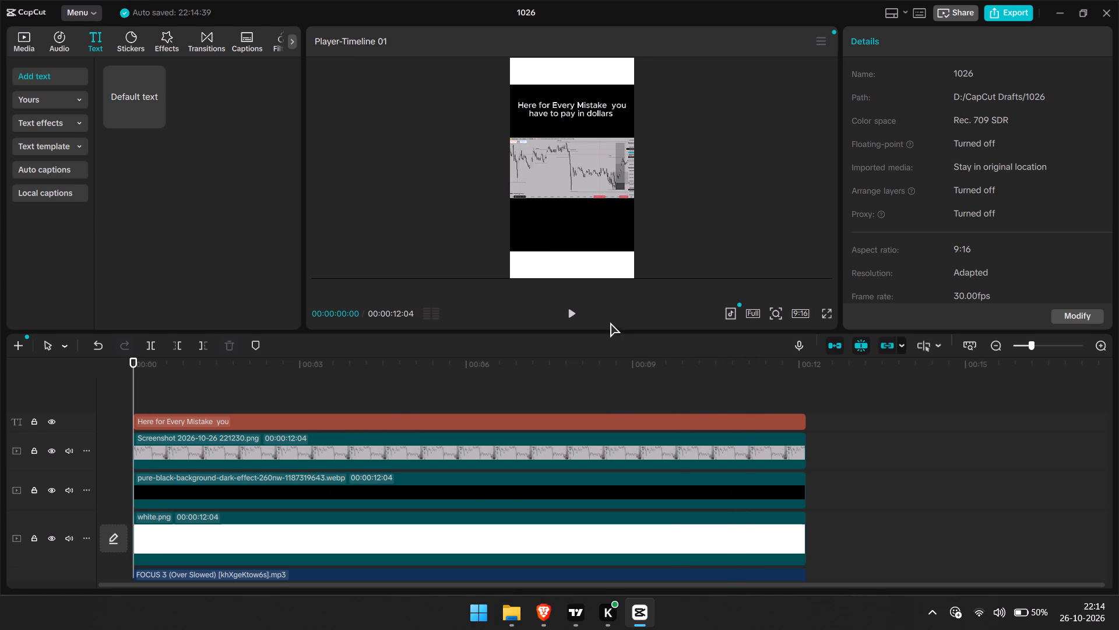
pyautogui.click(830, 312)
pyautogui.press('space')
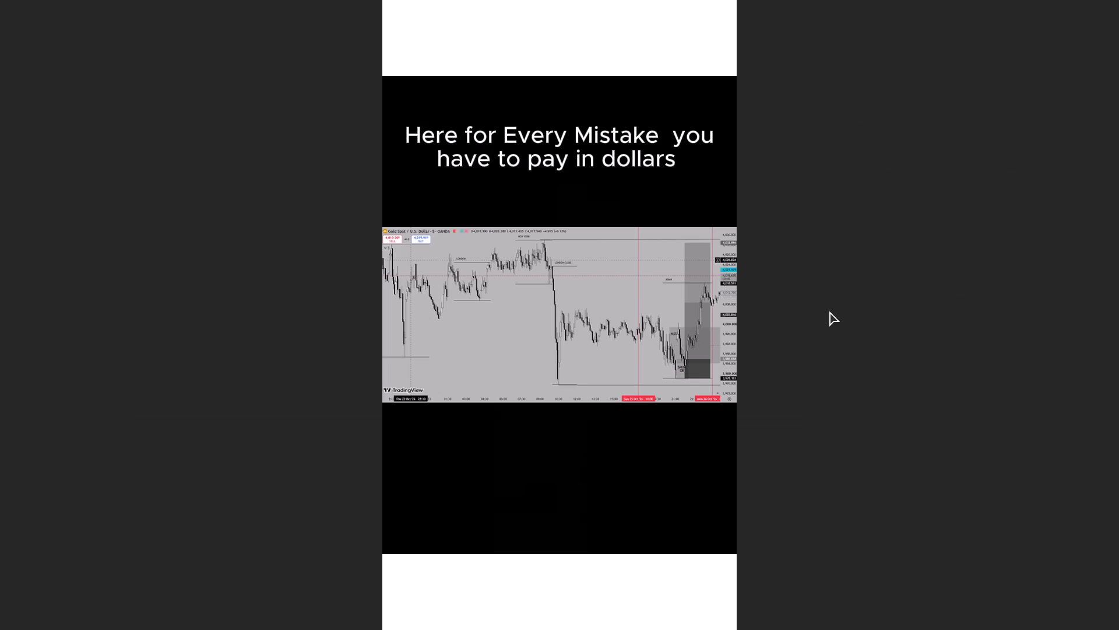
pyautogui.click(419, 593)
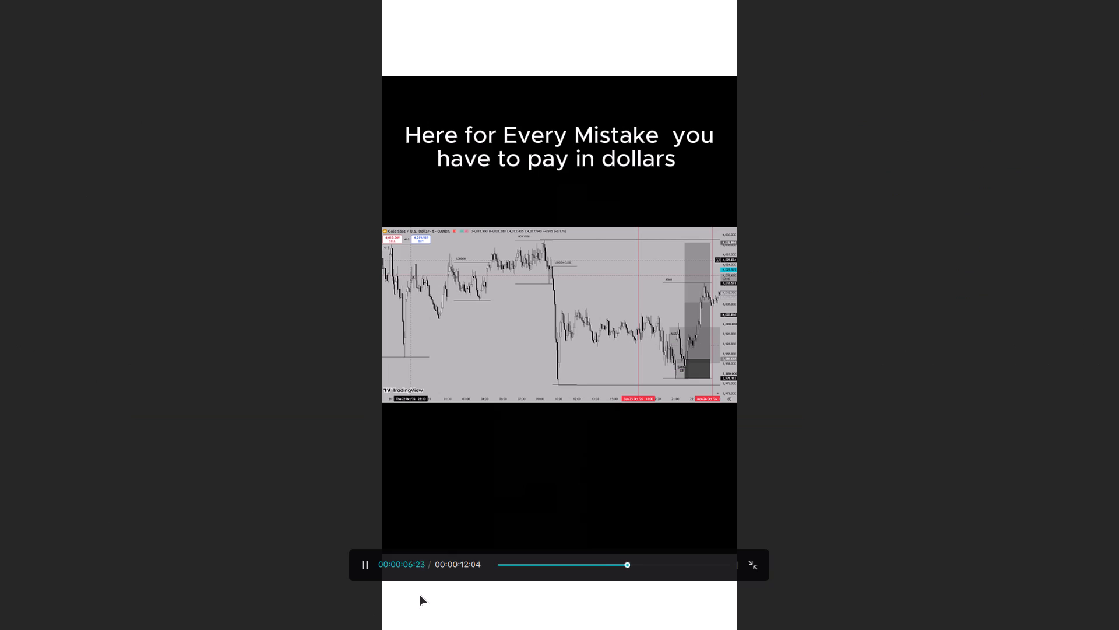
pyautogui.click(506, 561)
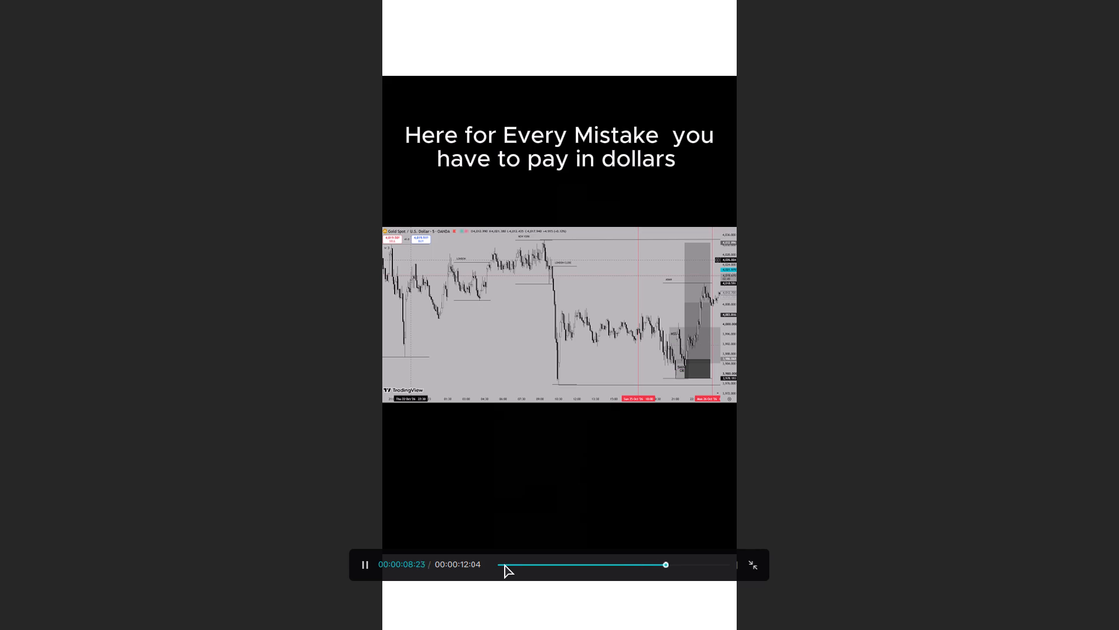
pyautogui.click(501, 565)
pyautogui.click(108, 340)
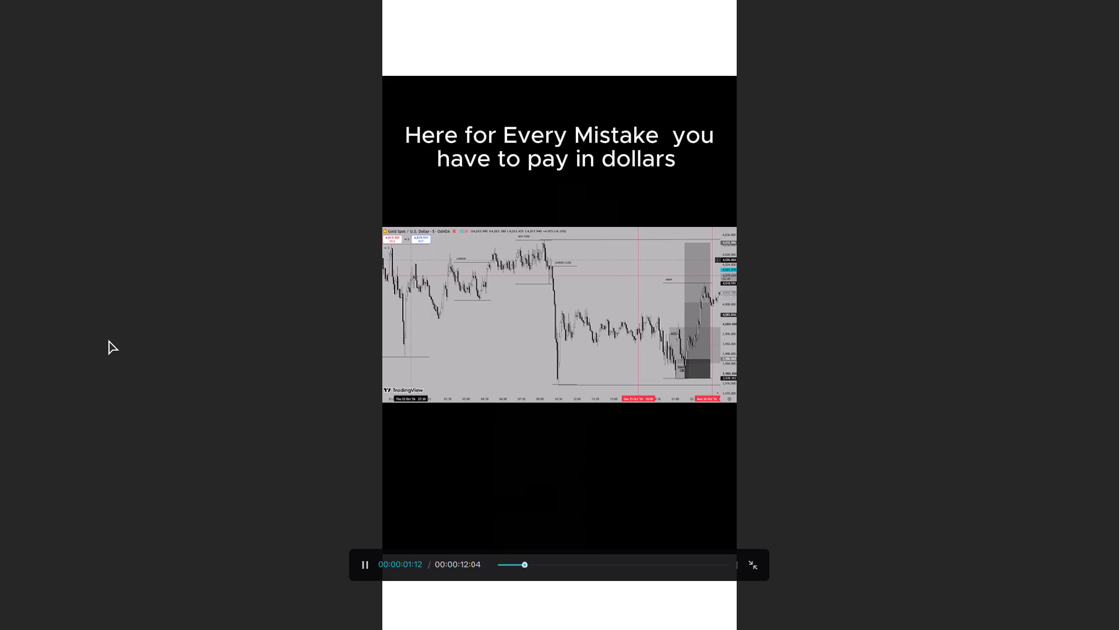
pyautogui.click(108, 340)
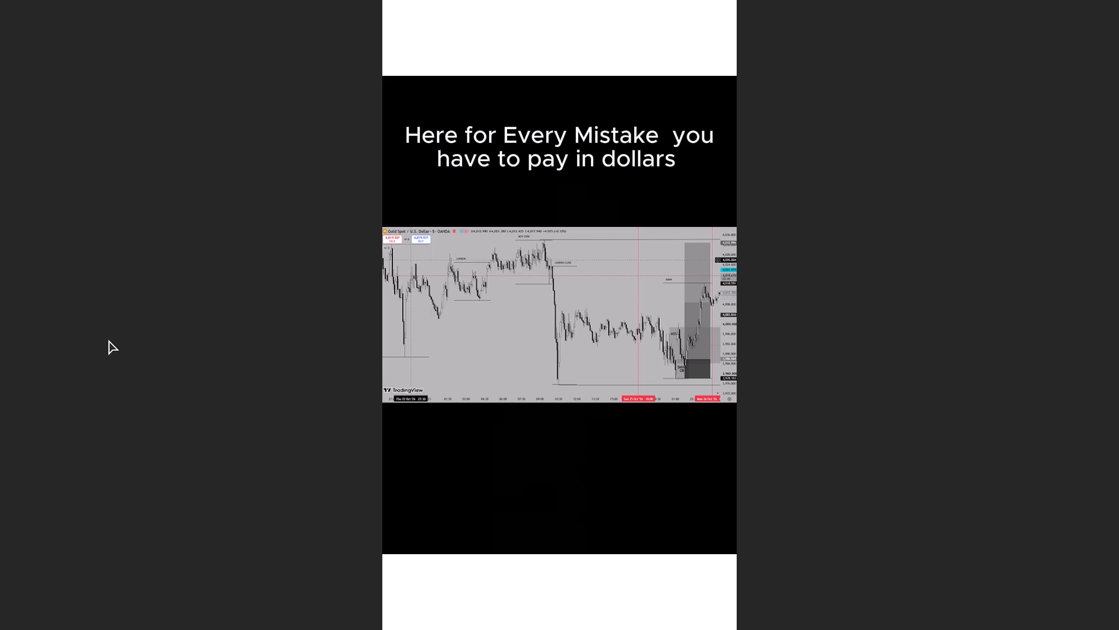
pyautogui.press('Escape')
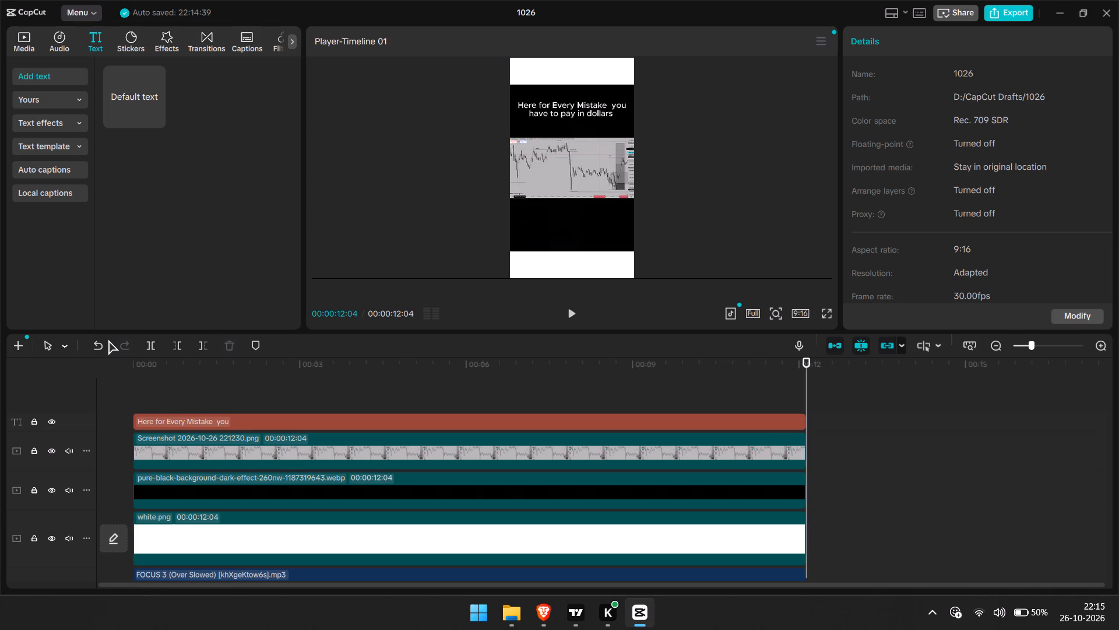
pyautogui.moveTo(807, 395); pyautogui.dragTo(164, 448)
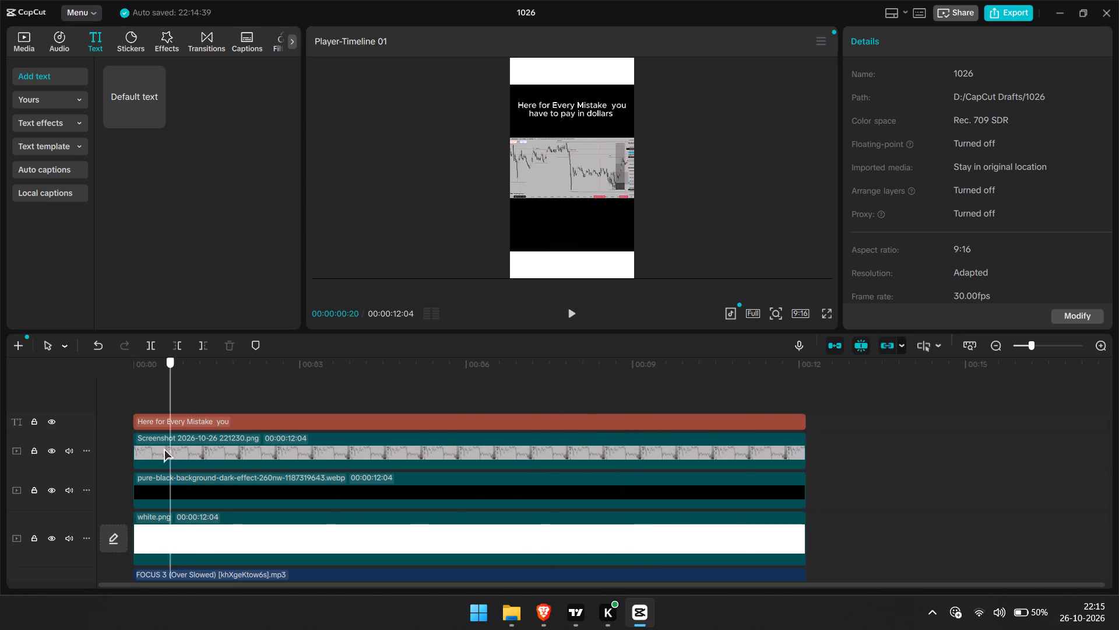
pyautogui.moveTo(164, 448); pyautogui.dragTo(189, 446)
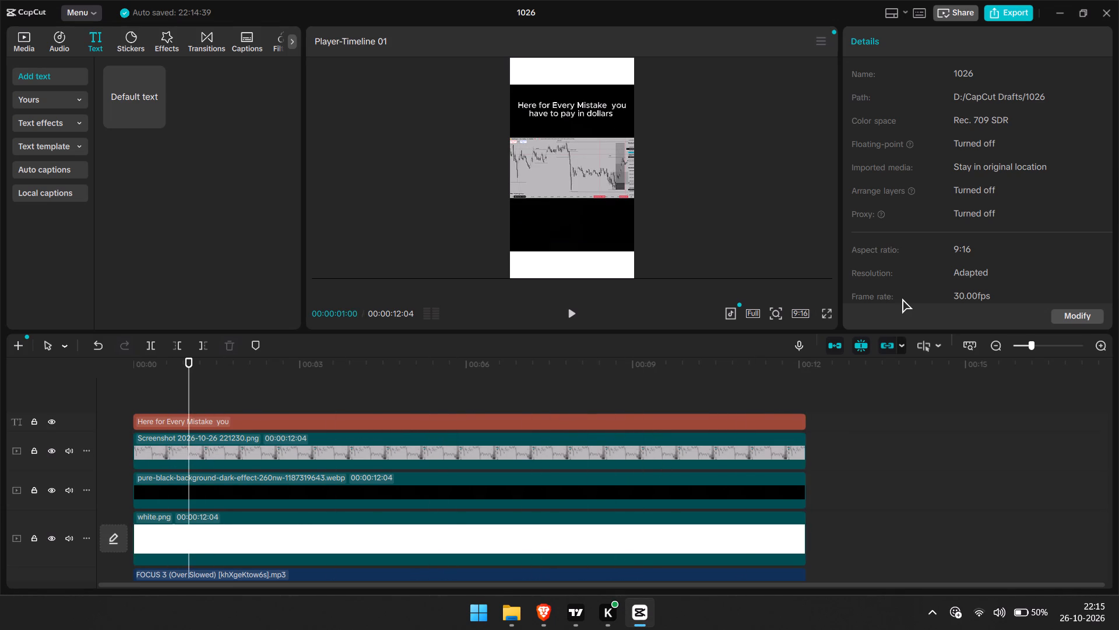
# Export the video as D:/1026(2).mp4 at 1080P, H.264 and 30fps, and close the export window without sharing.
pyautogui.click(1007, 12)
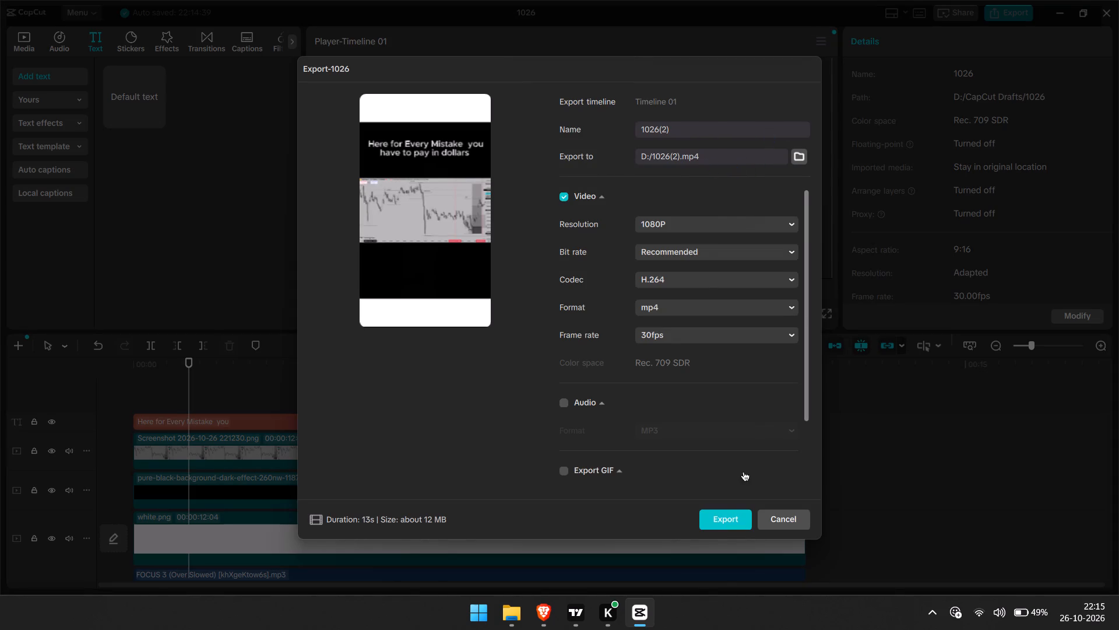
pyautogui.click(732, 515)
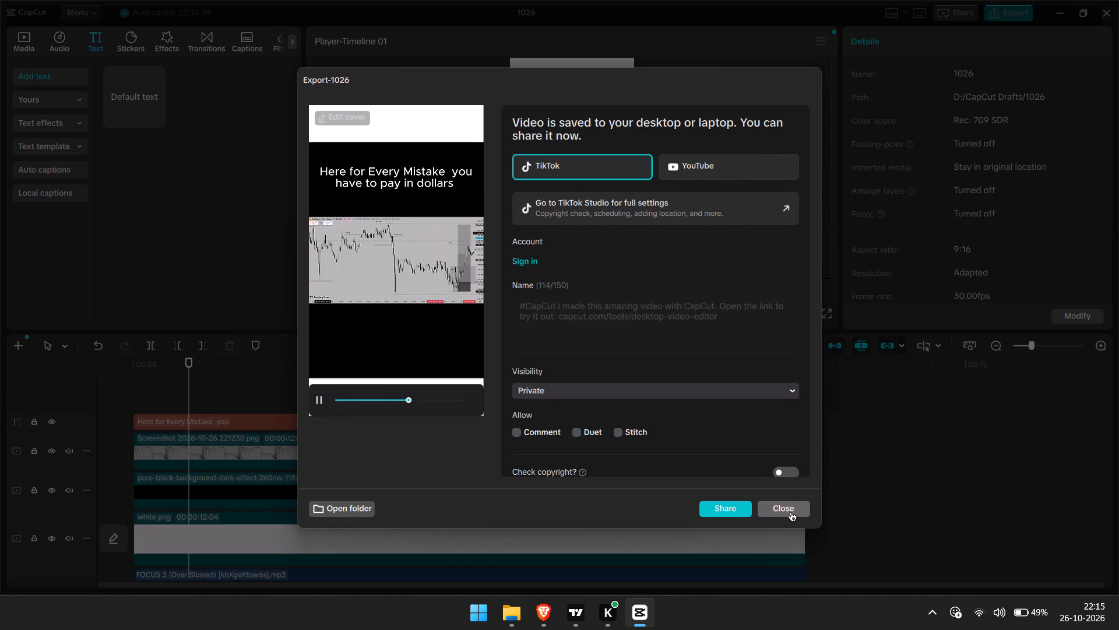
pyautogui.click(790, 513)
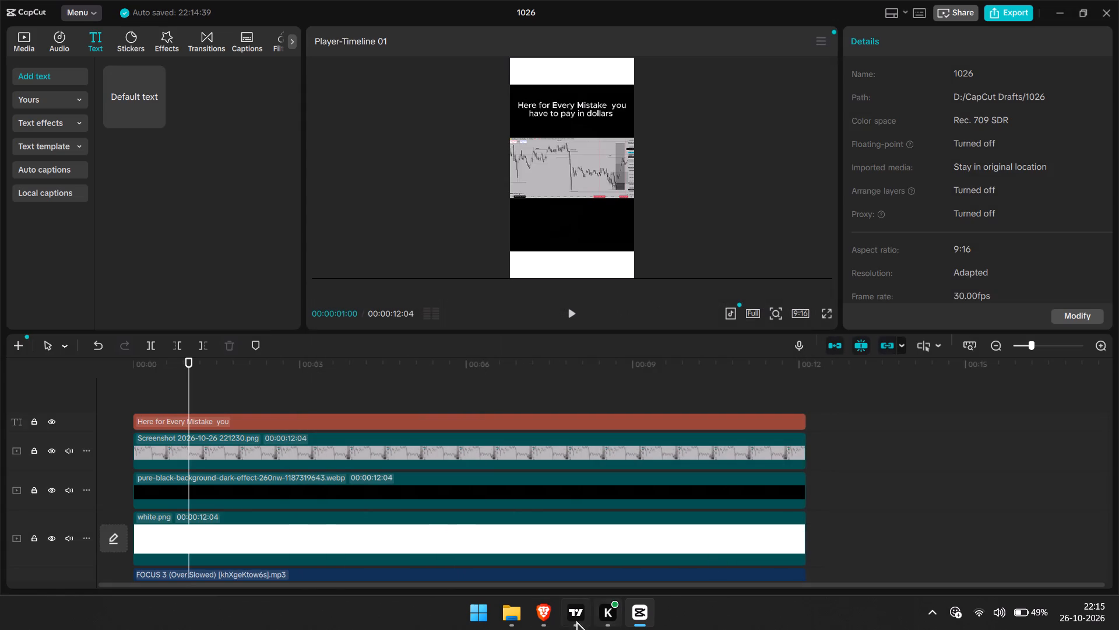
# Switch to File Explorer, open the exported 1026(2) video from drive D: to check it, and close the player.
pyautogui.click(514, 621)
pyautogui.click(543, 378)
pyautogui.doubleClick(514, 260)
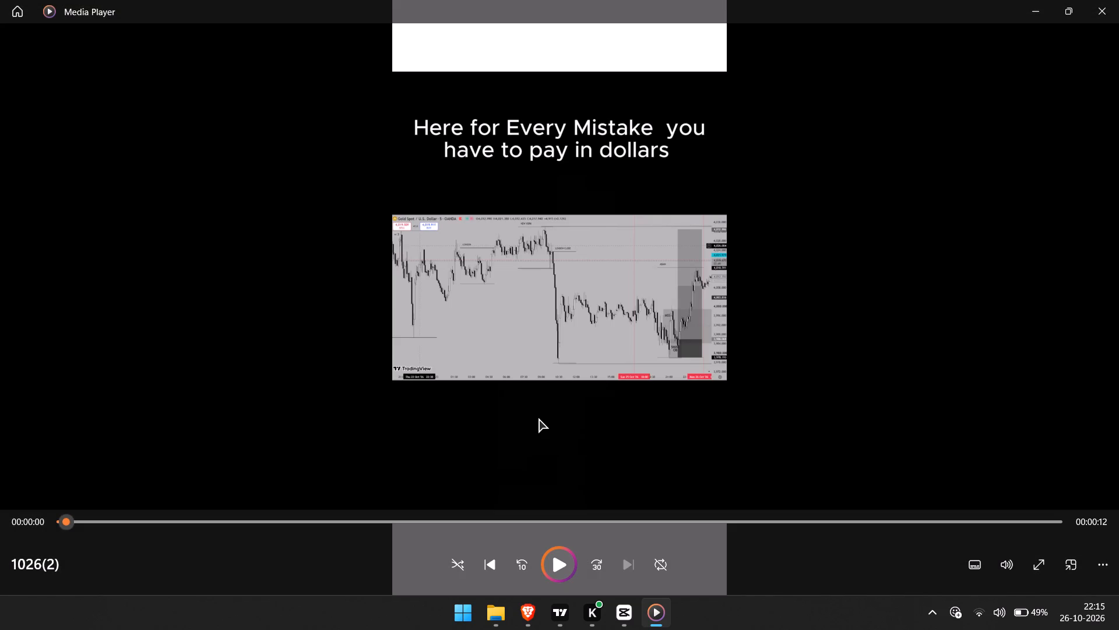
pyautogui.click(1118, 0)
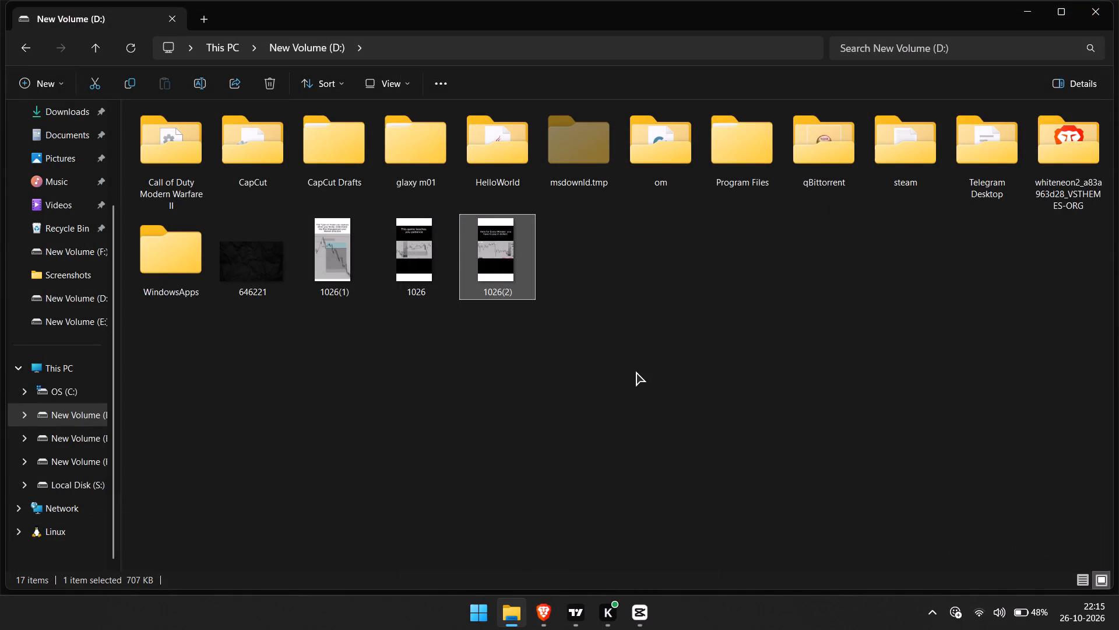
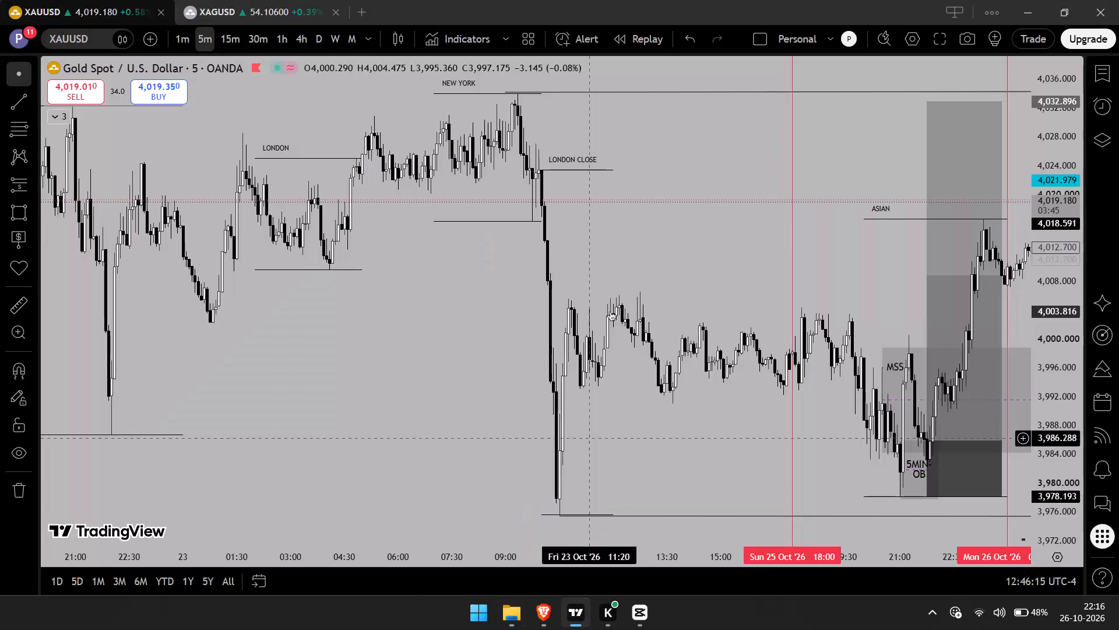
# Examine the XAUUSD 5-minute chart around the Asian, London, New York and London Close sessions of 22 and 23 October.
pyautogui.scroll(2, 629, 244)
pyautogui.moveTo(629, 244); pyautogui.dragTo(800, 244)
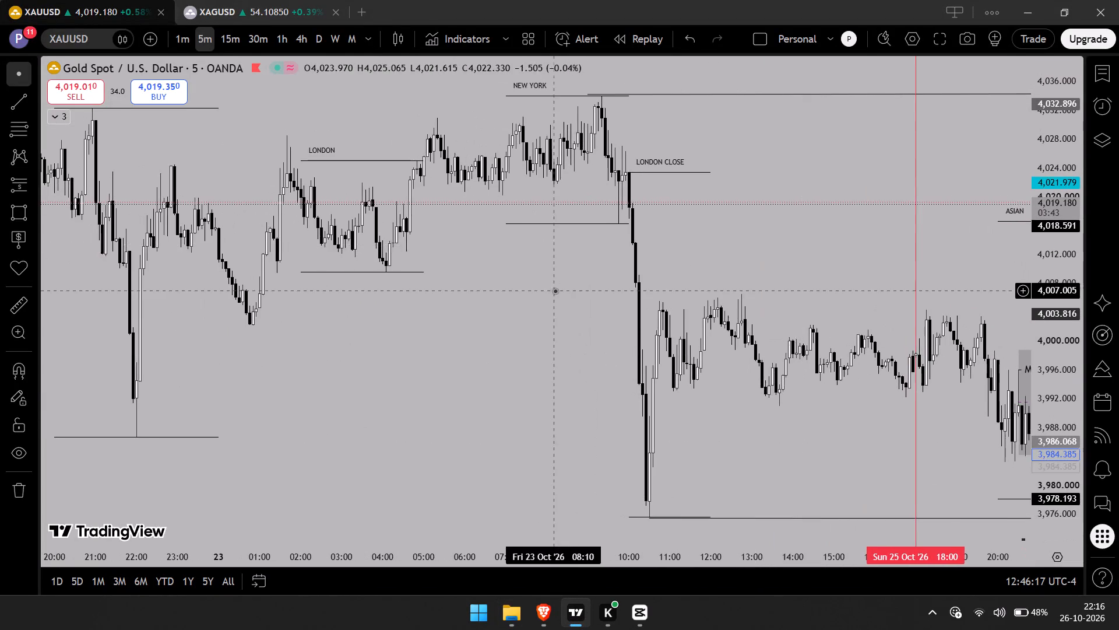
pyautogui.moveTo(555, 290); pyautogui.dragTo(875, 325)
pyautogui.moveTo(544, 148); pyautogui.dragTo(689, 187)
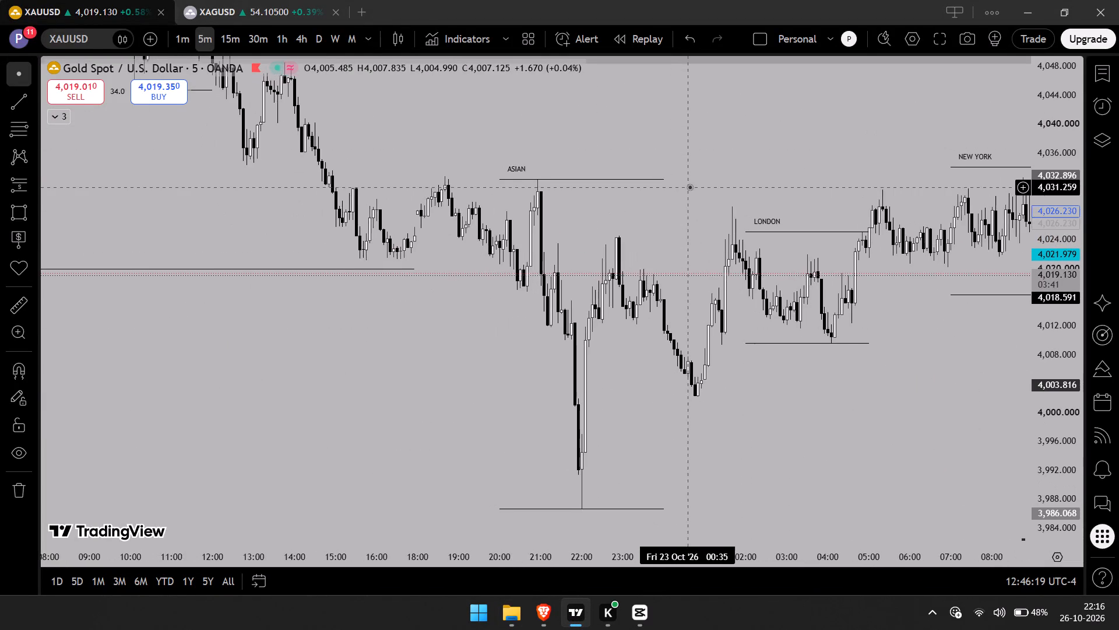
pyautogui.scroll(1, 689, 187)
pyautogui.moveTo(634, 208); pyautogui.dragTo(767, 230)
pyautogui.moveTo(758, 146); pyautogui.dragTo(804, 201)
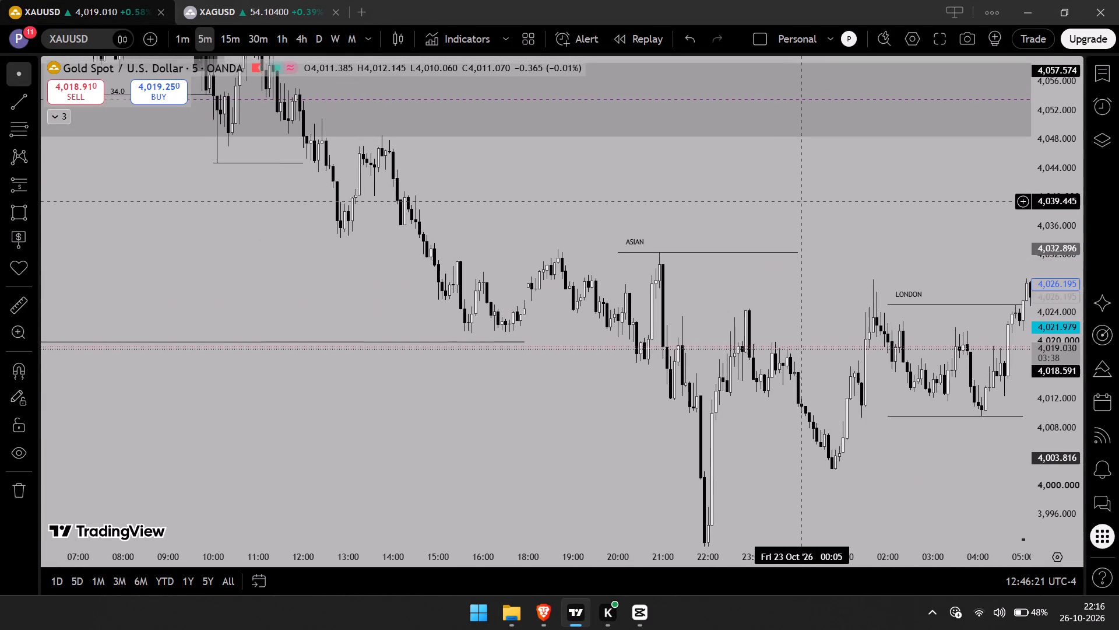
pyautogui.moveTo(804, 201); pyautogui.dragTo(804, 202)
pyautogui.scroll(1, 678, 195)
pyautogui.moveTo(686, 225); pyautogui.dragTo(655, 167)
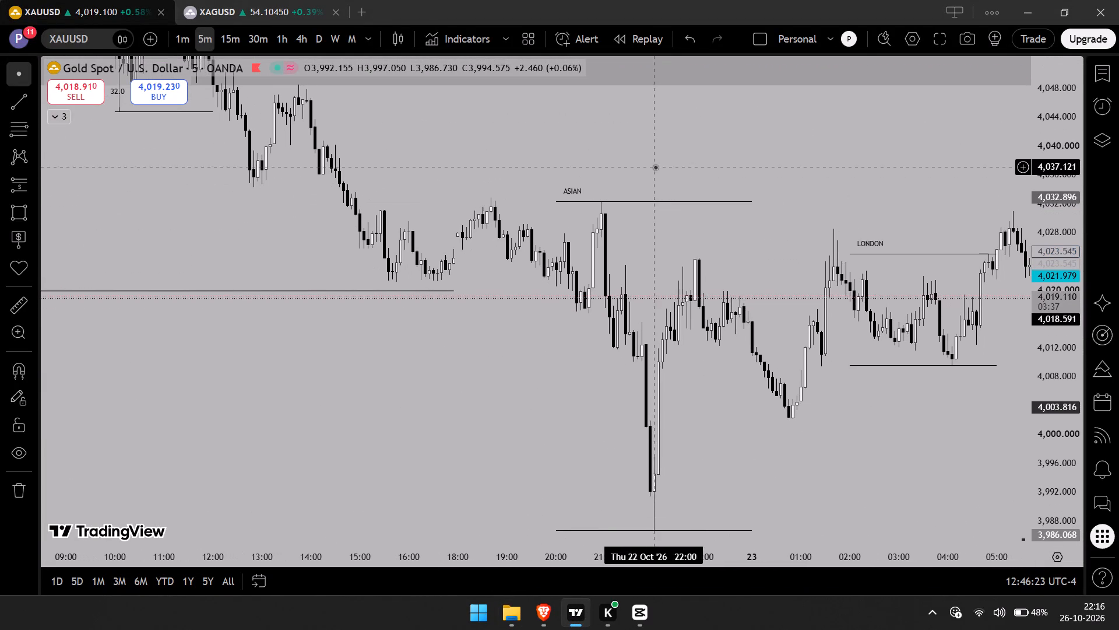
pyautogui.moveTo(1055, 342); pyautogui.dragTo(1043, 276)
pyautogui.moveTo(774, 258); pyautogui.dragTo(775, 243)
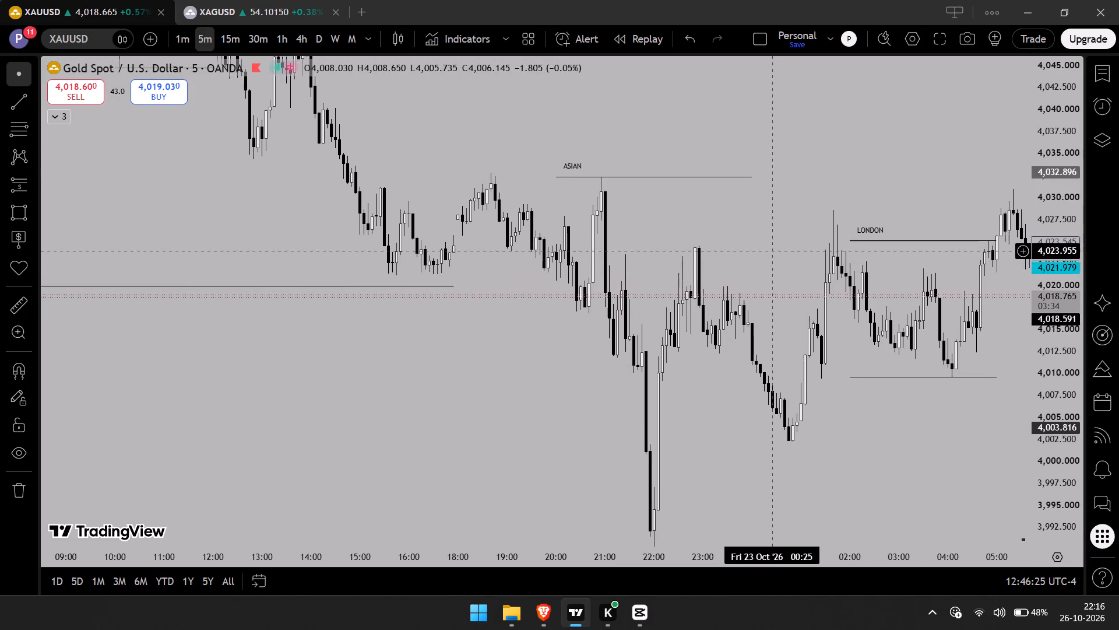
pyautogui.moveTo(775, 243); pyautogui.dragTo(779, 226)
pyautogui.scroll(2, 779, 226)
pyautogui.moveTo(705, 226); pyautogui.dragTo(820, 202)
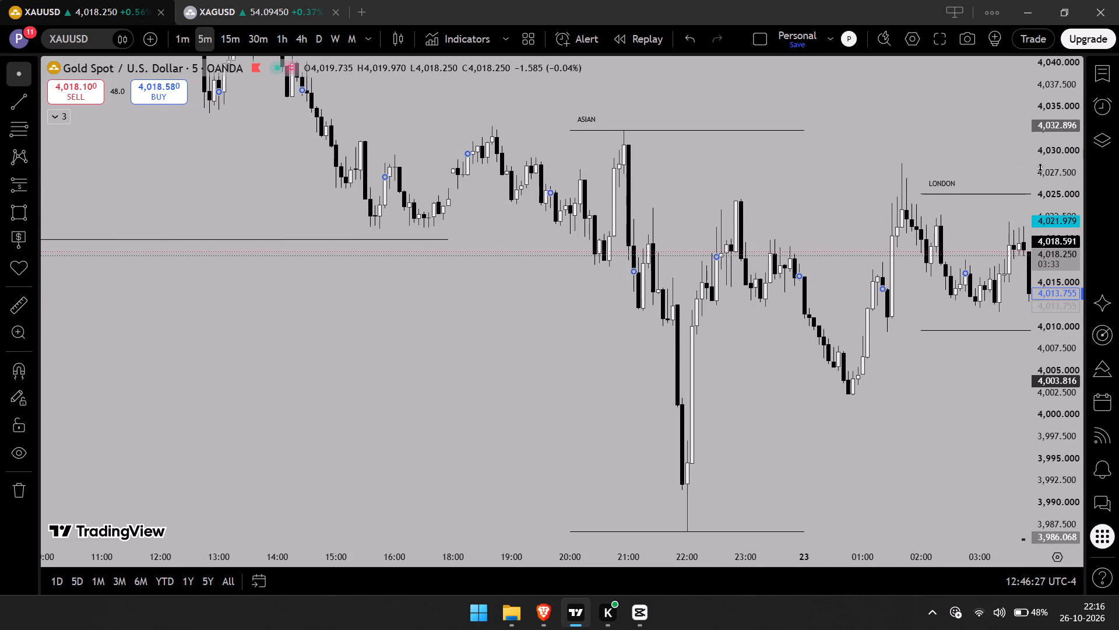
pyautogui.moveTo(1040, 167); pyautogui.dragTo(1089, 291)
pyautogui.moveTo(807, 184); pyautogui.dragTo(903, 217)
pyautogui.scroll(-1, 903, 217)
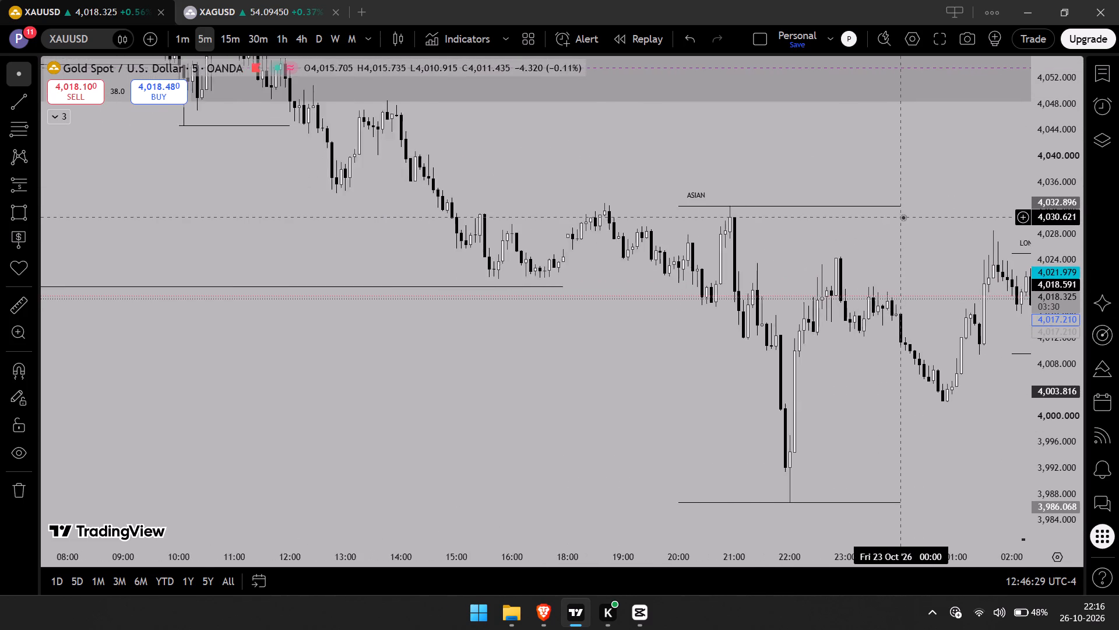
pyautogui.scroll(-1, 903, 217)
pyautogui.moveTo(903, 209); pyautogui.dragTo(923, 281)
pyautogui.scroll(2, 923, 281)
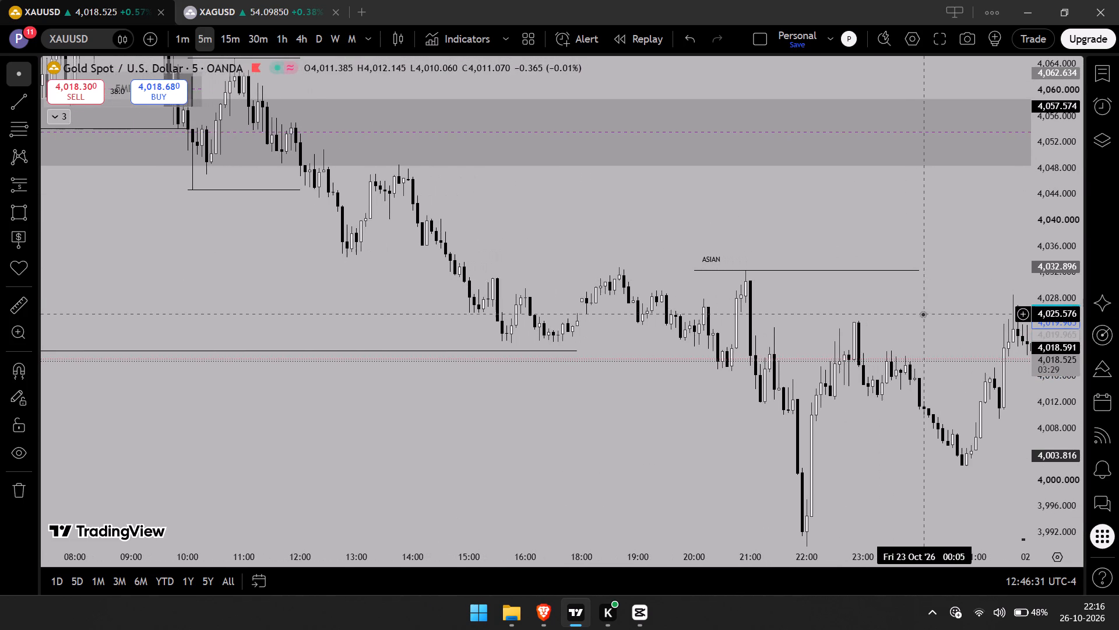
pyautogui.moveTo(923, 314); pyautogui.dragTo(456, 176)
pyautogui.moveTo(874, 316); pyautogui.dragTo(587, 402)
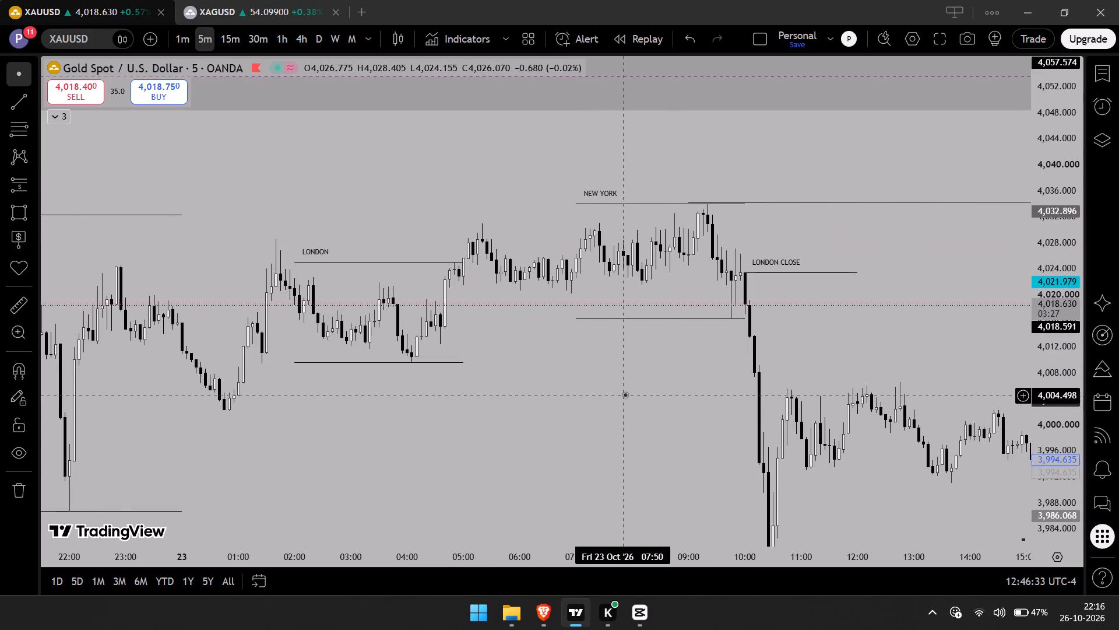
pyautogui.moveTo(639, 394); pyautogui.dragTo(700, 399)
pyautogui.moveTo(1060, 440); pyautogui.dragTo(1015, 302)
pyautogui.moveTo(648, 336); pyautogui.dragTo(398, 312)
# Switch the XAUUSD chart to the 1-minute timeframe and examine the 26 October price action between about 04:00 and 08:00.
pyautogui.click(174, 40)
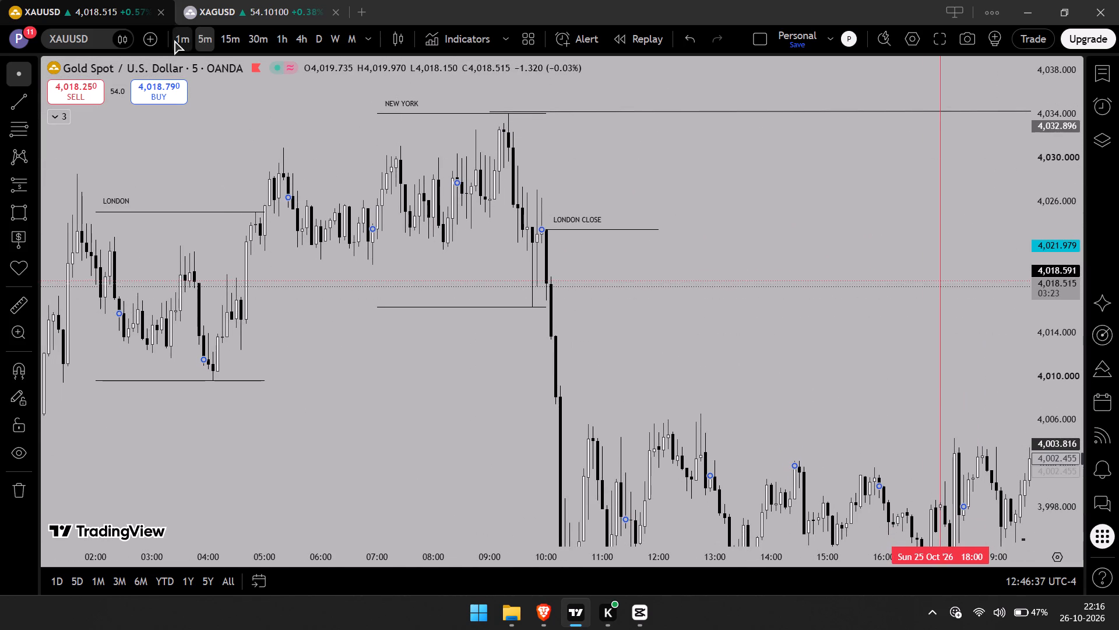
pyautogui.scroll(-3, 477, 278)
pyautogui.moveTo(1059, 446); pyautogui.dragTo(1034, 135)
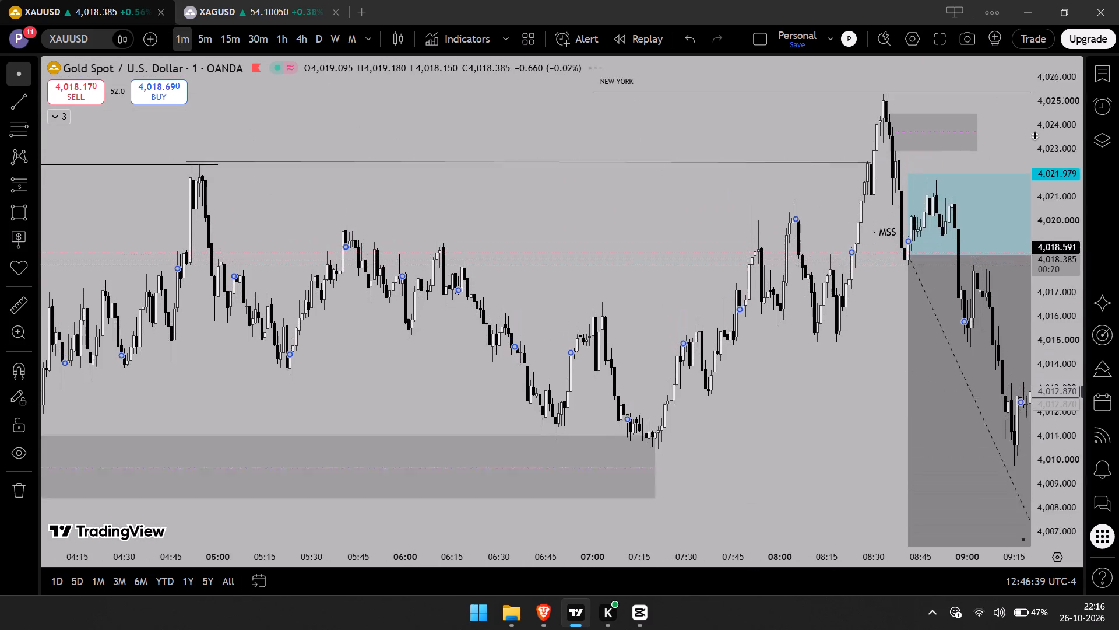
pyautogui.moveTo(1034, 135); pyautogui.dragTo(980, 116)
pyautogui.click(628, 298)
pyautogui.moveTo(594, 270); pyautogui.dragTo(823, 247)
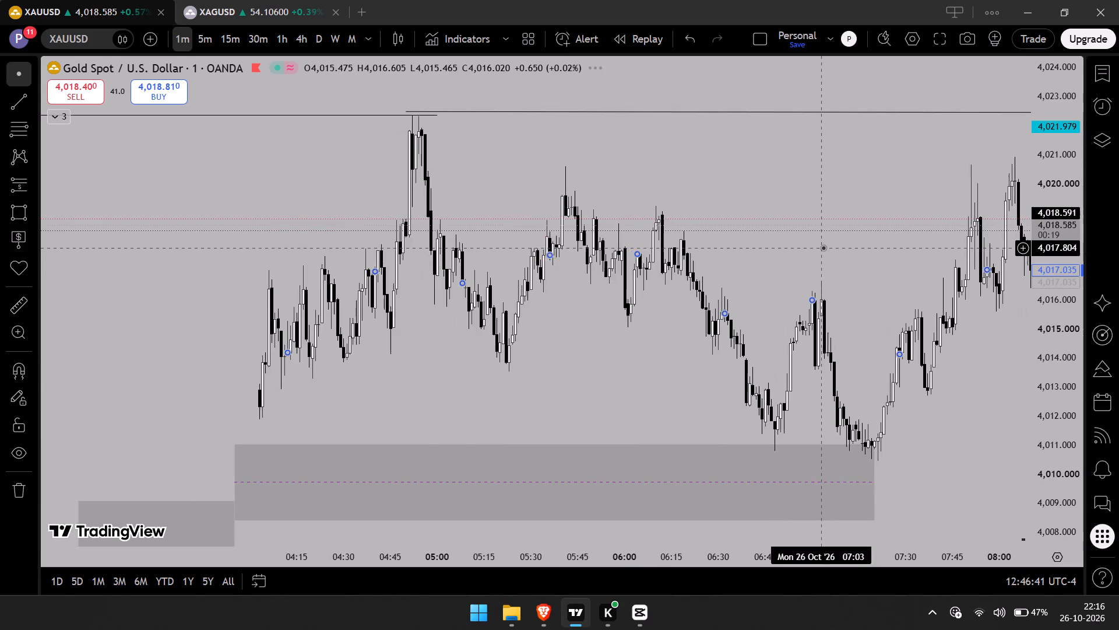
pyautogui.scroll(2, 823, 247)
pyautogui.moveTo(492, 153); pyautogui.dragTo(562, 162)
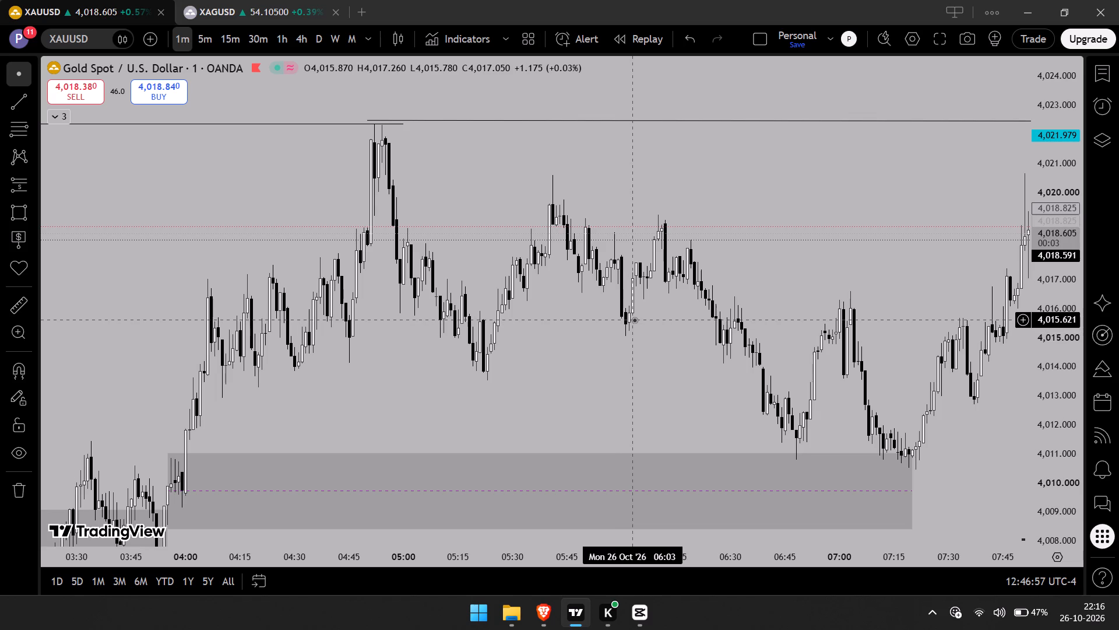
pyautogui.moveTo(634, 320); pyautogui.dragTo(557, 306)
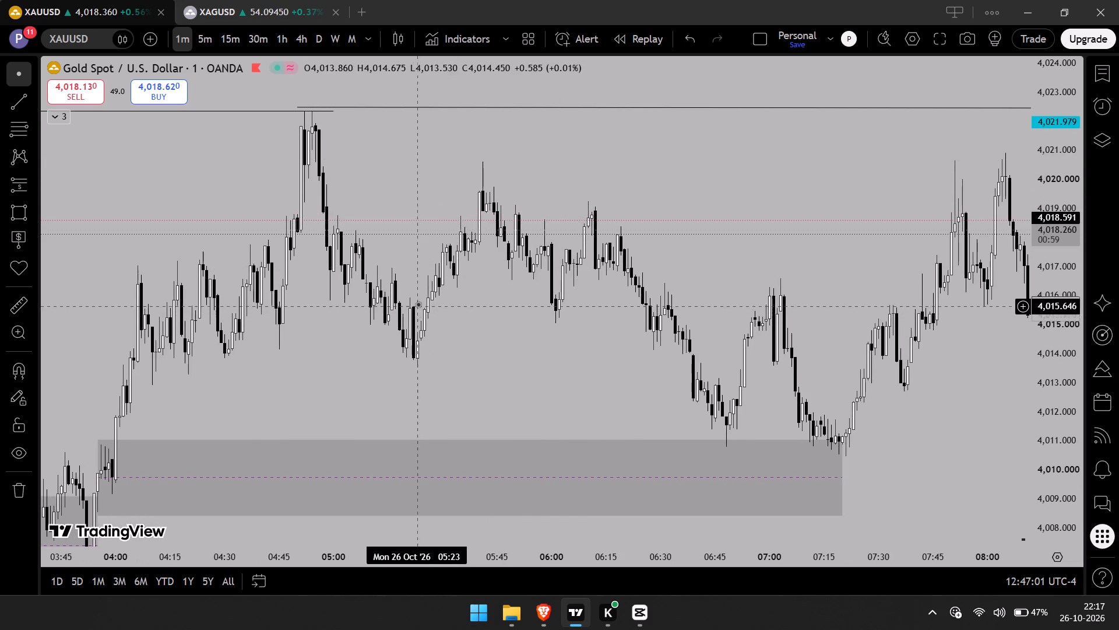
pyautogui.moveTo(437, 166); pyautogui.dragTo(455, 171)
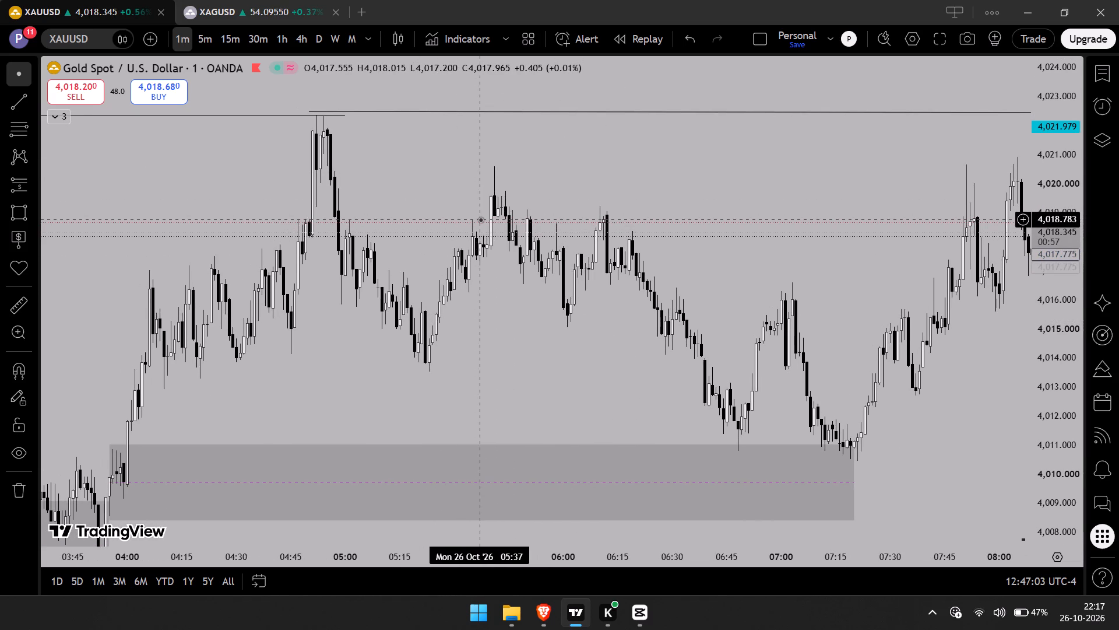
pyautogui.moveTo(480, 219); pyautogui.dragTo(419, 213)
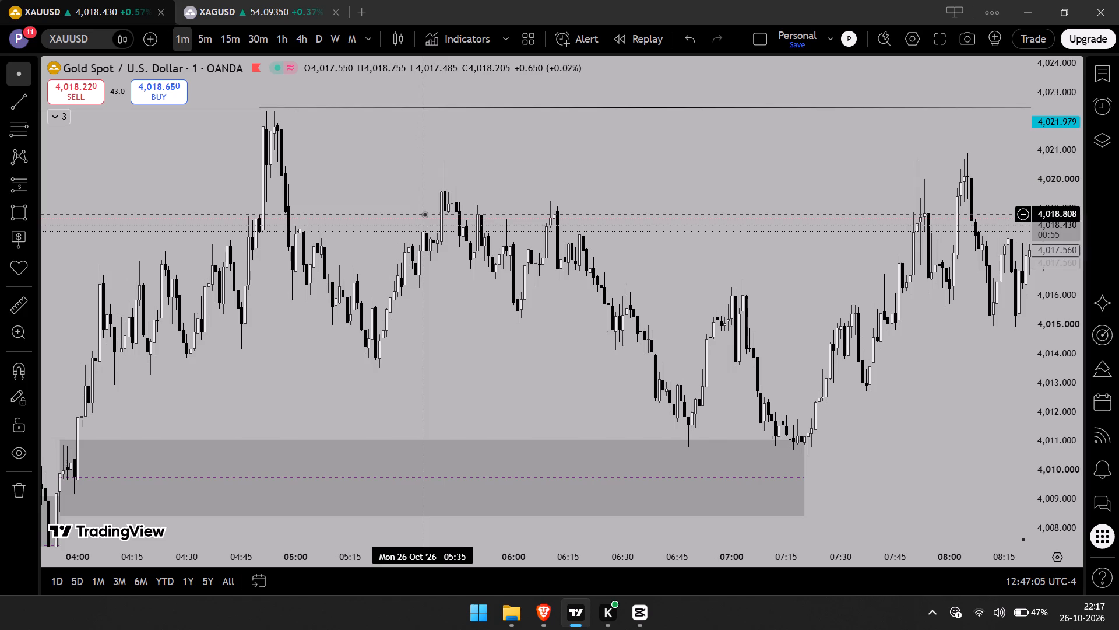
pyautogui.moveTo(424, 214); pyautogui.dragTo(448, 221)
pyautogui.moveTo(442, 196); pyautogui.dragTo(412, 203)
pyautogui.click(410, 203)
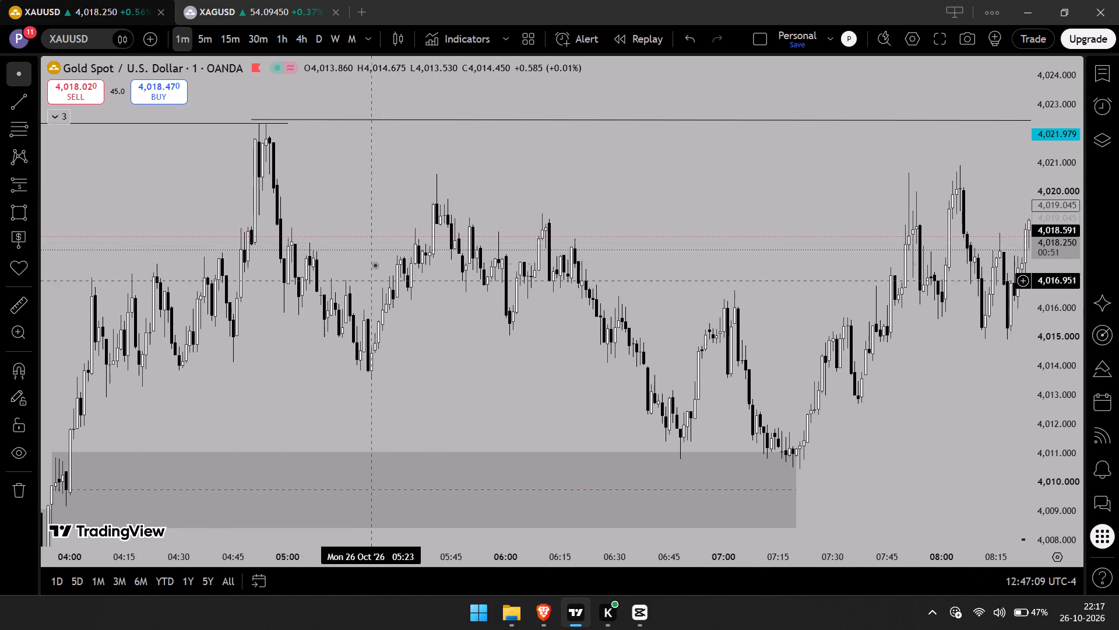
pyautogui.moveTo(376, 246); pyautogui.dragTo(442, 254)
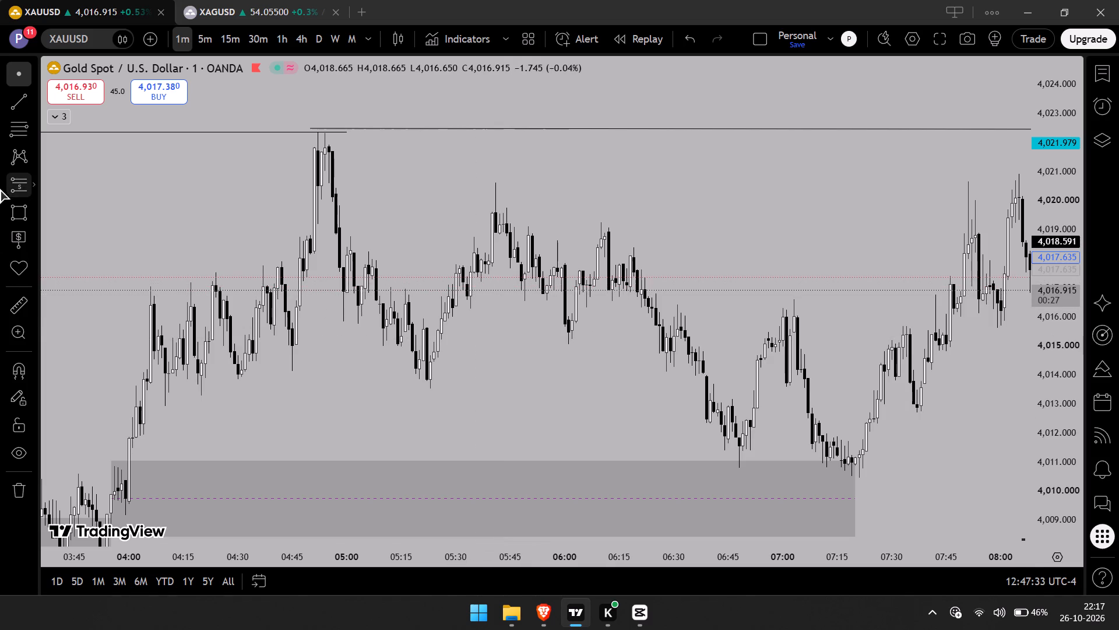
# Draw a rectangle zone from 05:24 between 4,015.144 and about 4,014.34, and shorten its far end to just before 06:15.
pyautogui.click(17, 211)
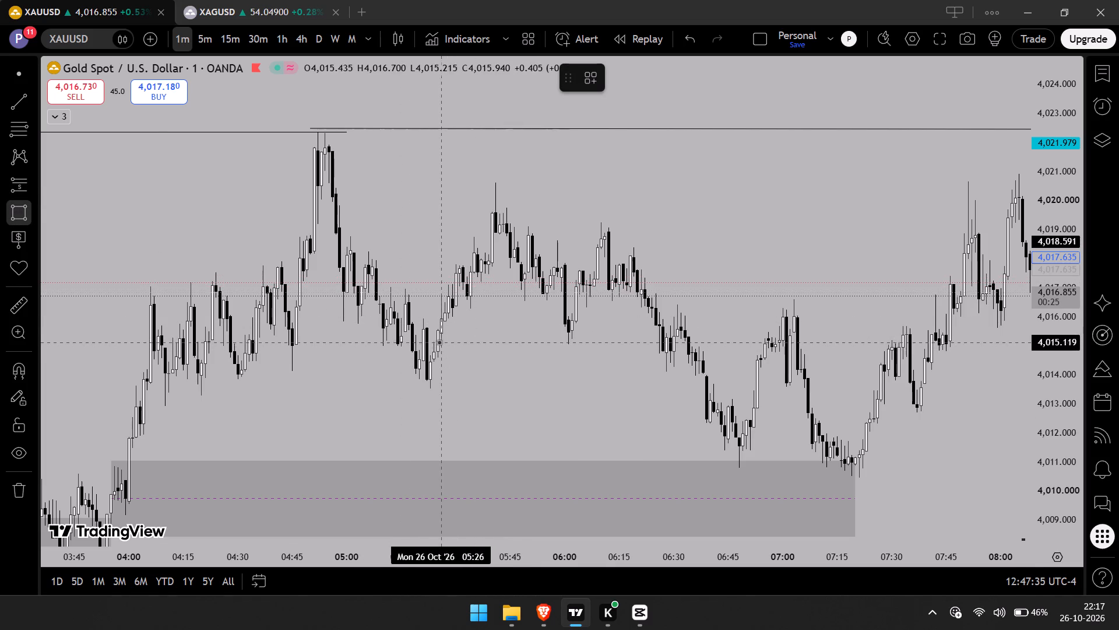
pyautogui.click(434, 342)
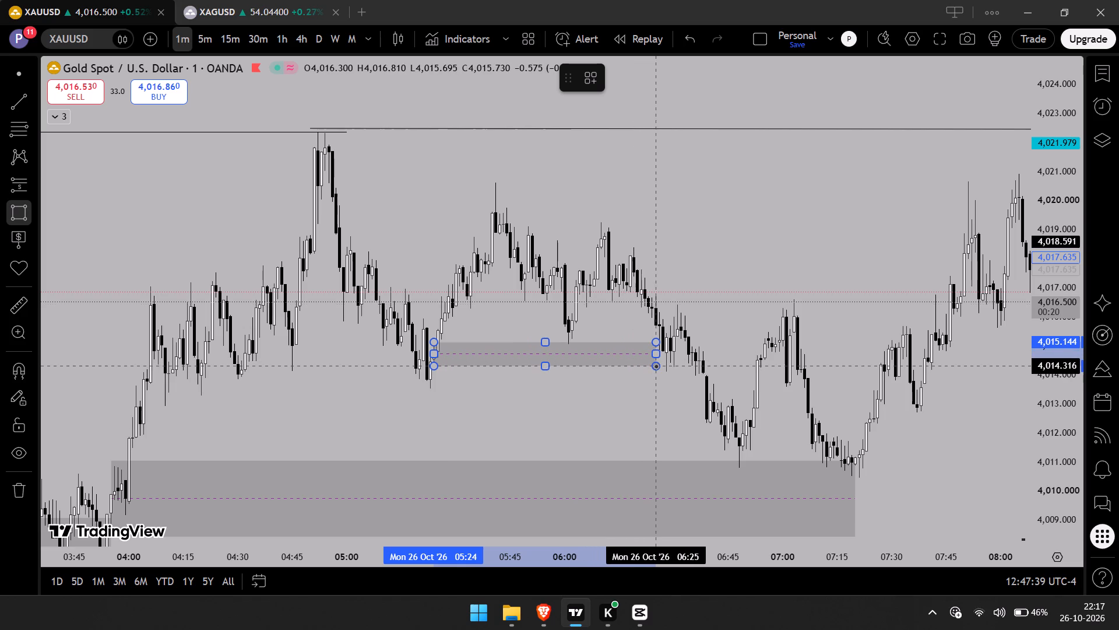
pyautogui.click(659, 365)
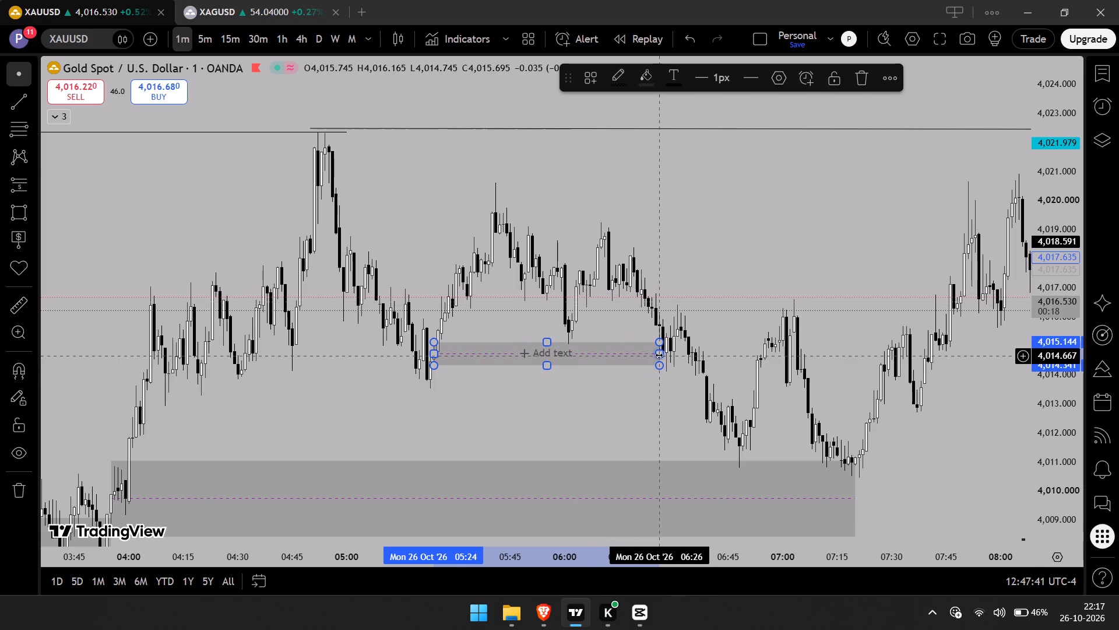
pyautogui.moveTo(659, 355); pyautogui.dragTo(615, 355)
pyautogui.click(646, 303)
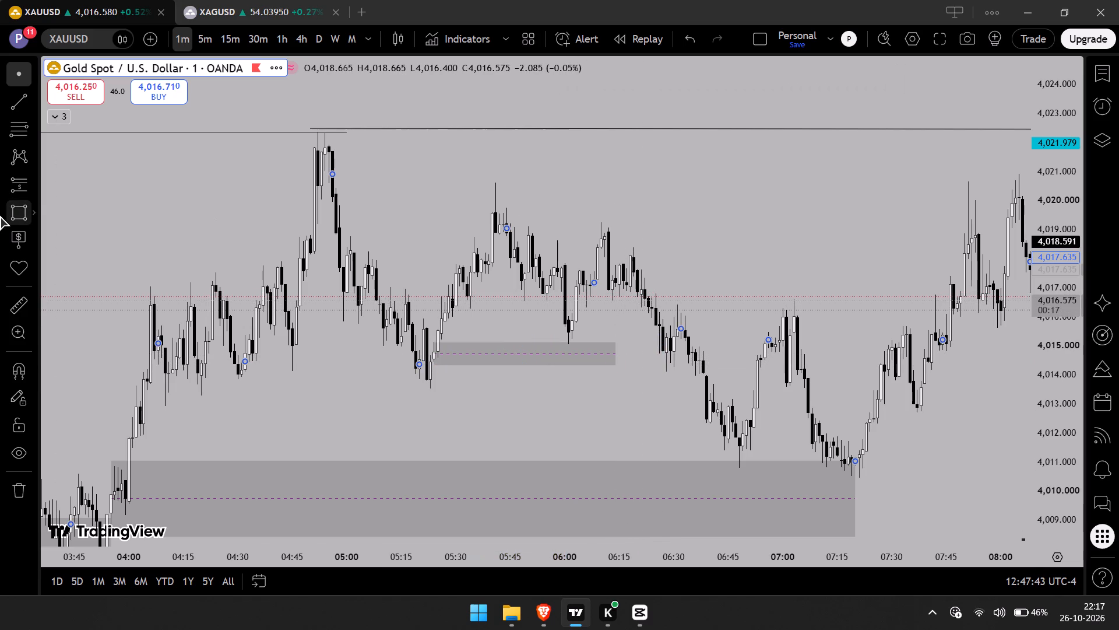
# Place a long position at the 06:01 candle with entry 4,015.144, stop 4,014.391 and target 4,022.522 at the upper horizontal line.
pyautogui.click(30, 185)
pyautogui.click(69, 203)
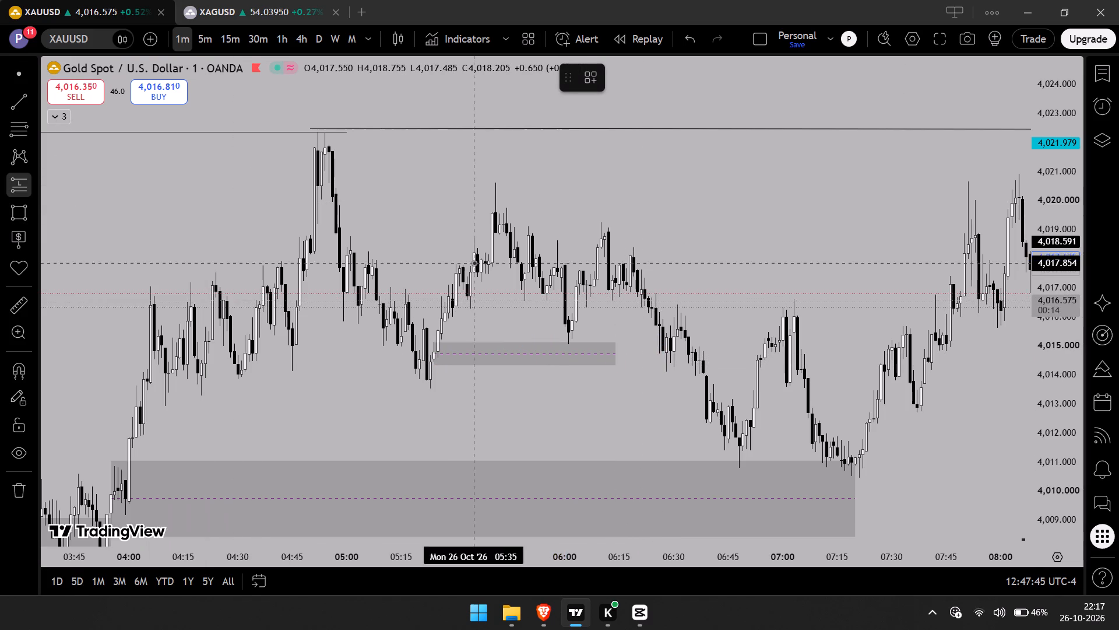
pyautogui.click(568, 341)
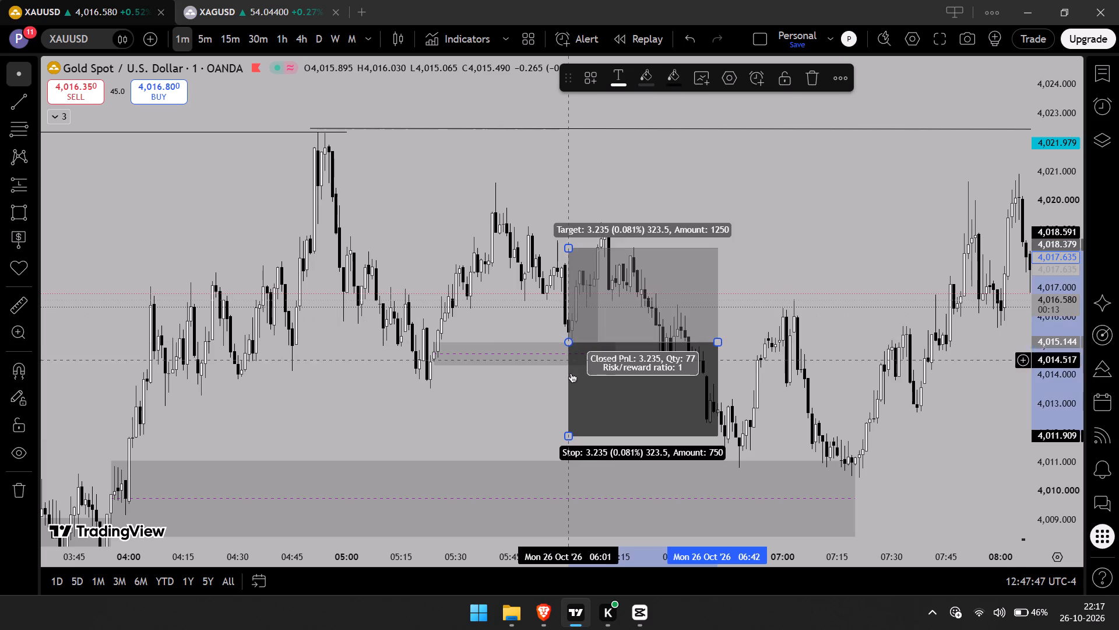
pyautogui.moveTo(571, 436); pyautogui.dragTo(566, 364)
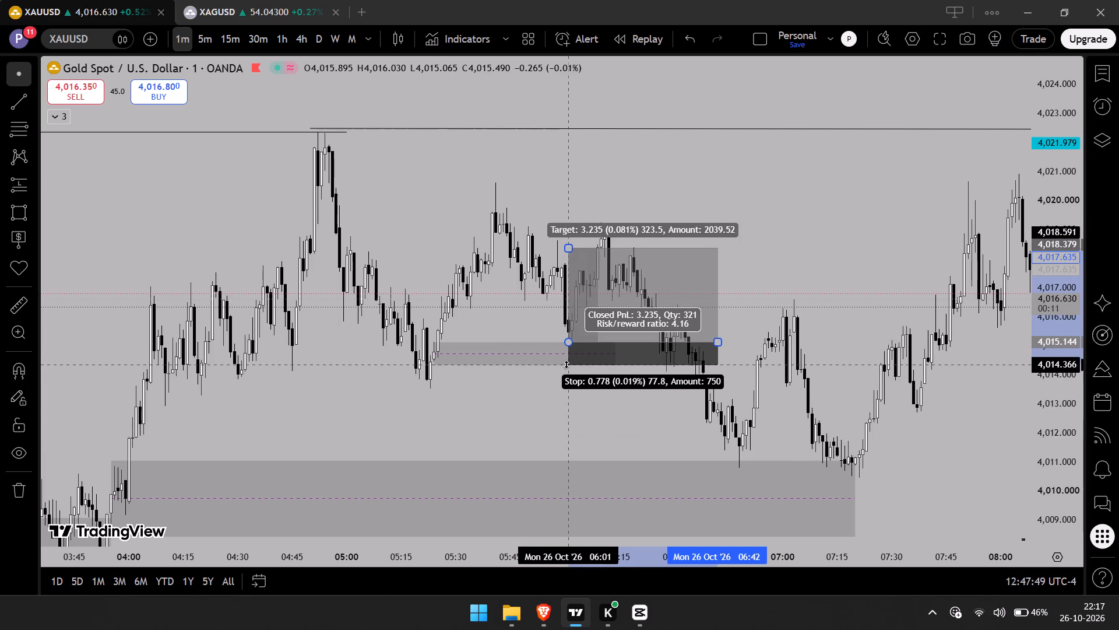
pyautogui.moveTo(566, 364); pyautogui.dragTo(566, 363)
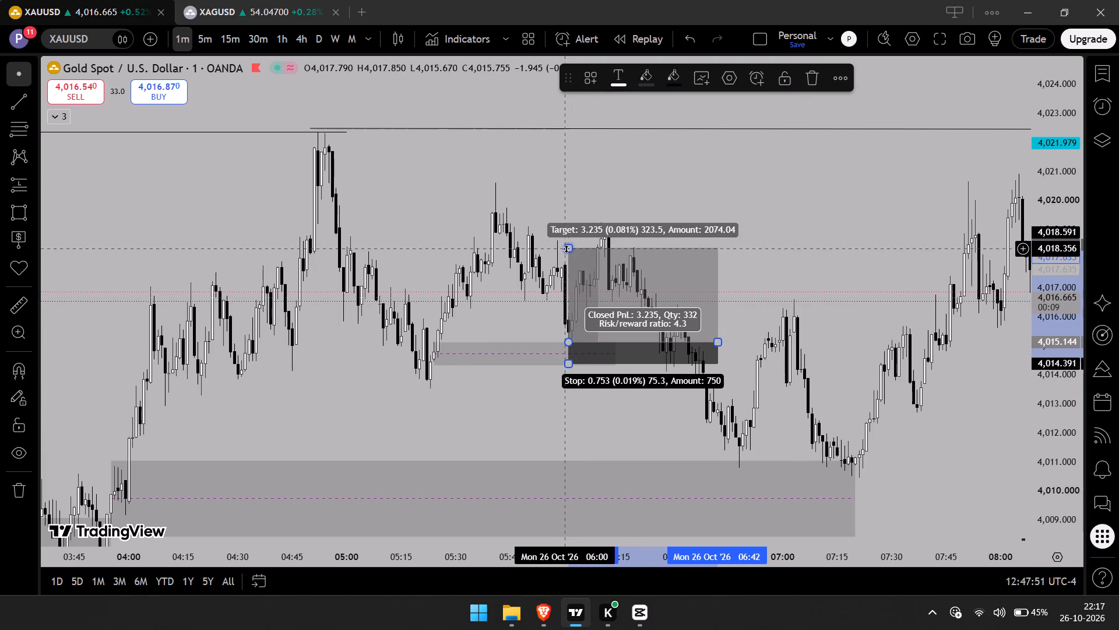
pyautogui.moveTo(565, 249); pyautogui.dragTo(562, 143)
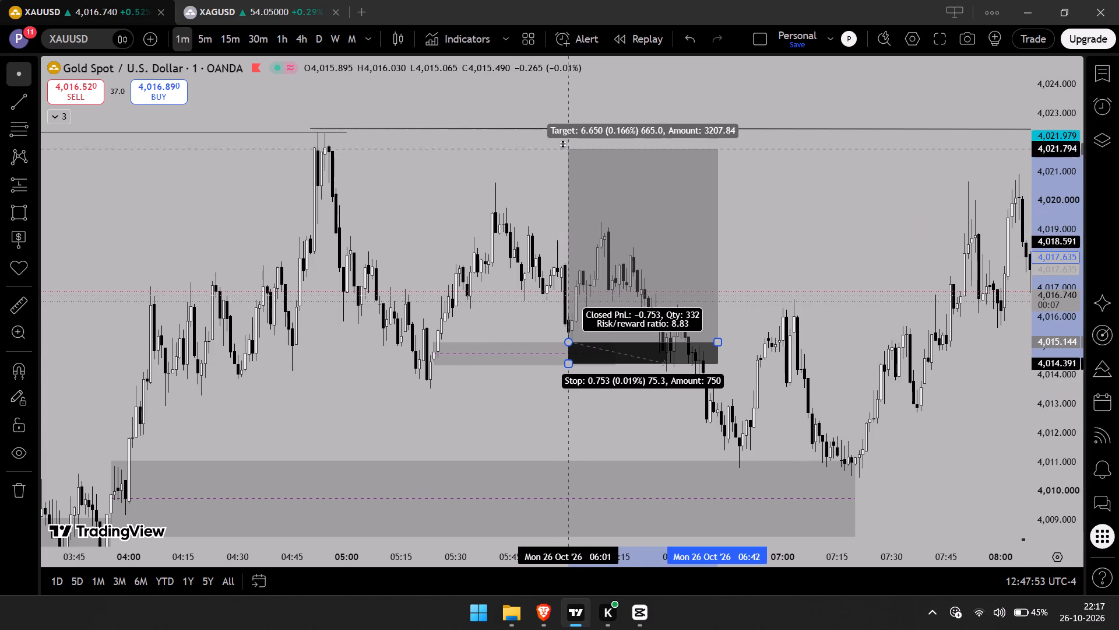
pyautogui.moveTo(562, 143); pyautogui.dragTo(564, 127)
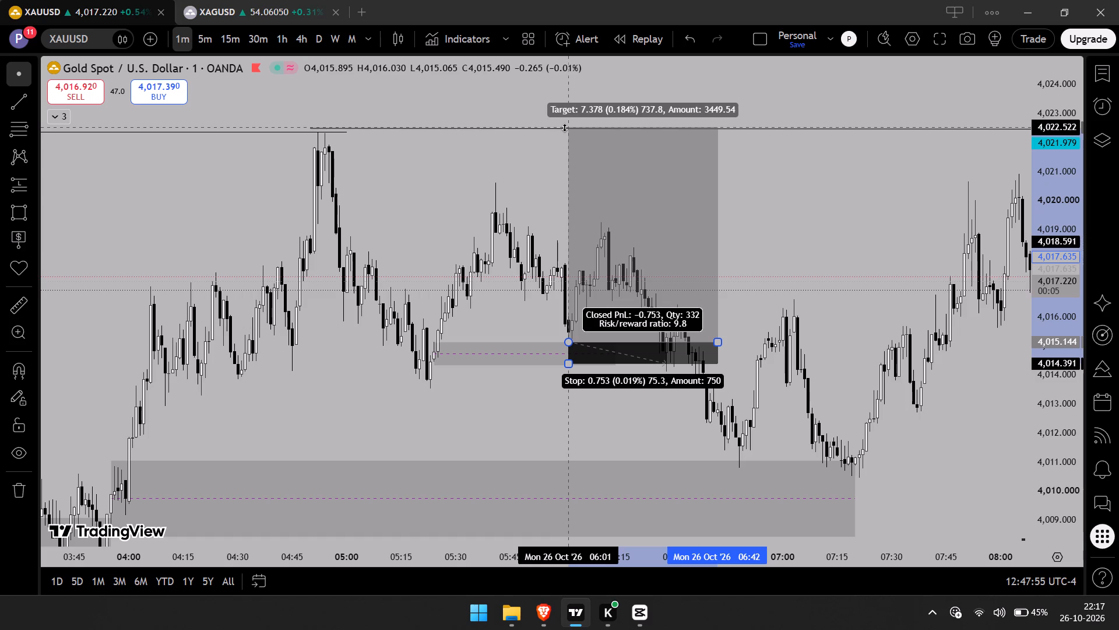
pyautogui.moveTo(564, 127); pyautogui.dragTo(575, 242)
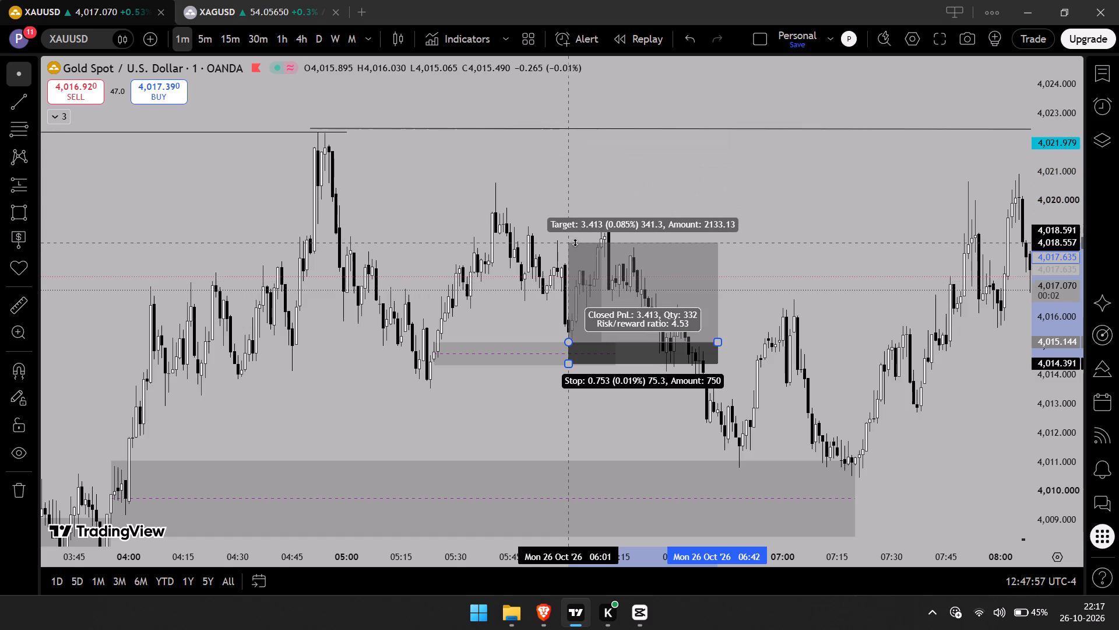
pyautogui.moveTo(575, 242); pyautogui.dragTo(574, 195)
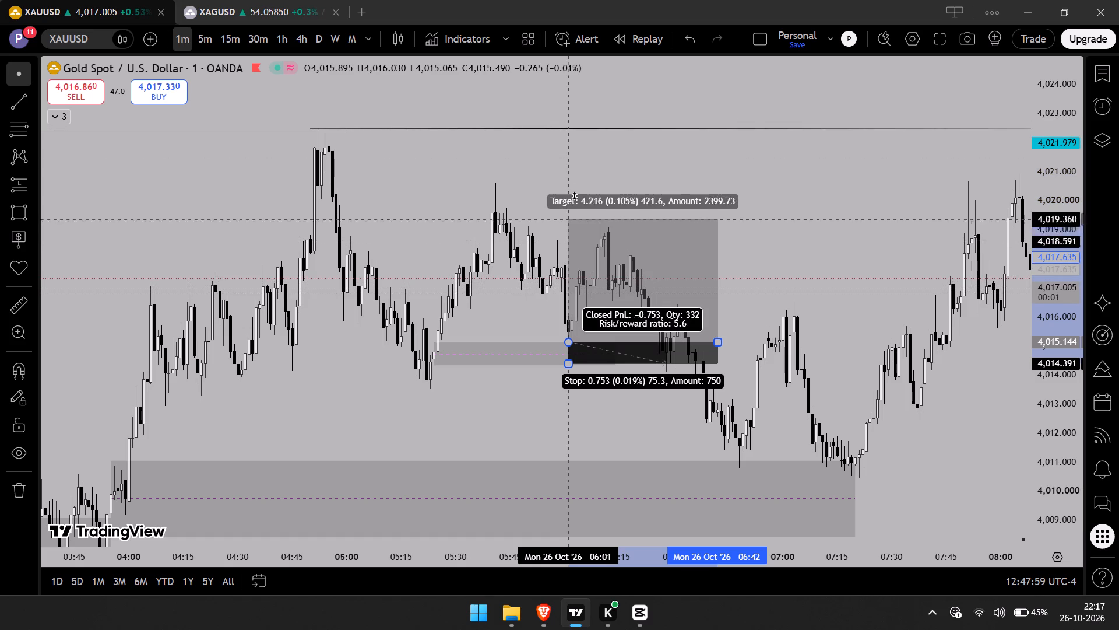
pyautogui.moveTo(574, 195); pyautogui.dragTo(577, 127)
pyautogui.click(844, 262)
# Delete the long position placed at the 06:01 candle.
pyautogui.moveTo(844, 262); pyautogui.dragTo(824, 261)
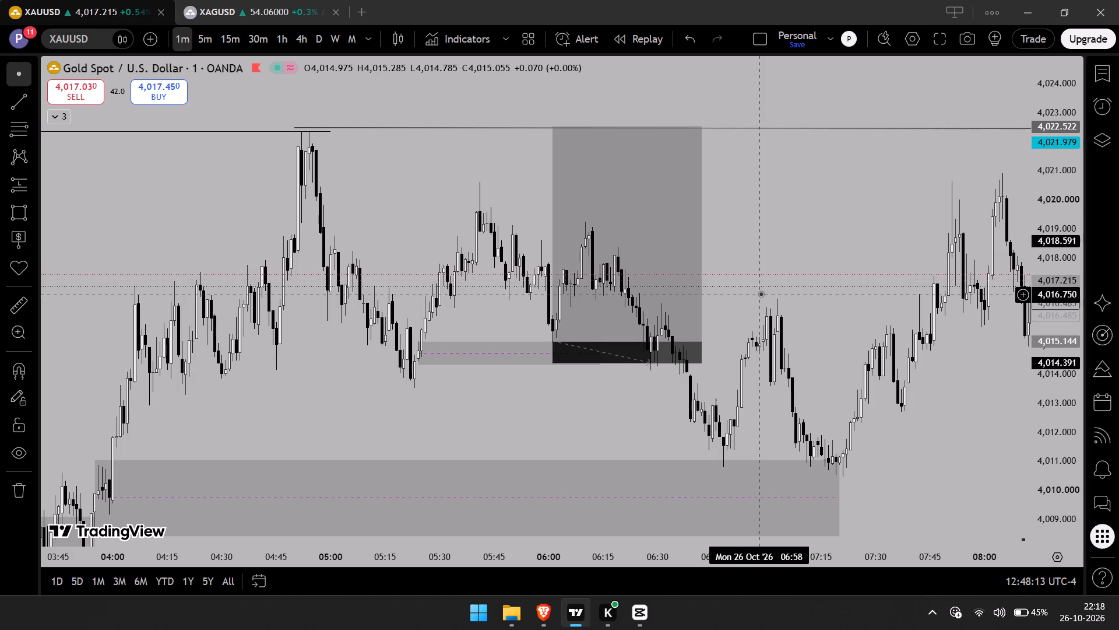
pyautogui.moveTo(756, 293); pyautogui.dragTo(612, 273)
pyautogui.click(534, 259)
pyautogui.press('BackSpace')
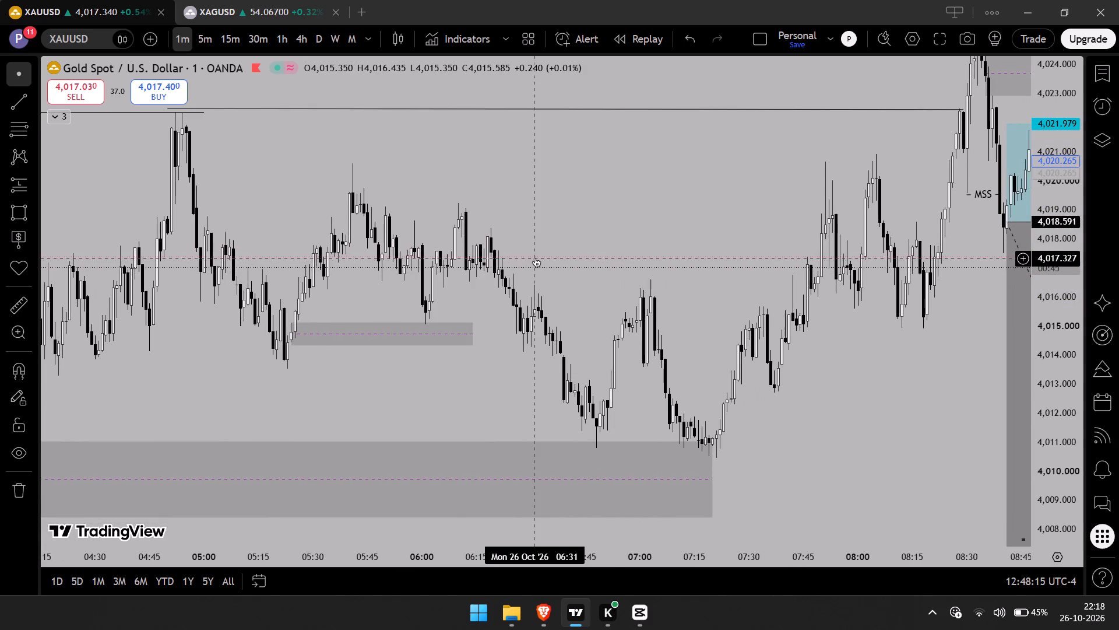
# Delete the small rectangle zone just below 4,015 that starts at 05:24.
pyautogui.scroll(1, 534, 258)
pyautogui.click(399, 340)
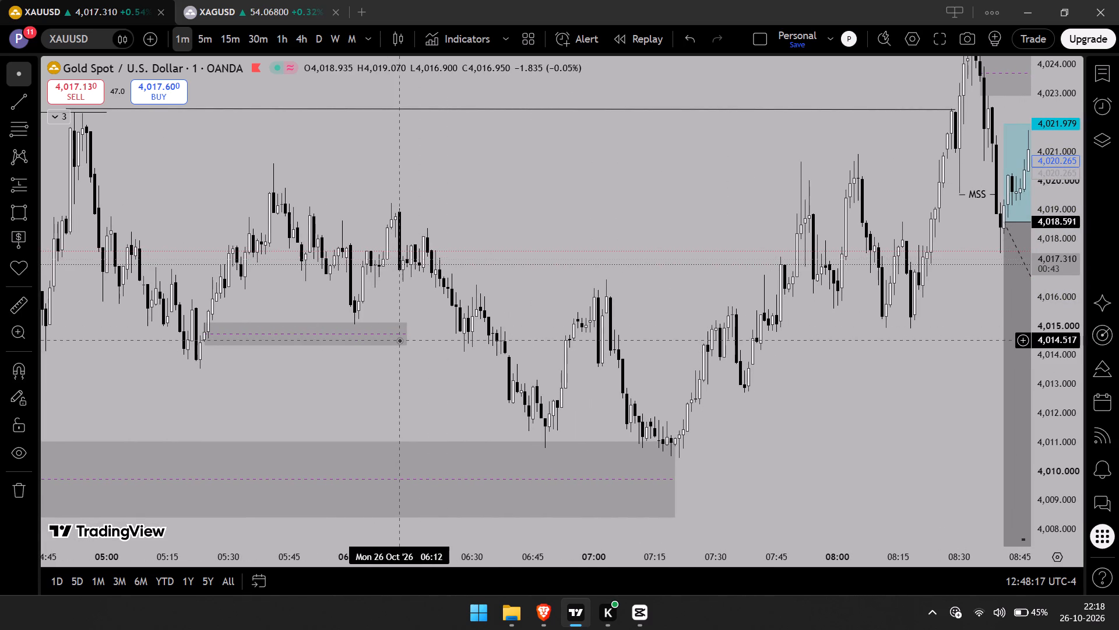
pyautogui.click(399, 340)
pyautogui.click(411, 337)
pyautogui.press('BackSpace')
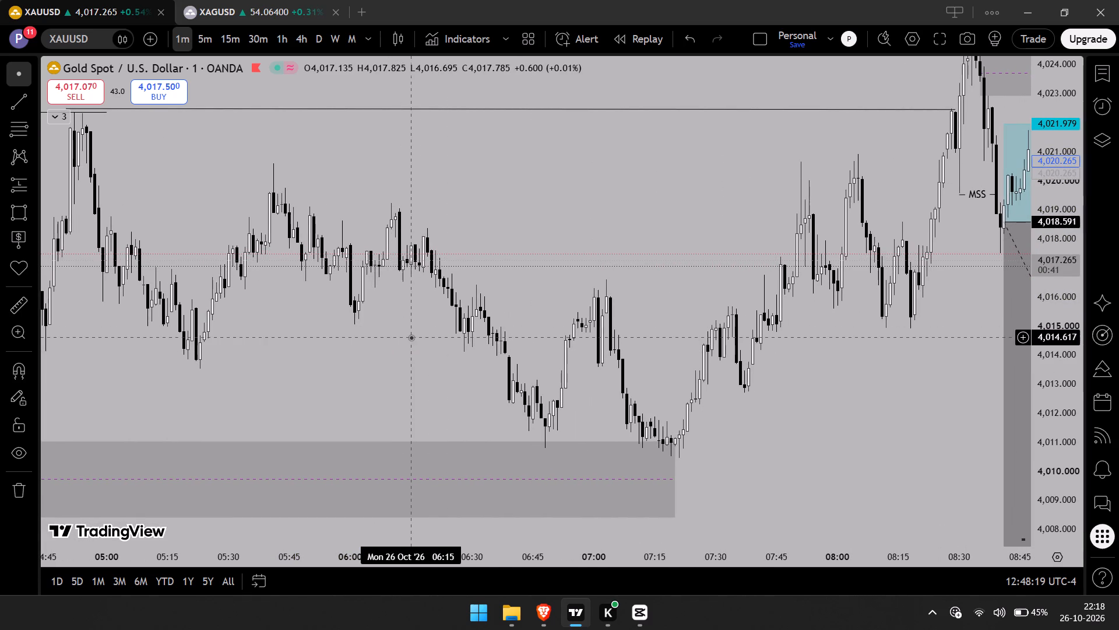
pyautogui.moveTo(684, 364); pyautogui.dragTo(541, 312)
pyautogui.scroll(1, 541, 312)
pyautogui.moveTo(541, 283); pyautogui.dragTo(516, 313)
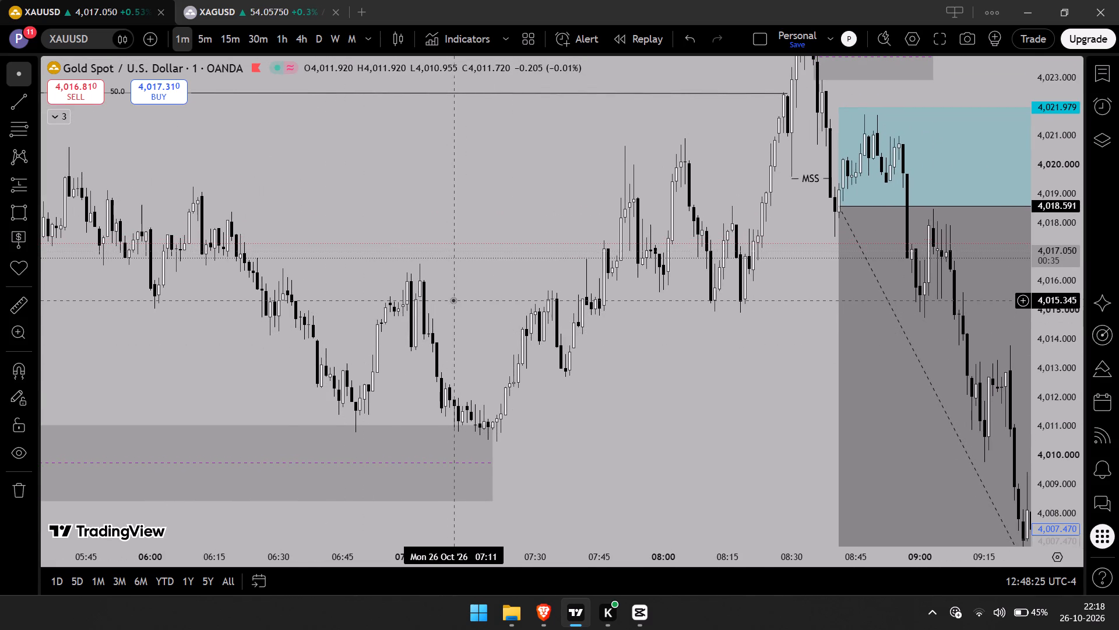
# Look back through the 1-minute XAUUSD price action from the 26 October setups to the 23 October London close.
pyautogui.moveTo(453, 300); pyautogui.dragTo(353, 272)
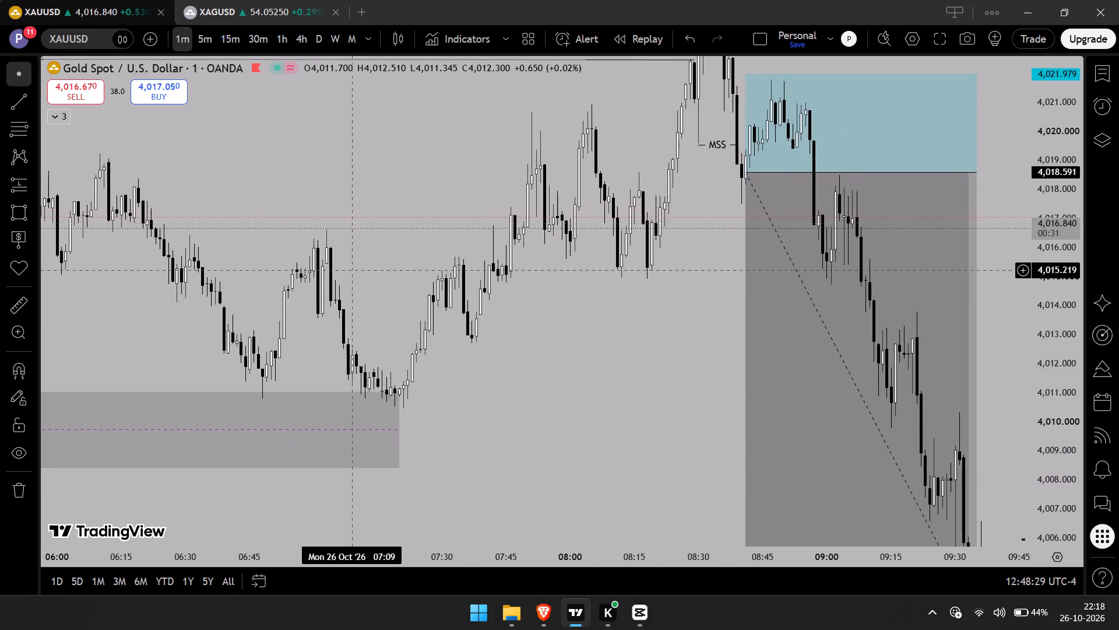
pyautogui.moveTo(353, 272); pyautogui.dragTo(276, 63)
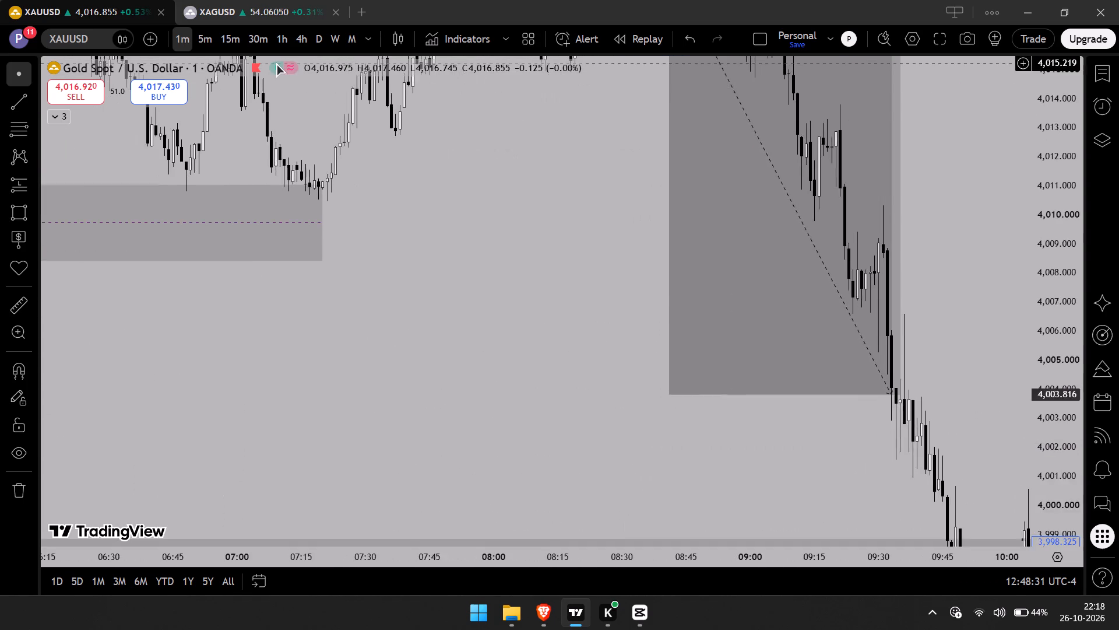
pyautogui.moveTo(276, 63); pyautogui.dragTo(274, 215)
pyautogui.scroll(-4, 435, 303)
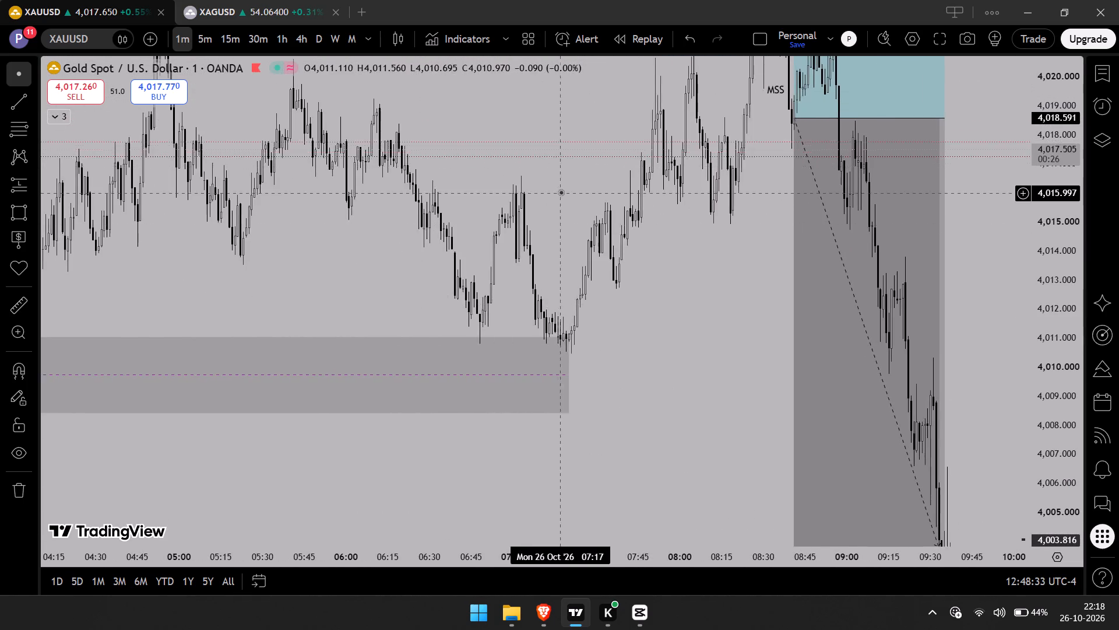
pyautogui.moveTo(561, 192); pyautogui.dragTo(647, 335)
pyautogui.moveTo(392, 348); pyautogui.dragTo(878, 300)
pyautogui.moveTo(587, 320); pyautogui.dragTo(928, 294)
pyautogui.moveTo(585, 267); pyautogui.dragTo(978, 283)
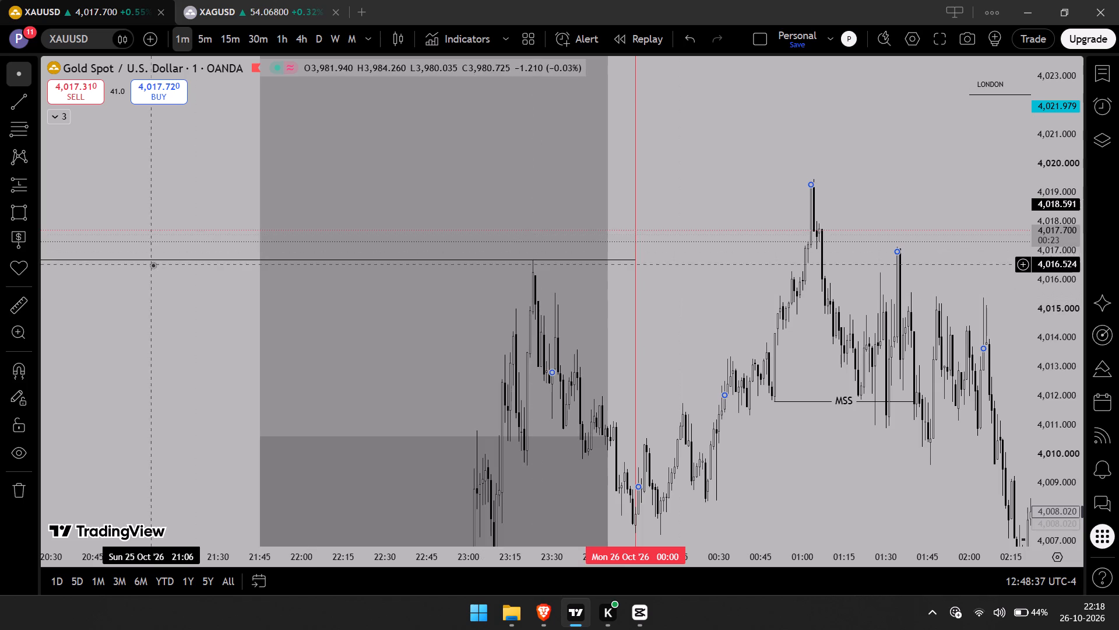
pyautogui.moveTo(166, 302); pyautogui.dragTo(709, 381)
pyautogui.moveTo(382, 255); pyautogui.dragTo(922, 312)
pyautogui.moveTo(456, 279); pyautogui.dragTo(460, 279)
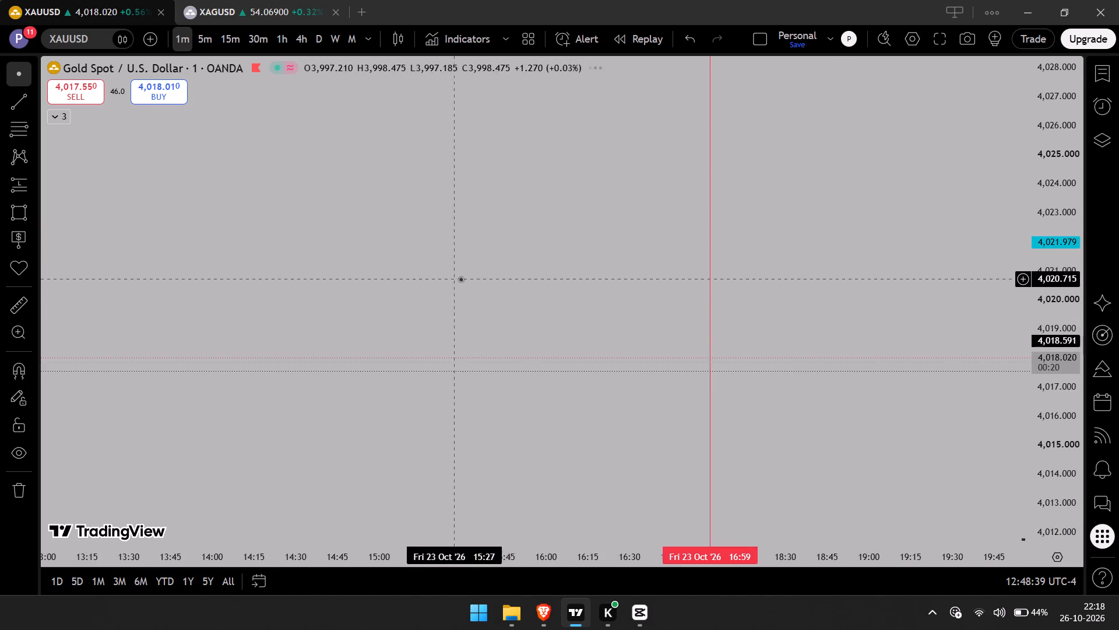
pyautogui.moveTo(460, 279); pyautogui.dragTo(984, 317)
pyautogui.moveTo(621, 240); pyautogui.dragTo(996, 297)
pyautogui.moveTo(621, 385); pyautogui.dragTo(831, 326)
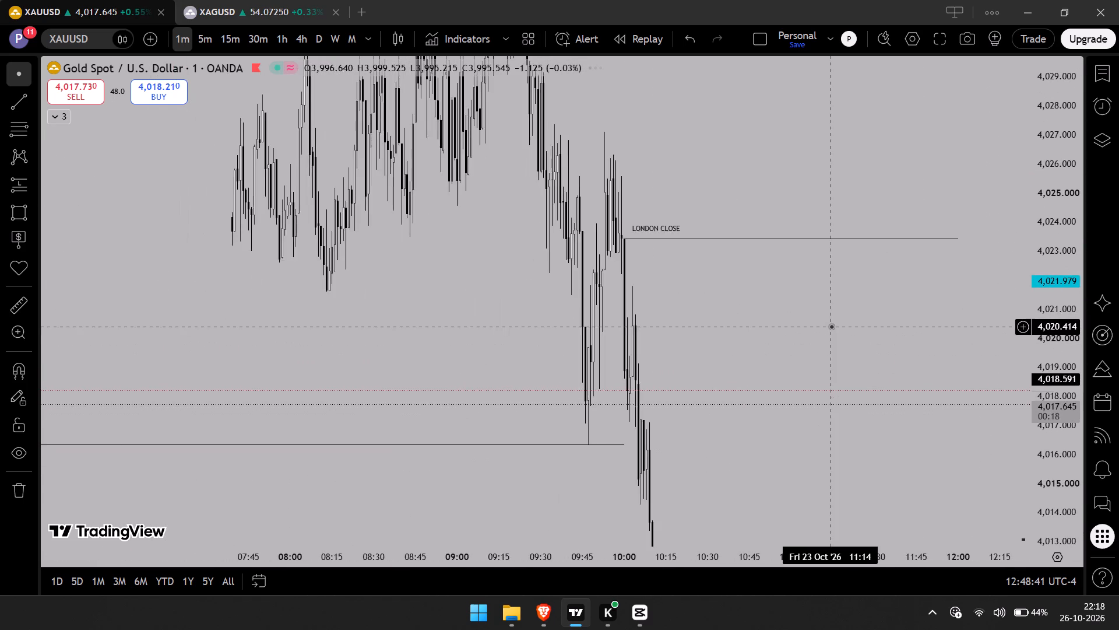
# Examine the 1-minute price action following the 23 October London close, from about 10:15 to 13:15.
pyautogui.scroll(4, 831, 326)
pyautogui.moveTo(581, 333); pyautogui.dragTo(723, 319)
pyautogui.moveTo(723, 319); pyautogui.dragTo(512, 155)
pyautogui.moveTo(763, 379); pyautogui.dragTo(592, 73)
pyautogui.moveTo(725, 331); pyautogui.dragTo(723, 154)
pyautogui.scroll(1, 723, 154)
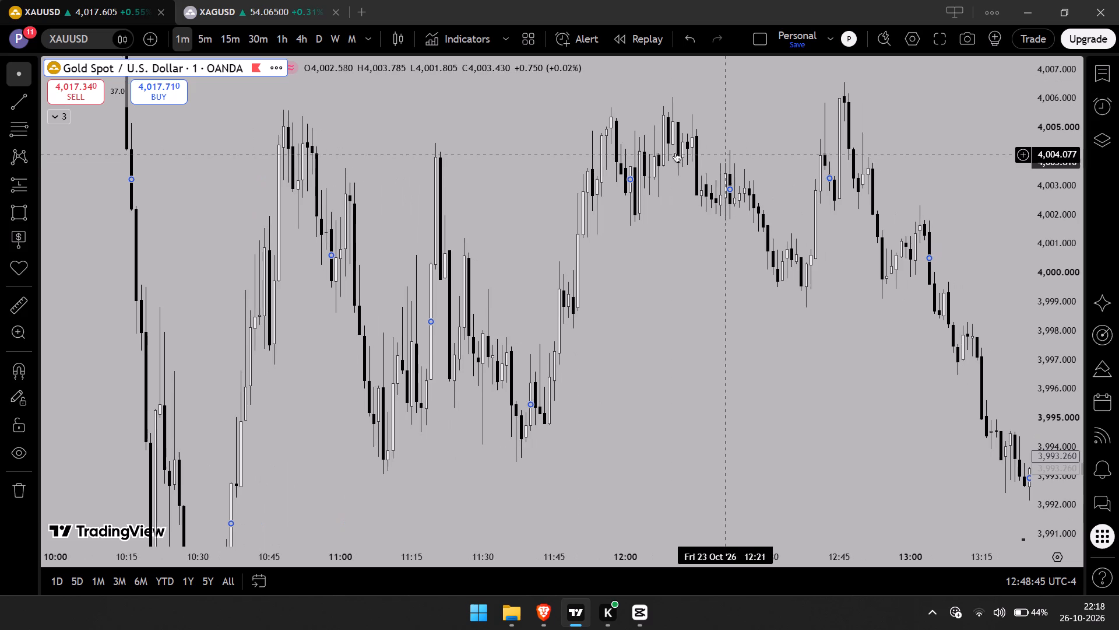
# Examine the 1-minute candles within the 23 October New York session range and the hours leading into it.
pyautogui.moveTo(564, 156); pyautogui.dragTo(782, 173)
pyautogui.moveTo(1072, 156); pyautogui.dragTo(1093, 473)
pyautogui.moveTo(663, 293); pyautogui.dragTo(978, 410)
pyautogui.moveTo(573, 256); pyautogui.dragTo(934, 369)
pyautogui.moveTo(603, 268); pyautogui.dragTo(604, 268)
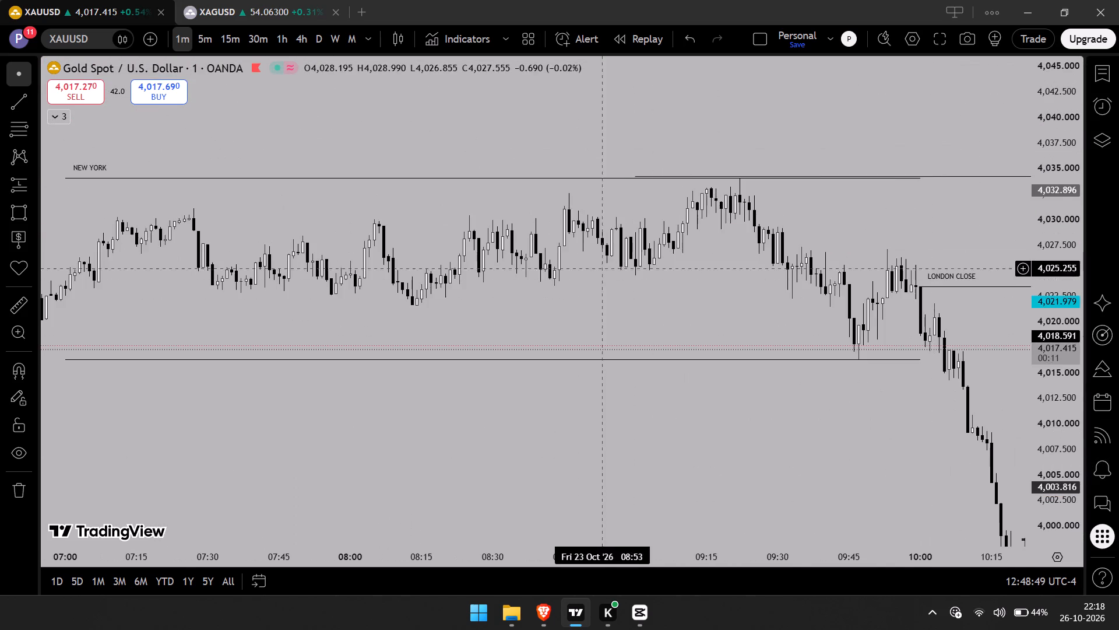
pyautogui.moveTo(604, 268); pyautogui.dragTo(871, 345)
pyautogui.moveTo(1068, 430); pyautogui.dragTo(972, 2)
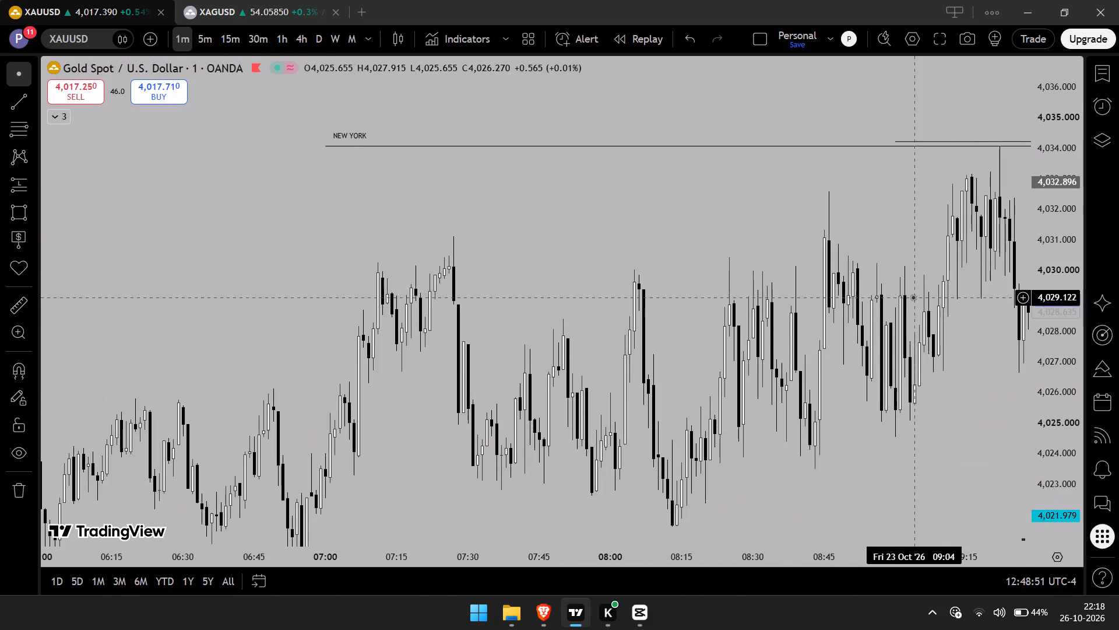
pyautogui.moveTo(913, 297); pyautogui.dragTo(883, 240)
pyautogui.scroll(2, 883, 240)
pyautogui.moveTo(915, 292); pyautogui.dragTo(670, 283)
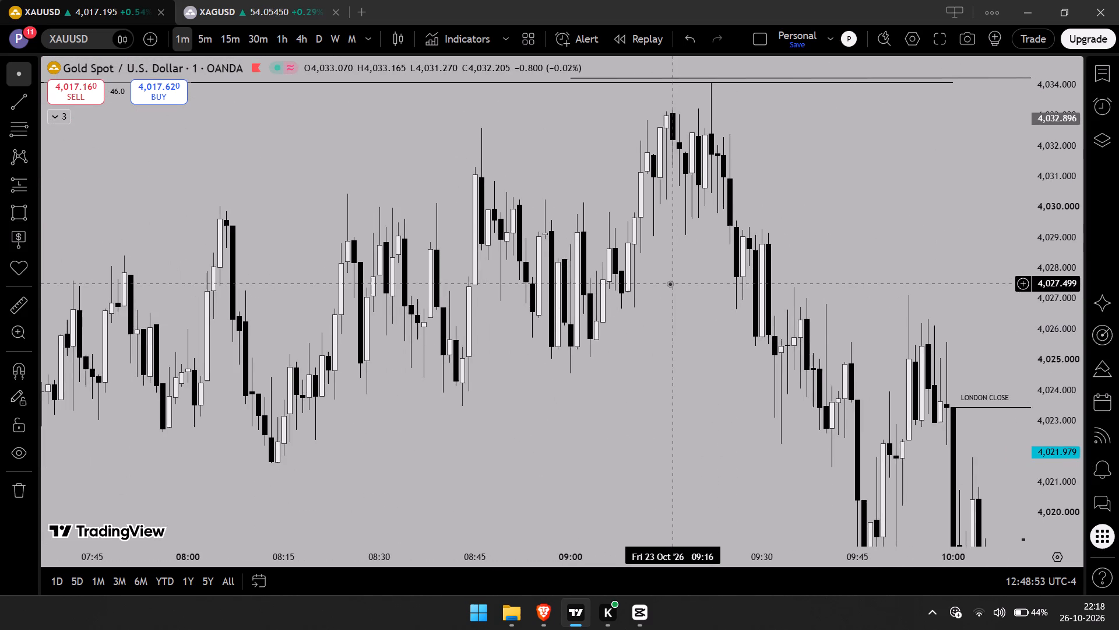
pyautogui.moveTo(670, 283); pyautogui.dragTo(583, 271)
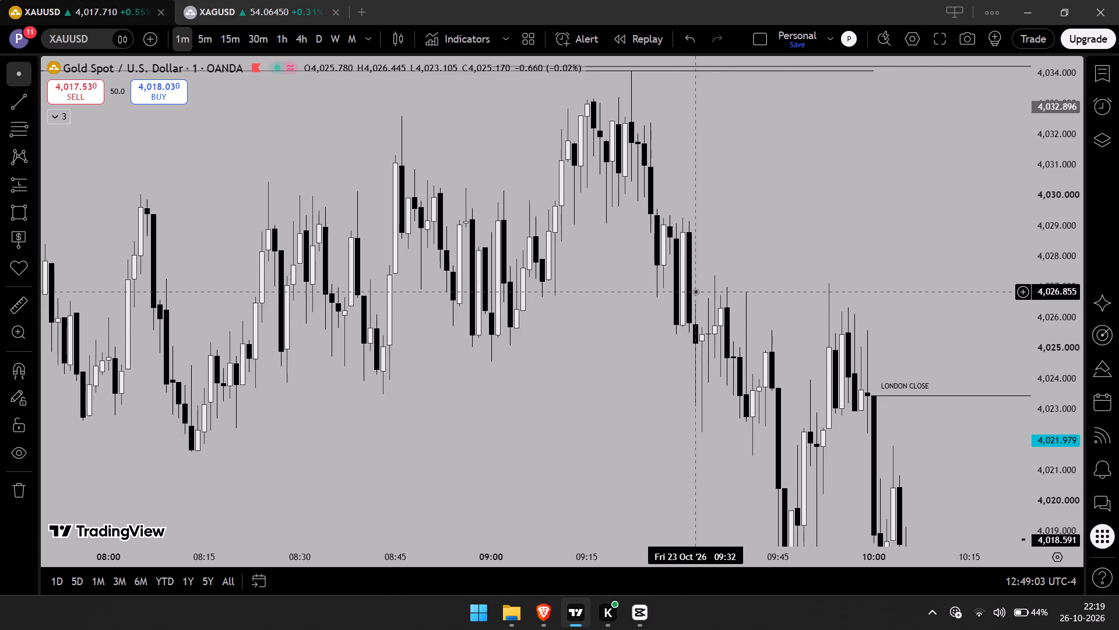
pyautogui.moveTo(586, 305); pyautogui.dragTo(766, 314)
pyautogui.scroll(-2, 766, 314)
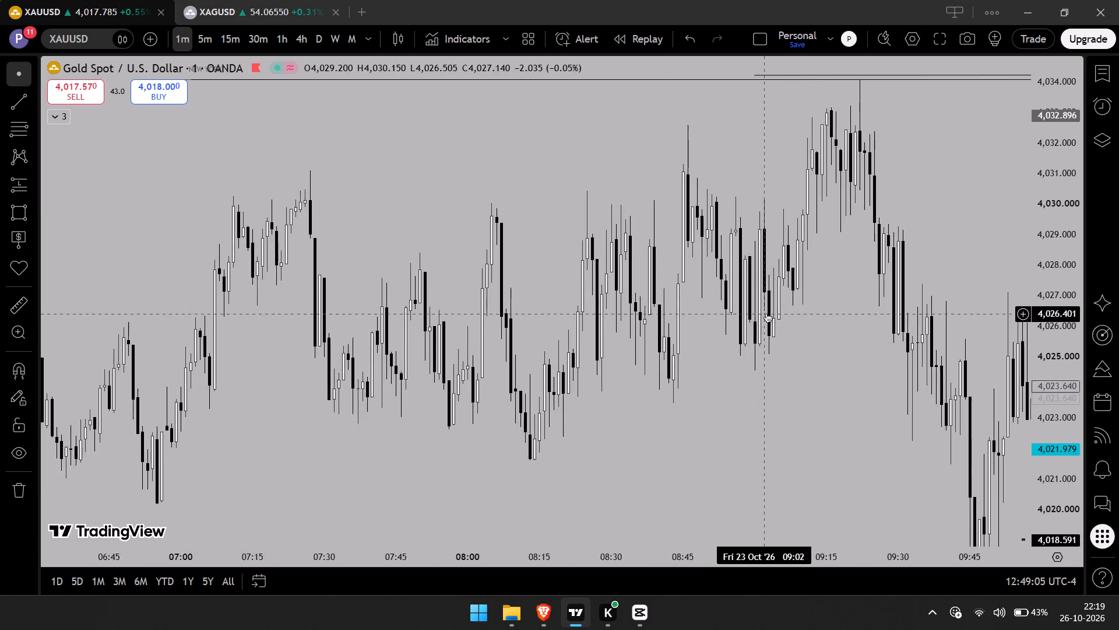
pyautogui.moveTo(670, 306); pyautogui.dragTo(754, 296)
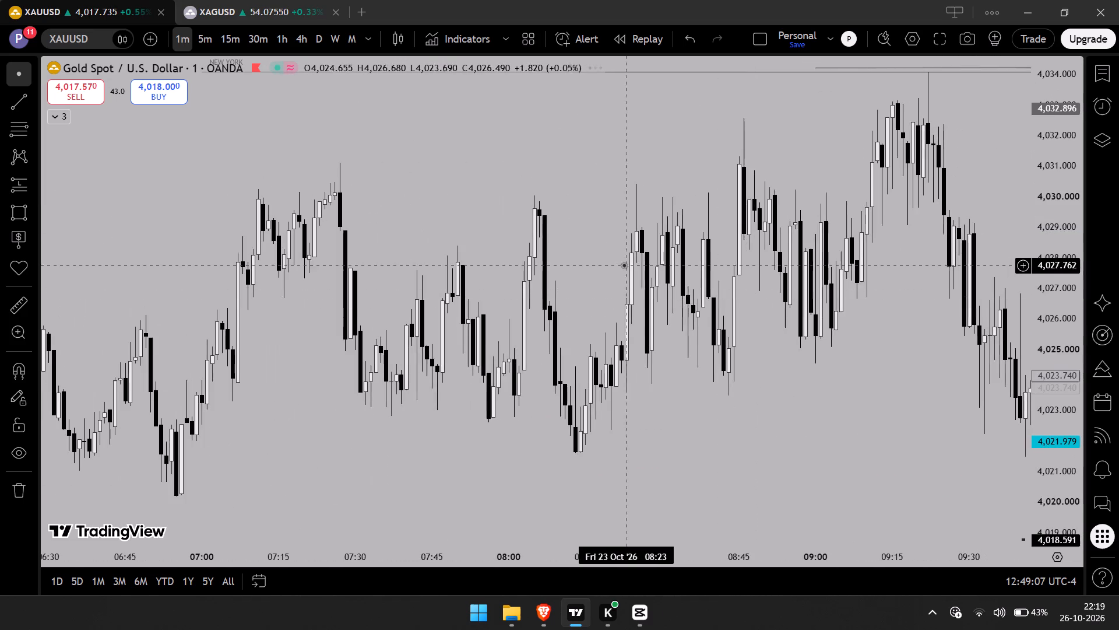
pyautogui.moveTo(600, 256); pyautogui.dragTo(734, 232)
pyautogui.moveTo(1057, 138); pyautogui.dragTo(1075, 402)
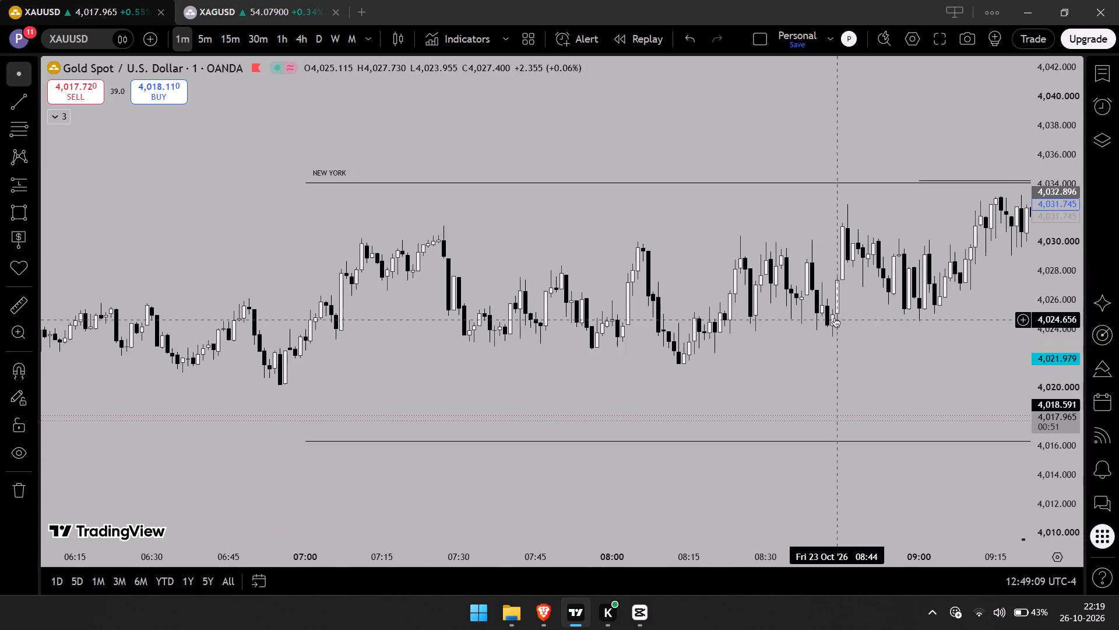
pyautogui.scroll(-6, 834, 318)
pyautogui.scroll(4, 834, 318)
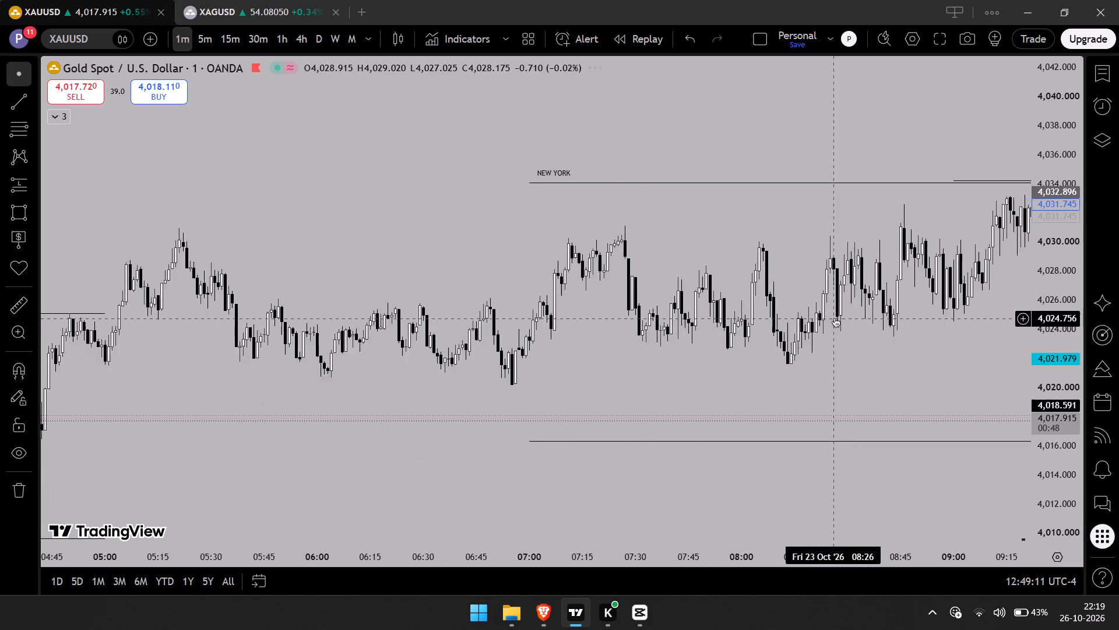
pyautogui.scroll(2, 834, 318)
# Switch the XAUUSD chart to the 5-minute timeframe and review the Asian and London session ranges leading into 23 October.
pyautogui.click(199, 38)
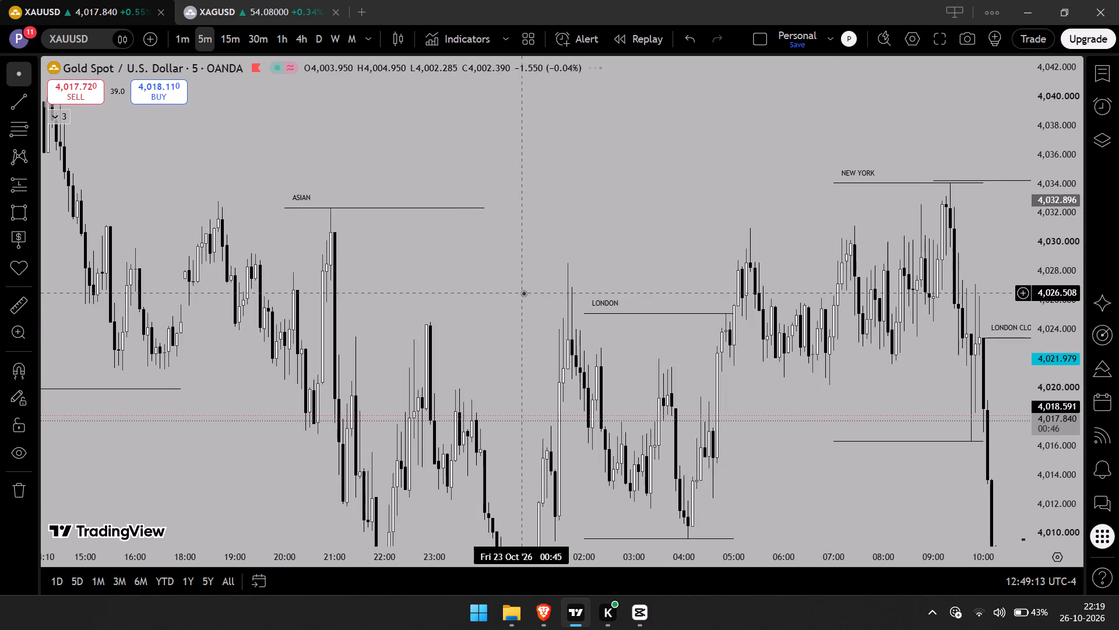
pyautogui.scroll(2, 523, 293)
pyautogui.moveTo(531, 351); pyautogui.dragTo(643, 166)
pyautogui.moveTo(435, 209); pyautogui.dragTo(686, 281)
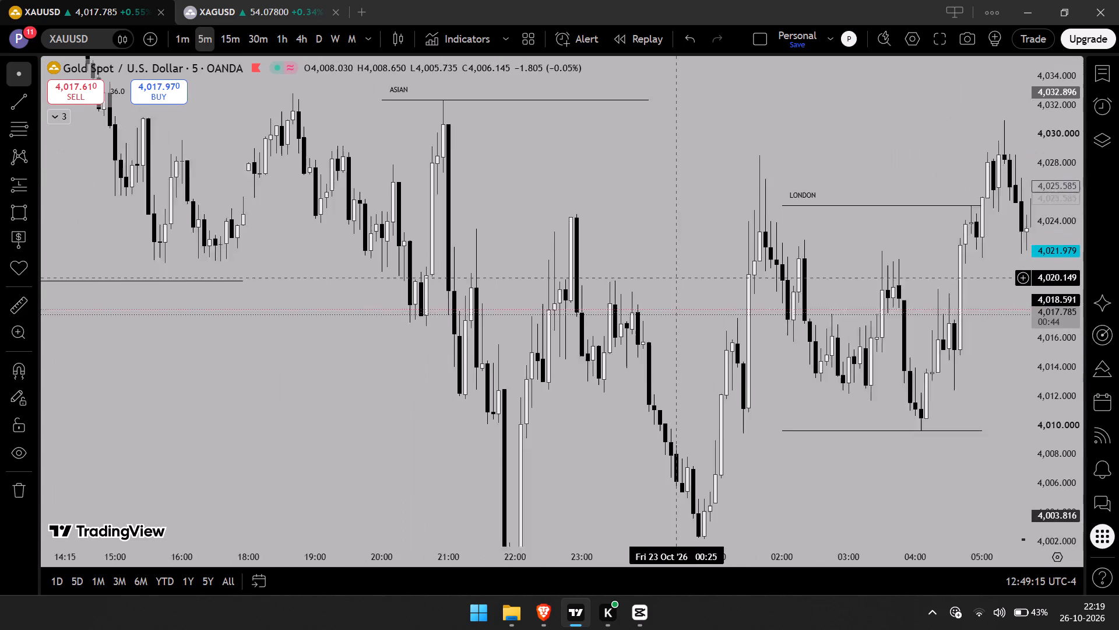
pyautogui.moveTo(686, 281); pyautogui.dragTo(691, 282)
pyautogui.moveTo(564, 209); pyautogui.dragTo(764, 106)
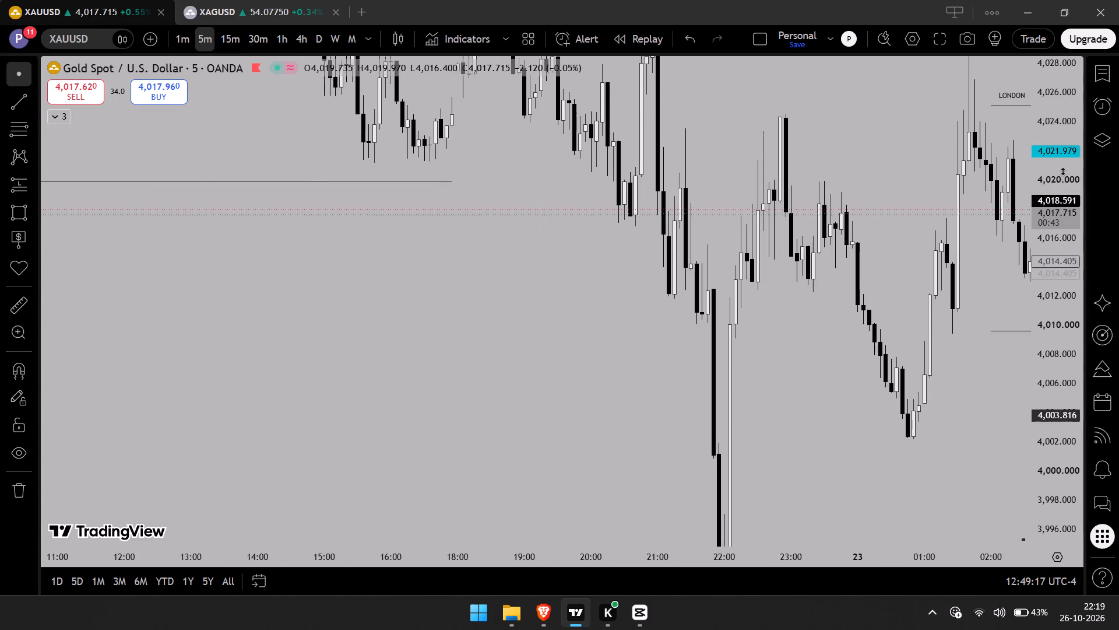
pyautogui.moveTo(1064, 171); pyautogui.dragTo(1096, 591)
pyautogui.click(713, 385)
pyautogui.scroll(-8, 713, 385)
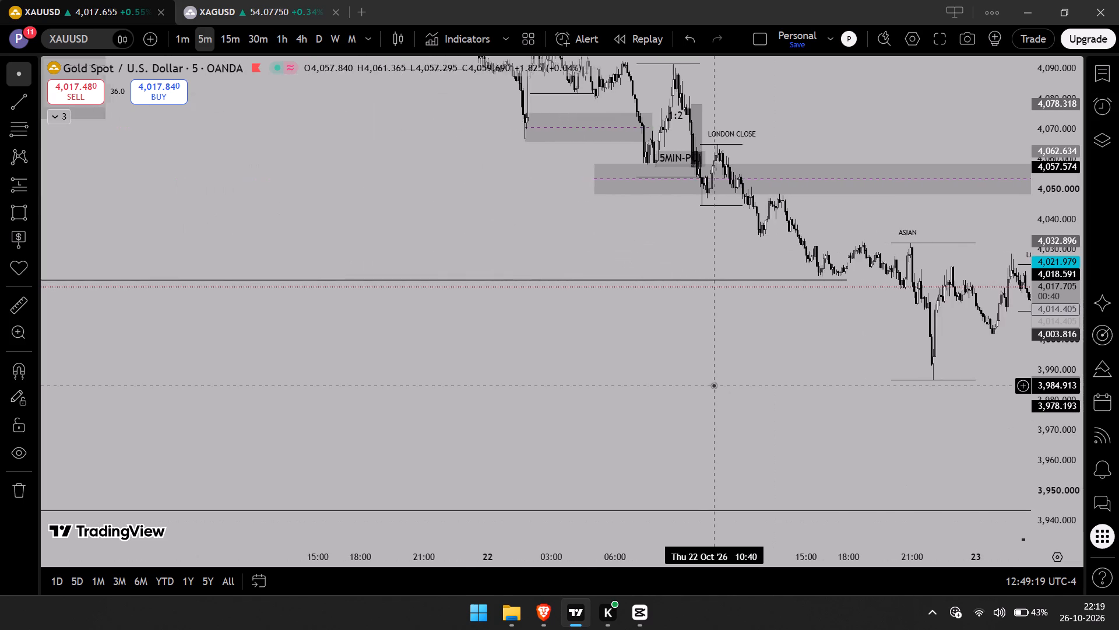
# Review the marked sessions and POI zones from 20 to 22 October, focusing on the 21 October 30M-POI setup.
pyautogui.scroll(-1, 713, 385)
pyautogui.moveTo(501, 159); pyautogui.dragTo(761, 494)
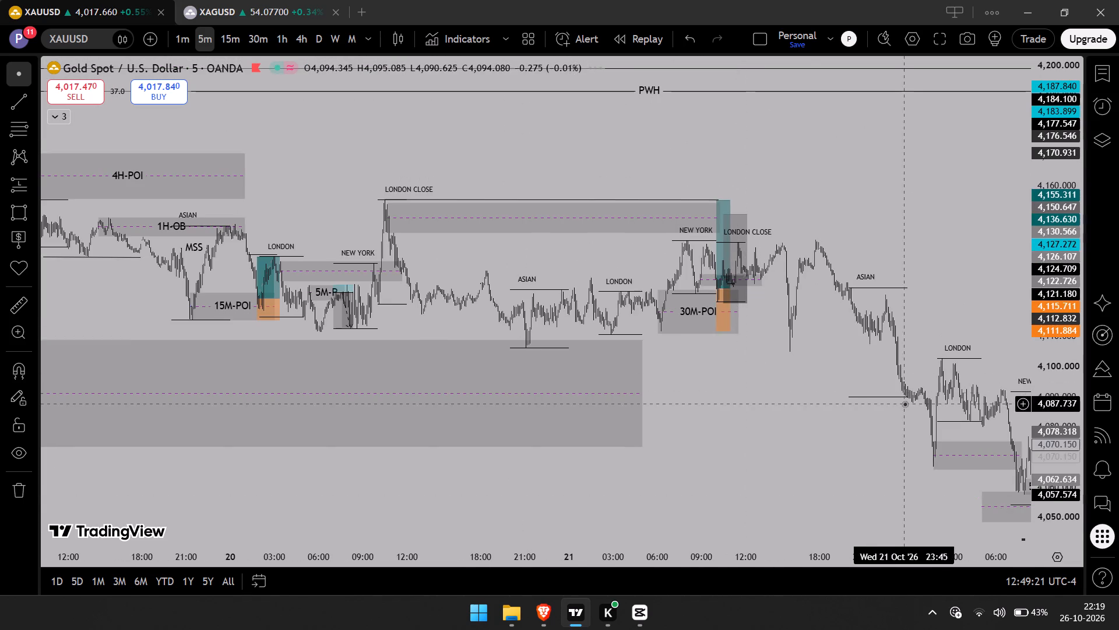
pyautogui.moveTo(1068, 461); pyautogui.dragTo(1040, 292)
pyautogui.scroll(6, 837, 261)
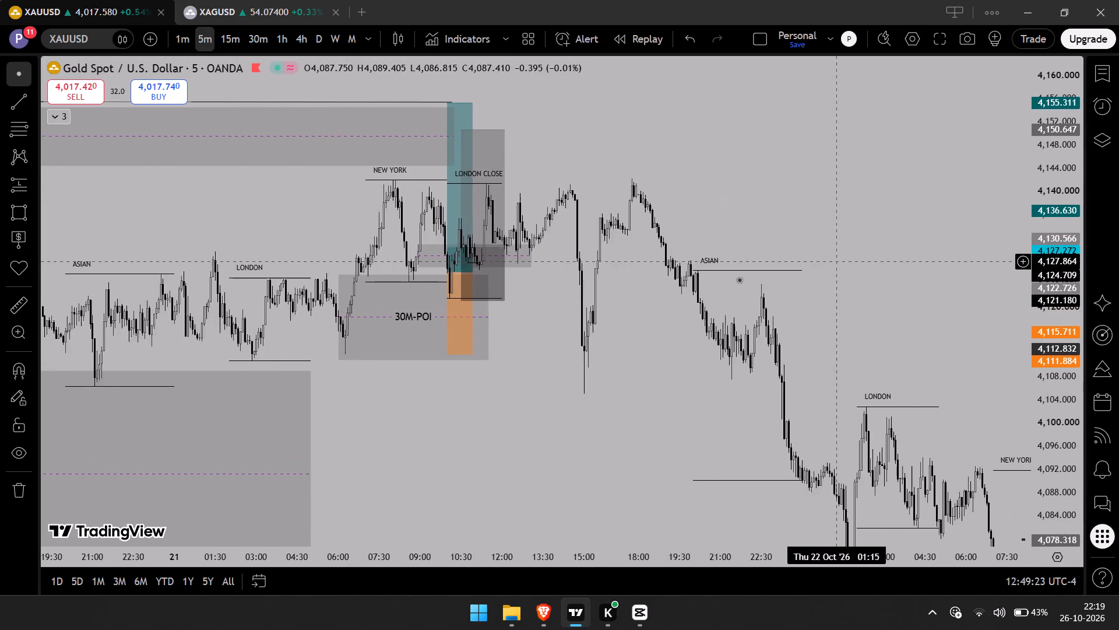
pyautogui.moveTo(598, 293); pyautogui.dragTo(740, 310)
pyautogui.scroll(5, 740, 310)
pyautogui.moveTo(526, 309); pyautogui.dragTo(755, 342)
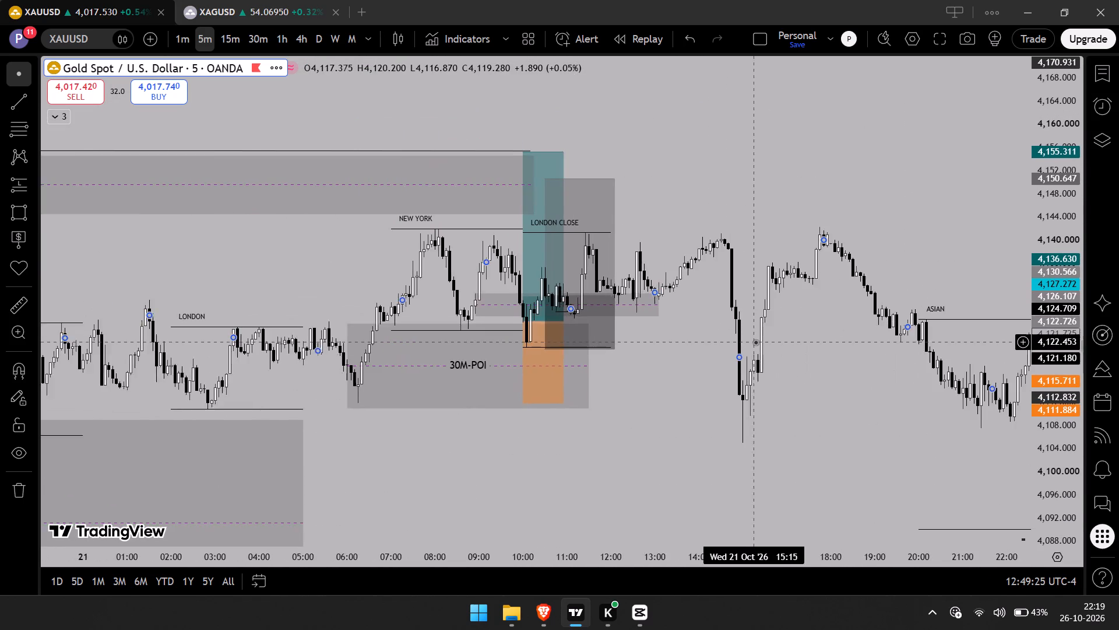
pyautogui.scroll(2, 755, 342)
pyautogui.moveTo(635, 345); pyautogui.dragTo(739, 380)
pyautogui.scroll(1, 739, 379)
pyautogui.moveTo(623, 399); pyautogui.dragTo(654, 402)
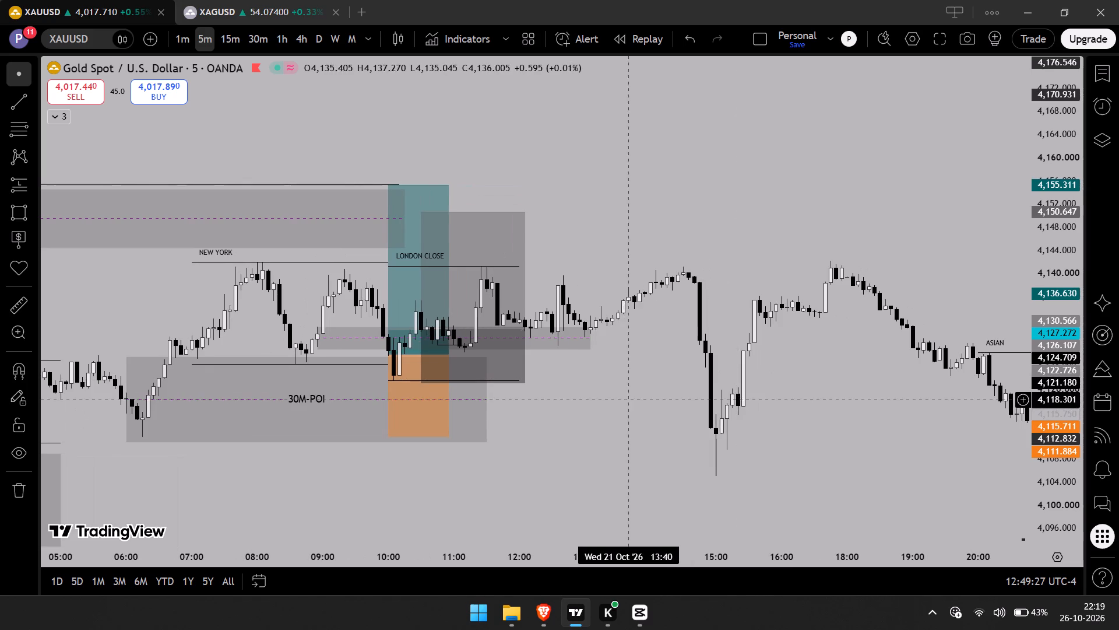
pyautogui.moveTo(654, 402); pyautogui.dragTo(666, 404)
# Examine the 5-minute candles around the 21 October 30M-POI, New York and London Close ranges and the move after 14:30.
pyautogui.scroll(-2, 667, 395)
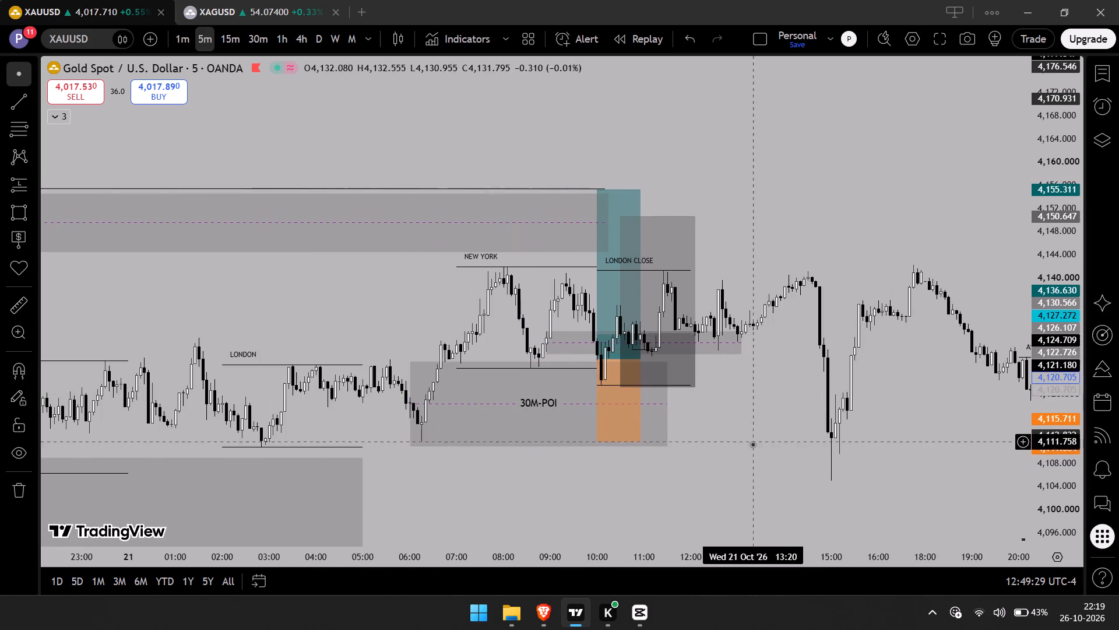
pyautogui.moveTo(1065, 484); pyautogui.dragTo(1053, 370)
pyautogui.moveTo(814, 474); pyautogui.dragTo(833, 265)
pyautogui.scroll(3, 833, 265)
pyautogui.moveTo(702, 243); pyautogui.dragTo(777, 339)
pyautogui.moveTo(1059, 186); pyautogui.dragTo(1082, 415)
pyautogui.scroll(-3, 840, 338)
pyautogui.moveTo(875, 366); pyautogui.dragTo(859, 409)
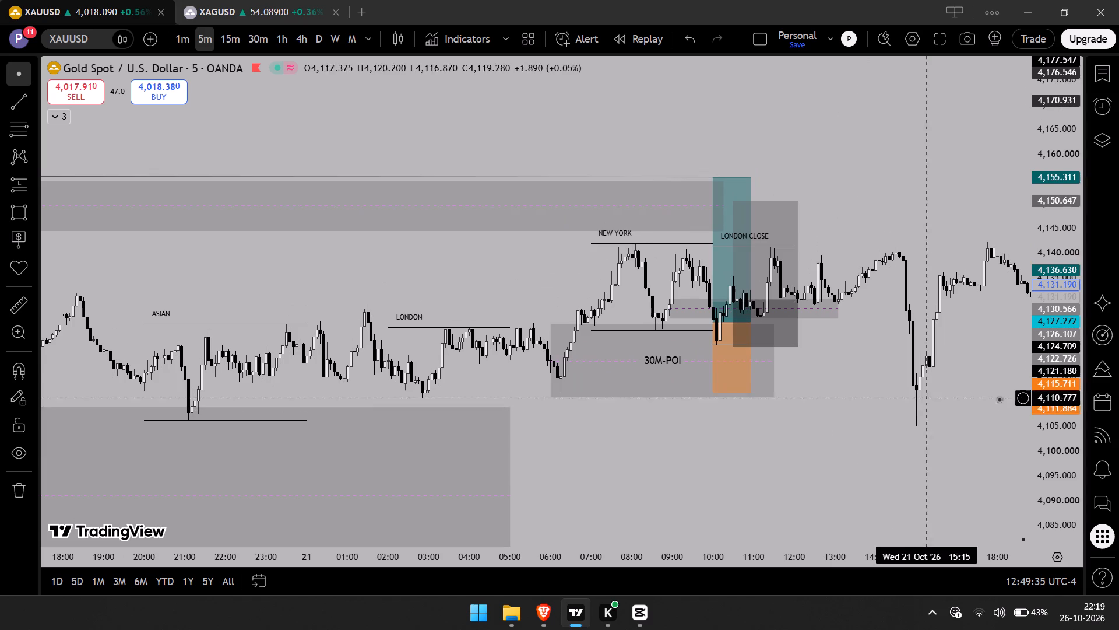
pyautogui.moveTo(1043, 400); pyautogui.dragTo(1039, 268)
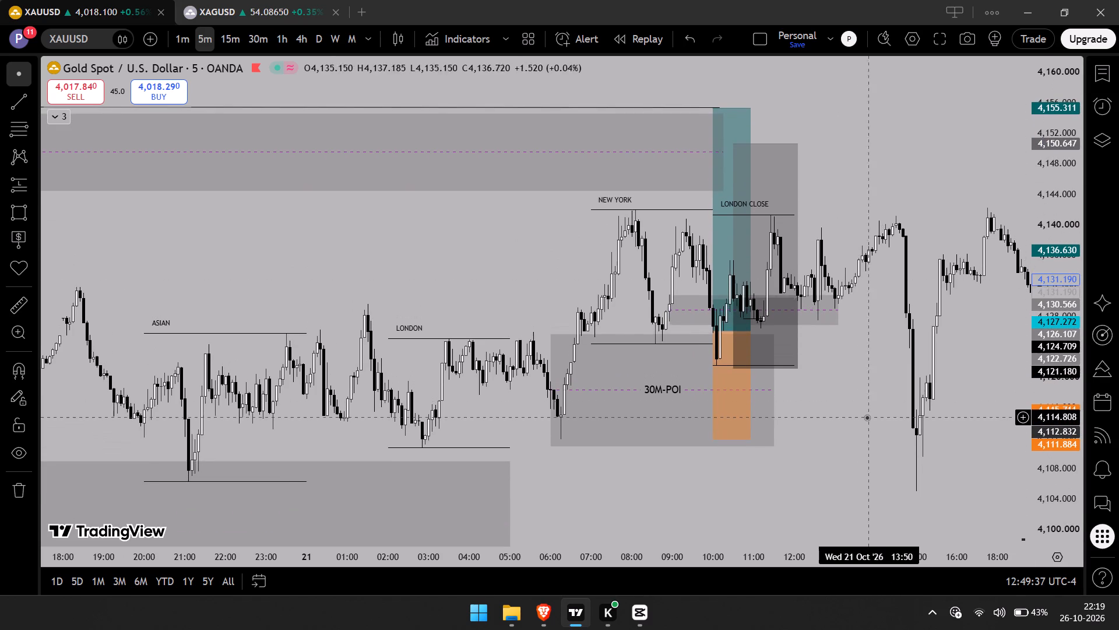
pyautogui.scroll(-1, 867, 417)
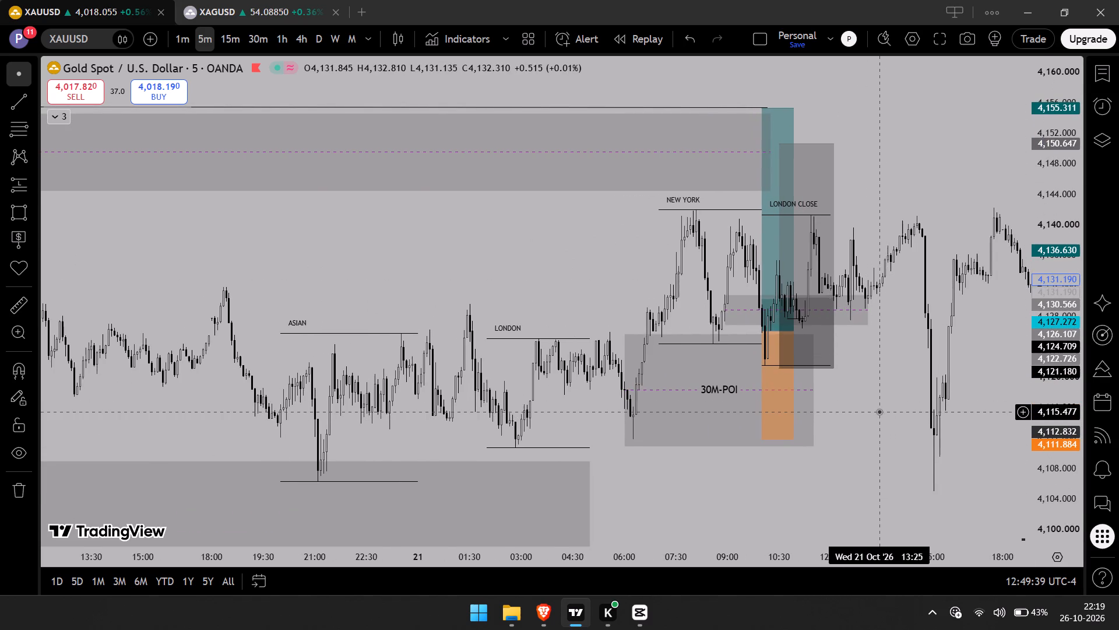
pyautogui.scroll(2, 879, 411)
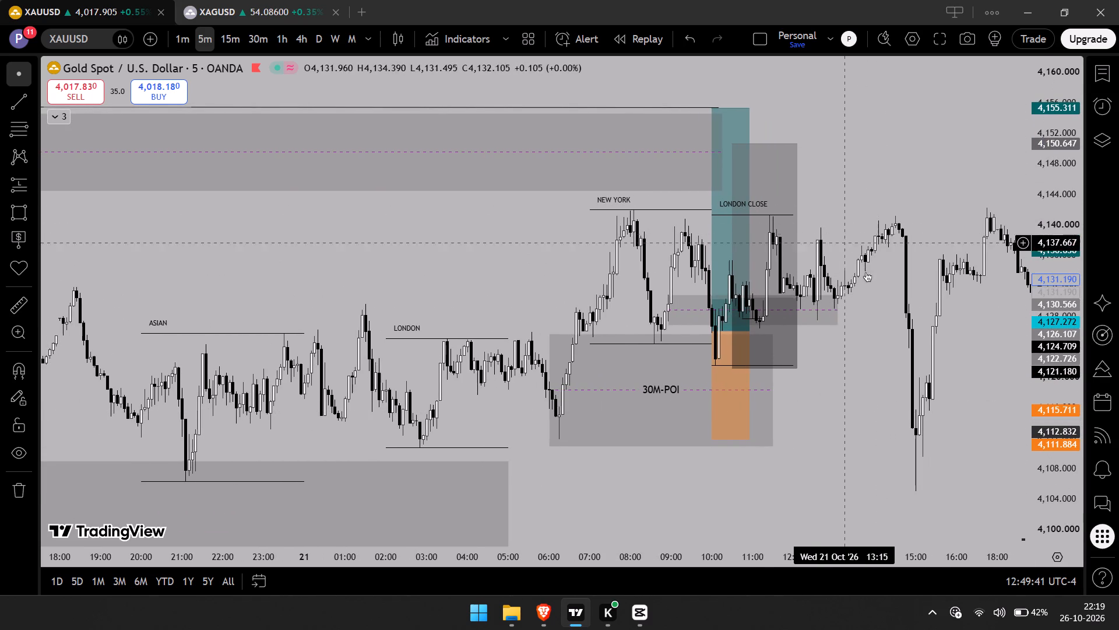
pyautogui.moveTo(900, 363); pyautogui.dragTo(867, 360)
pyautogui.scroll(1, 867, 360)
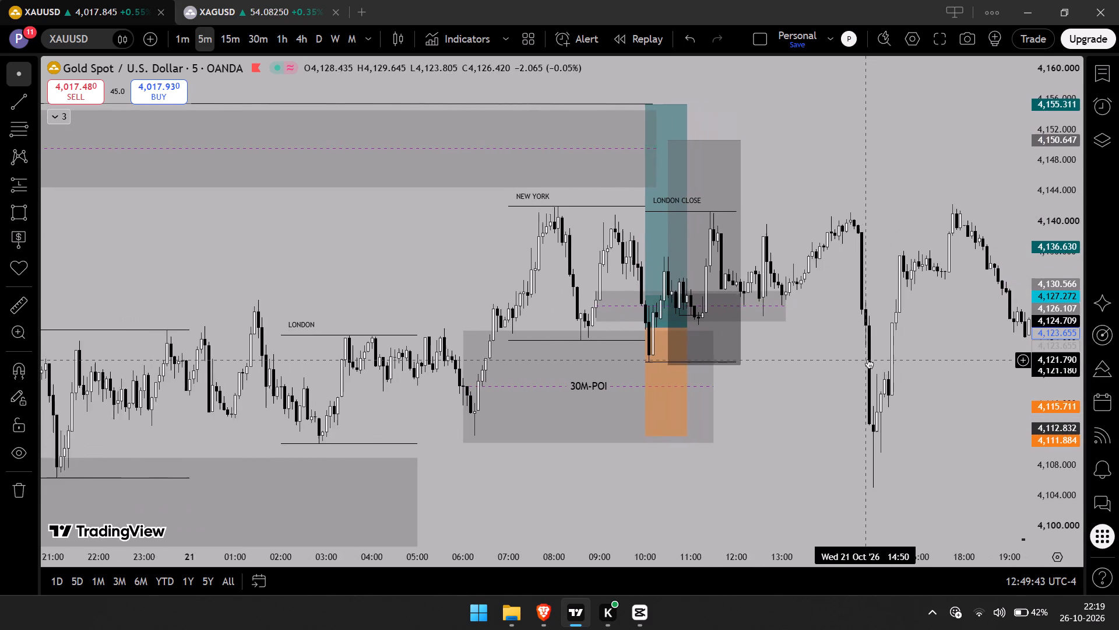
pyautogui.scroll(1, 867, 360)
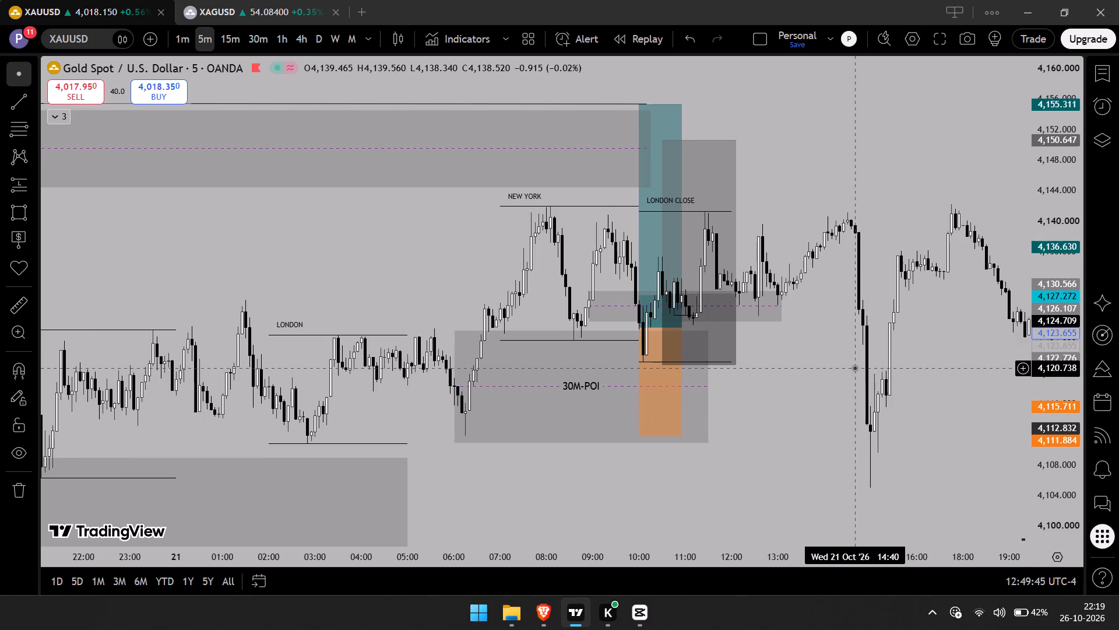
pyautogui.moveTo(854, 367); pyautogui.dragTo(817, 323)
pyautogui.scroll(1, 817, 321)
pyautogui.moveTo(766, 325); pyautogui.dragTo(765, 325)
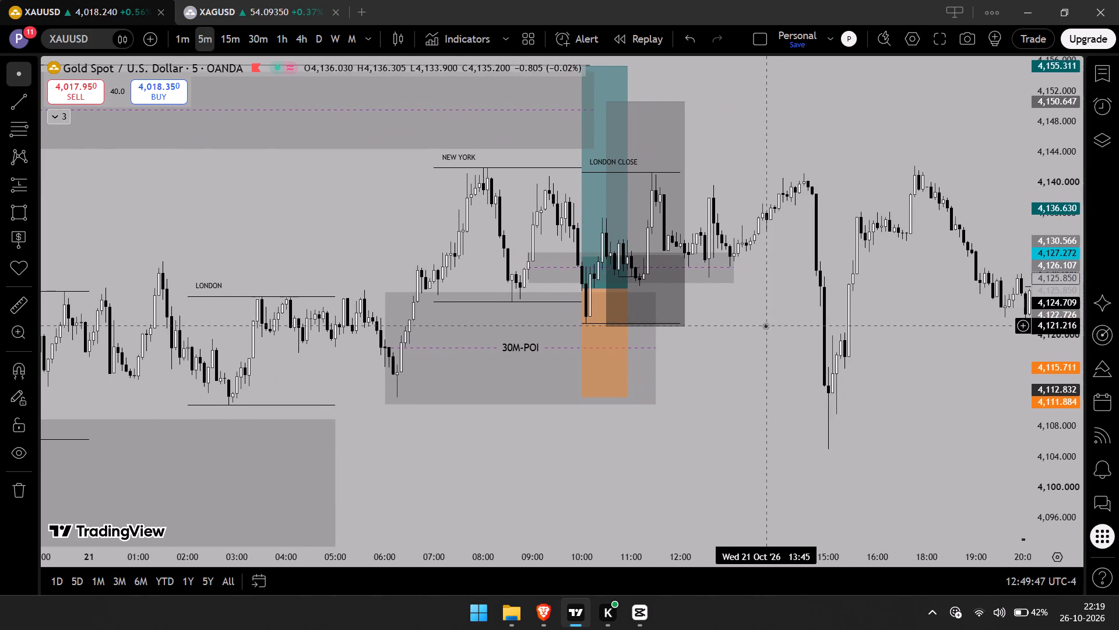
pyautogui.moveTo(765, 325); pyautogui.dragTo(808, 351)
pyautogui.scroll(1, 808, 351)
pyautogui.moveTo(752, 337); pyautogui.dragTo(757, 339)
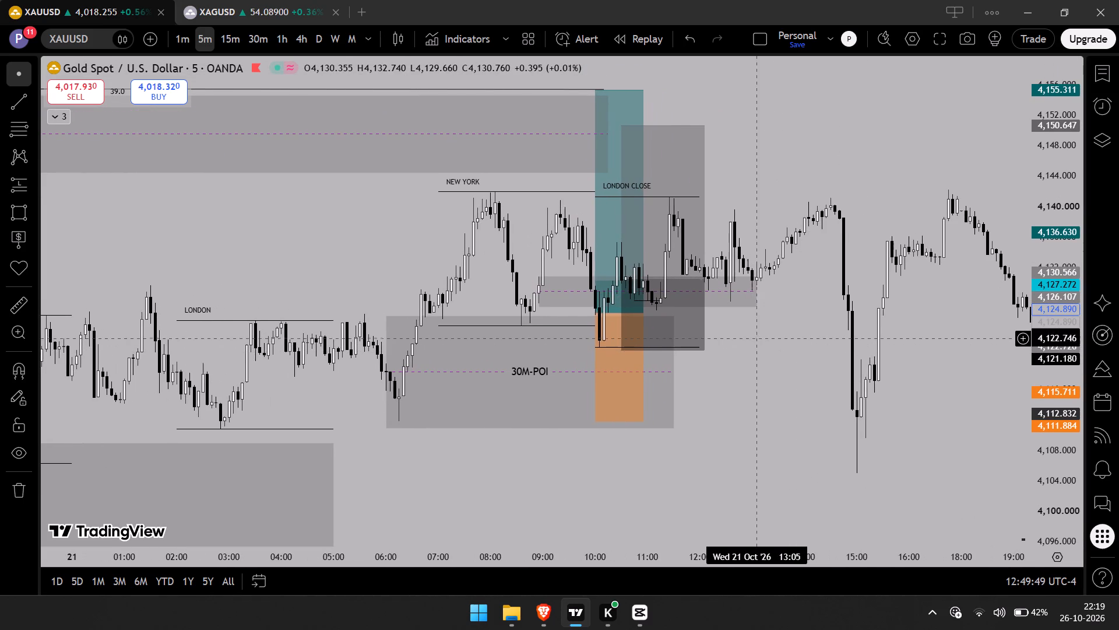
pyautogui.moveTo(757, 339); pyautogui.dragTo(772, 345)
pyautogui.moveTo(801, 339); pyautogui.dragTo(819, 366)
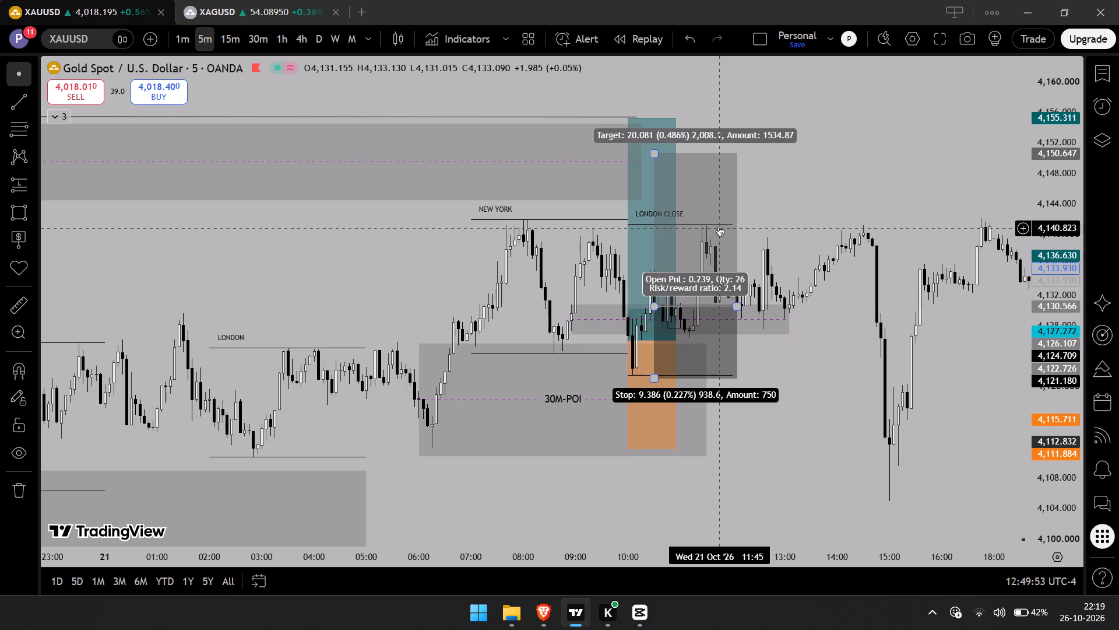
# Capture a near-square screenshot of the 21 October chart, covering the New York range, both position boxes, the 30M-POI and the 15:00 low.
pyautogui.click(817, 212)
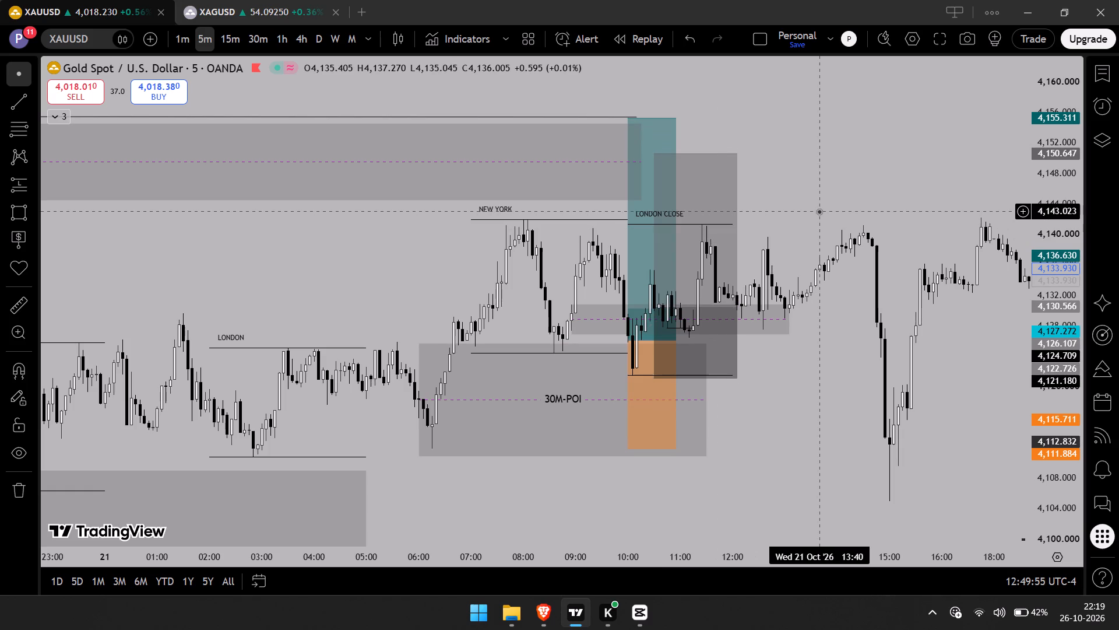
pyautogui.click(819, 211)
pyautogui.scroll(1, 815, 210)
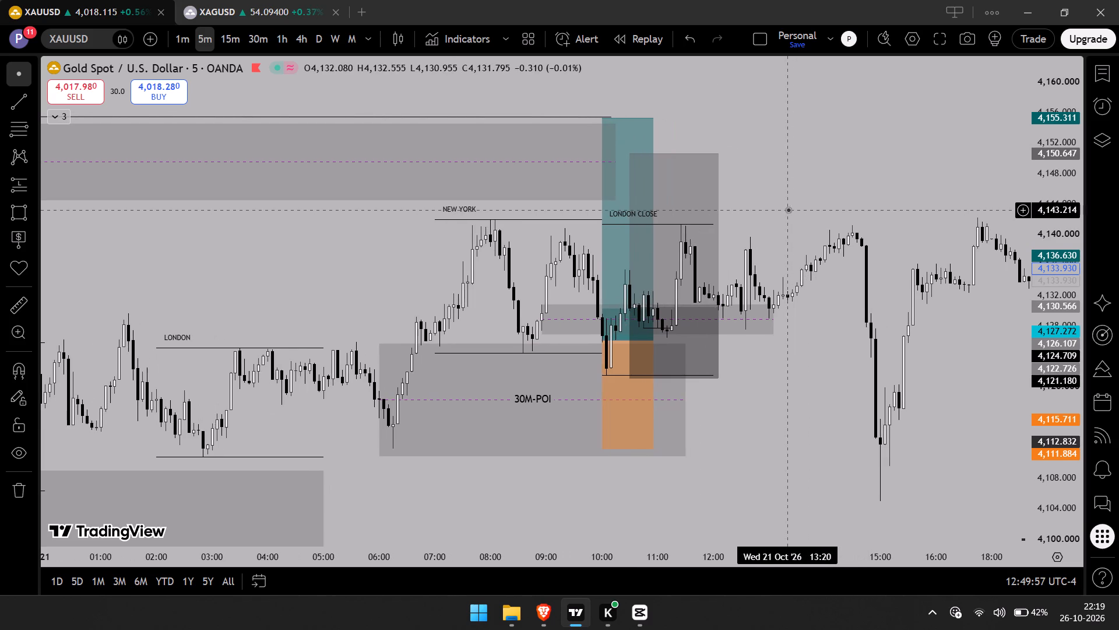
pyautogui.moveTo(788, 209); pyautogui.dragTo(804, 233)
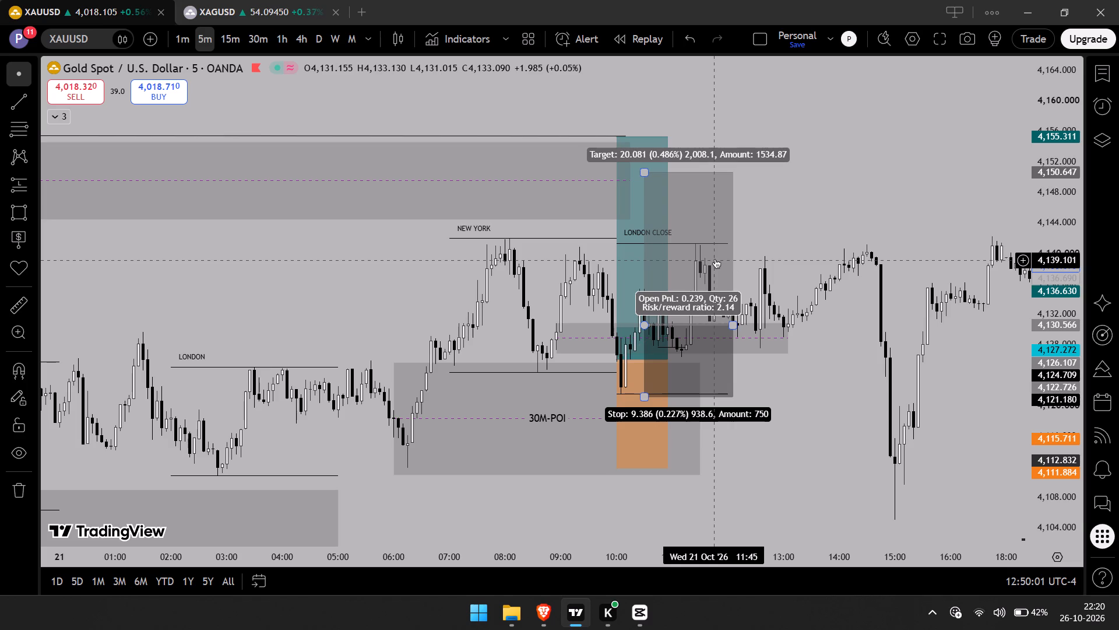
pyautogui.click(851, 185)
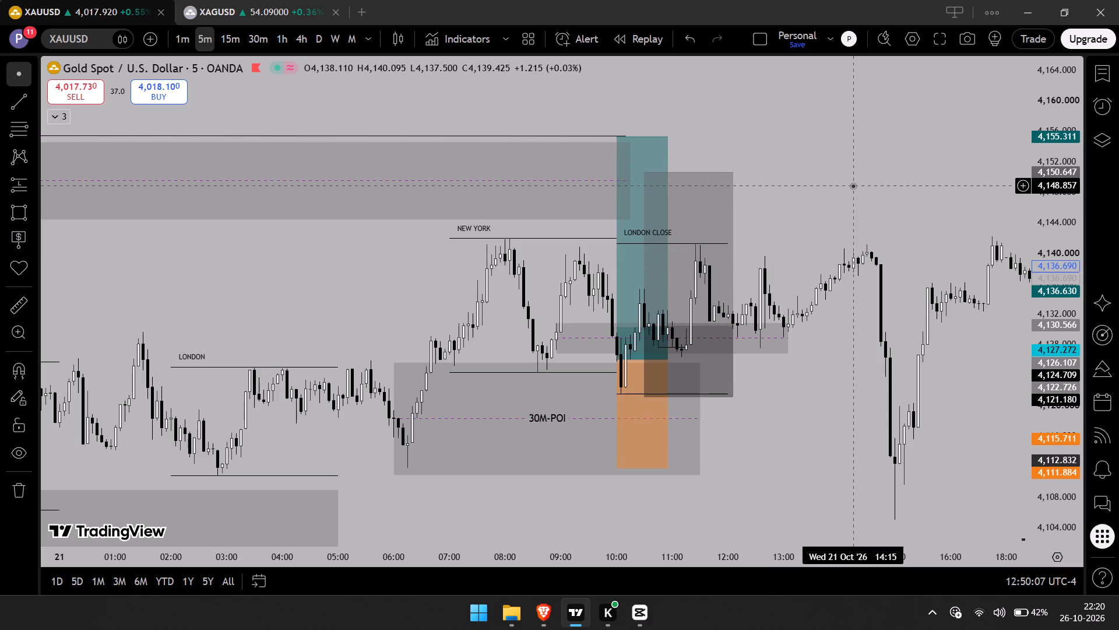
pyautogui.press('shift+super+s')
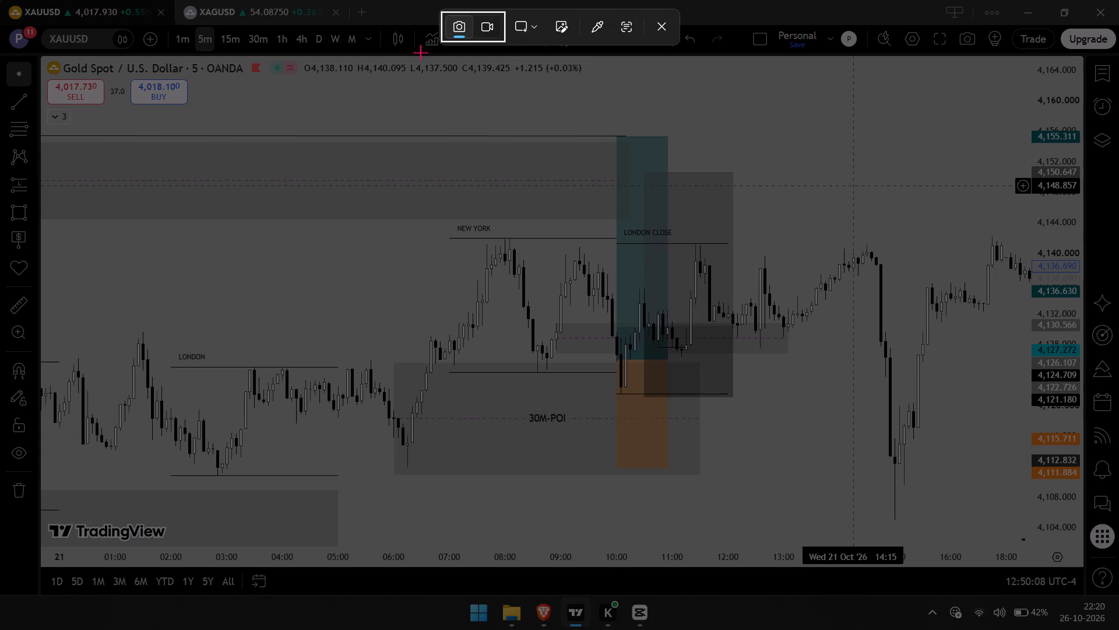
pyautogui.moveTo(435, 55); pyautogui.dragTo(916, 545)
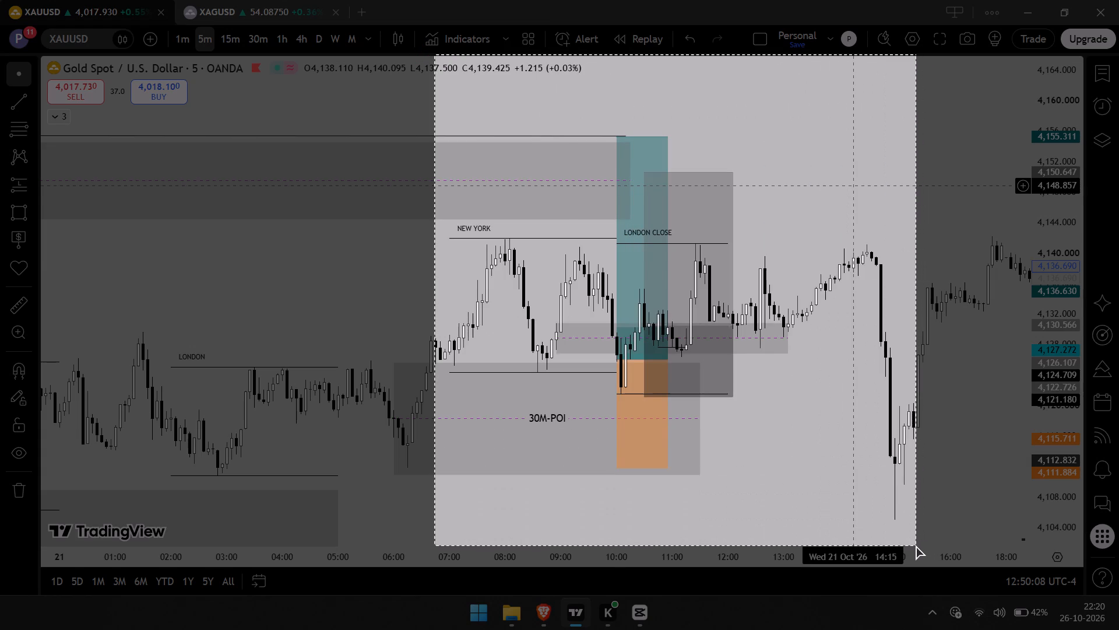
pyautogui.moveTo(916, 545); pyautogui.dragTo(916, 544)
pyautogui.click(875, 309)
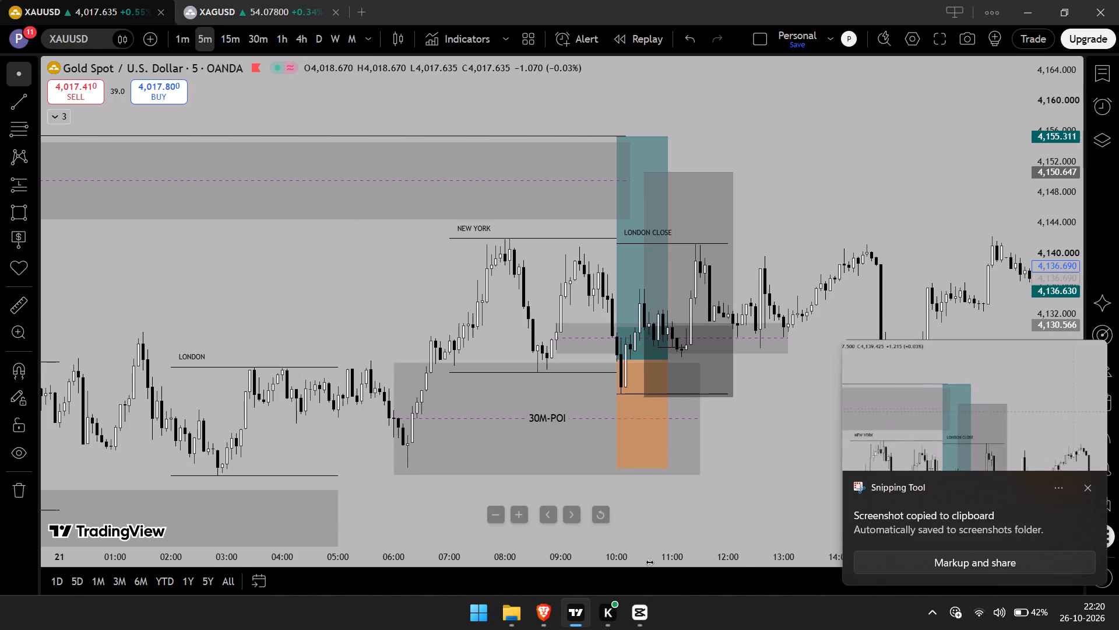
# Switch to CapCut and import the newest chart capture, Screenshot 2026-10-26 222016.png, from the Screenshots folder into the project media.
pyautogui.click(646, 620)
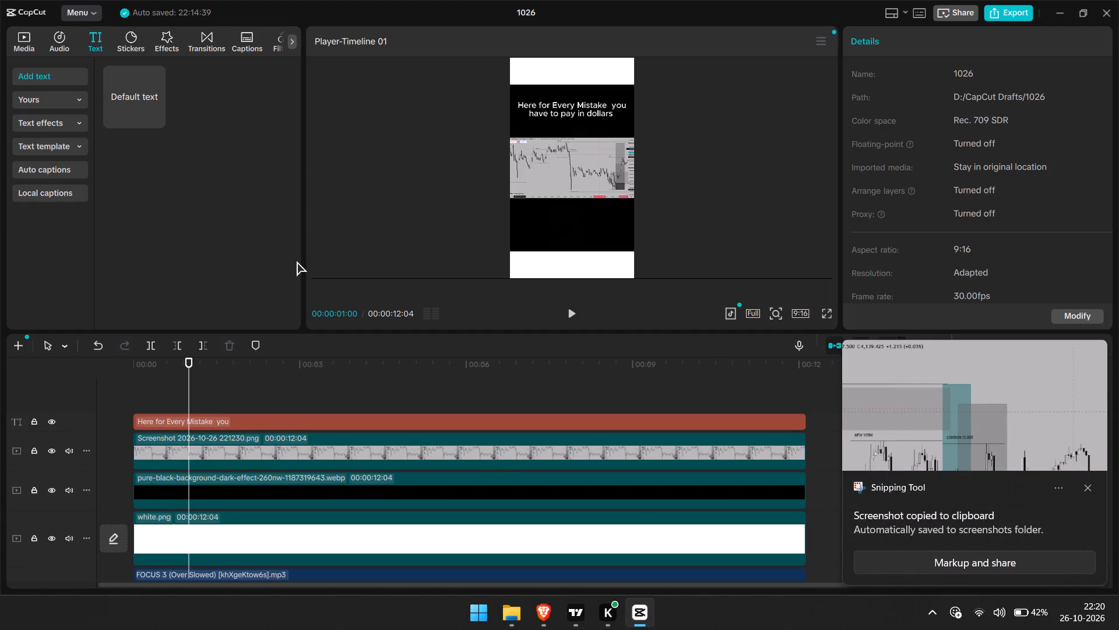
pyautogui.click(20, 31)
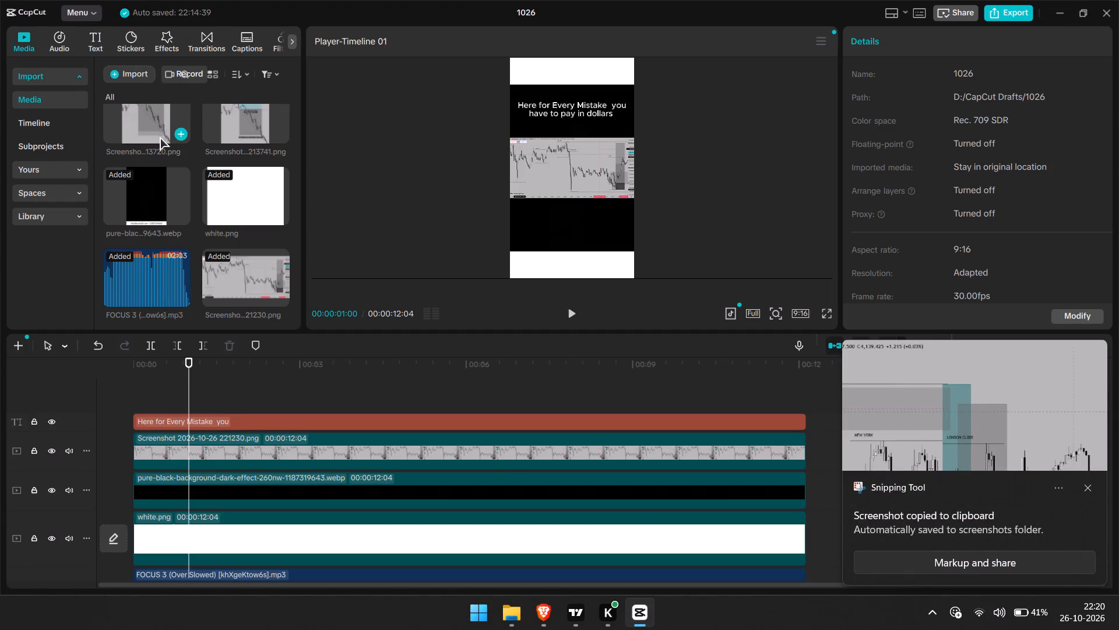
pyautogui.click(120, 72)
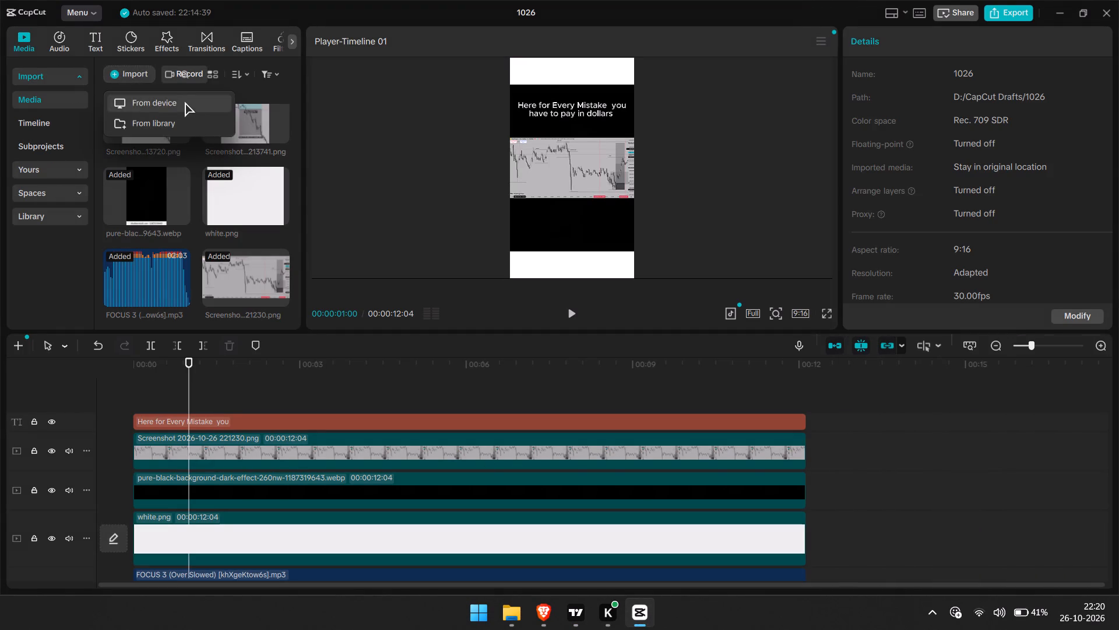
pyautogui.click(185, 102)
pyautogui.scroll(-5, 193, 211)
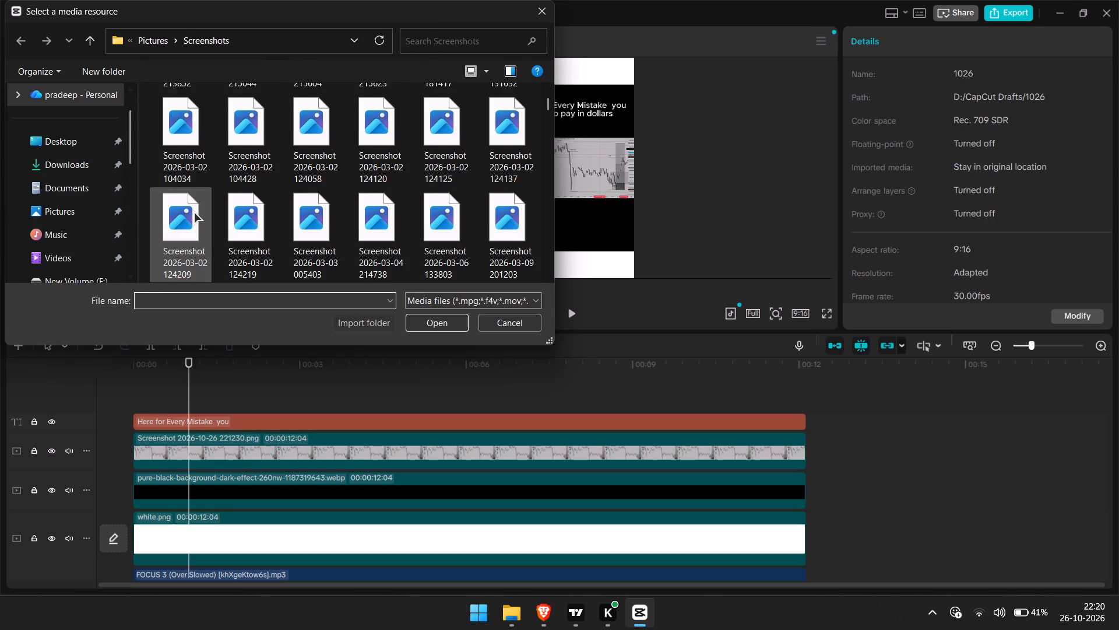
pyautogui.scroll(-20, 193, 211)
pyautogui.scroll(-20, 193, 211)
pyautogui.scroll(-19, 193, 211)
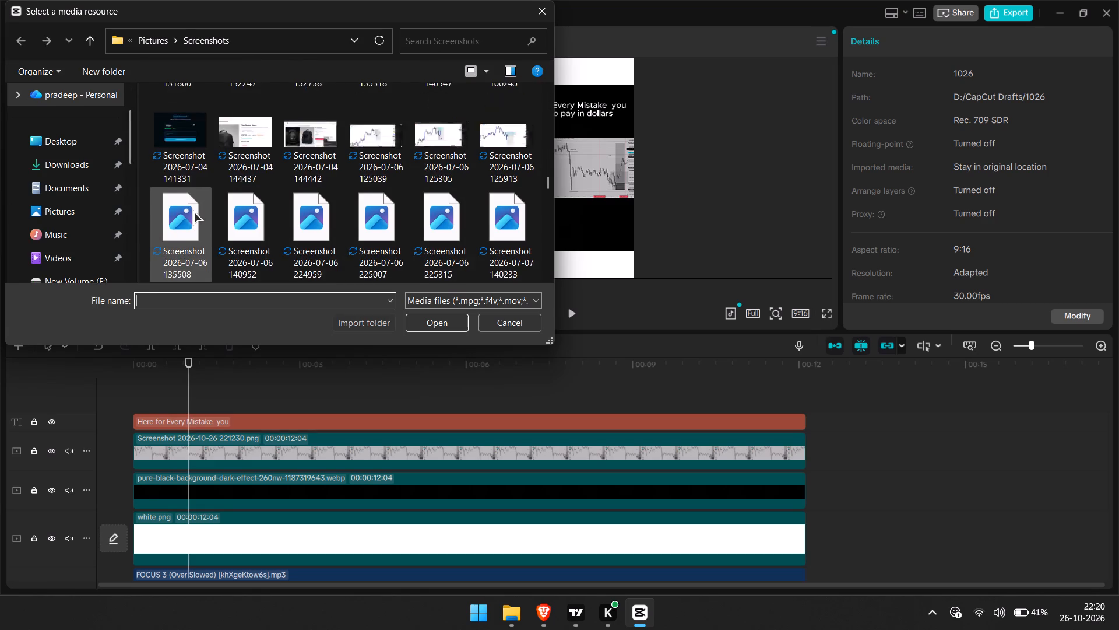
pyautogui.scroll(-20, 193, 211)
pyautogui.scroll(-20, 193, 211)
pyautogui.scroll(-19, 193, 211)
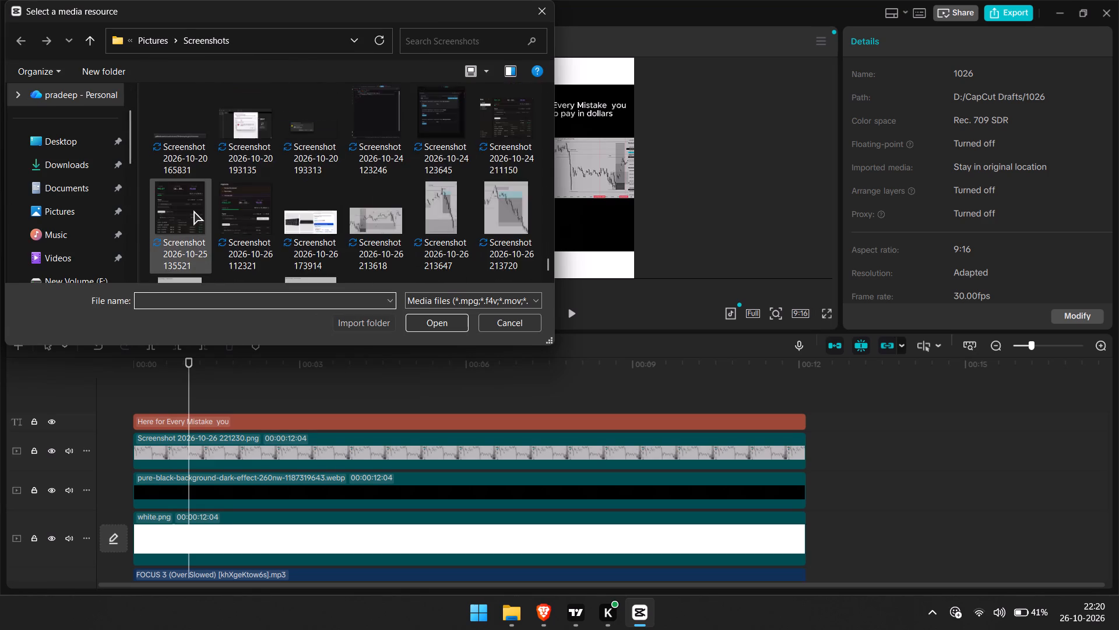
pyautogui.scroll(-6, 193, 211)
pyautogui.click(302, 244)
pyautogui.press('Return')
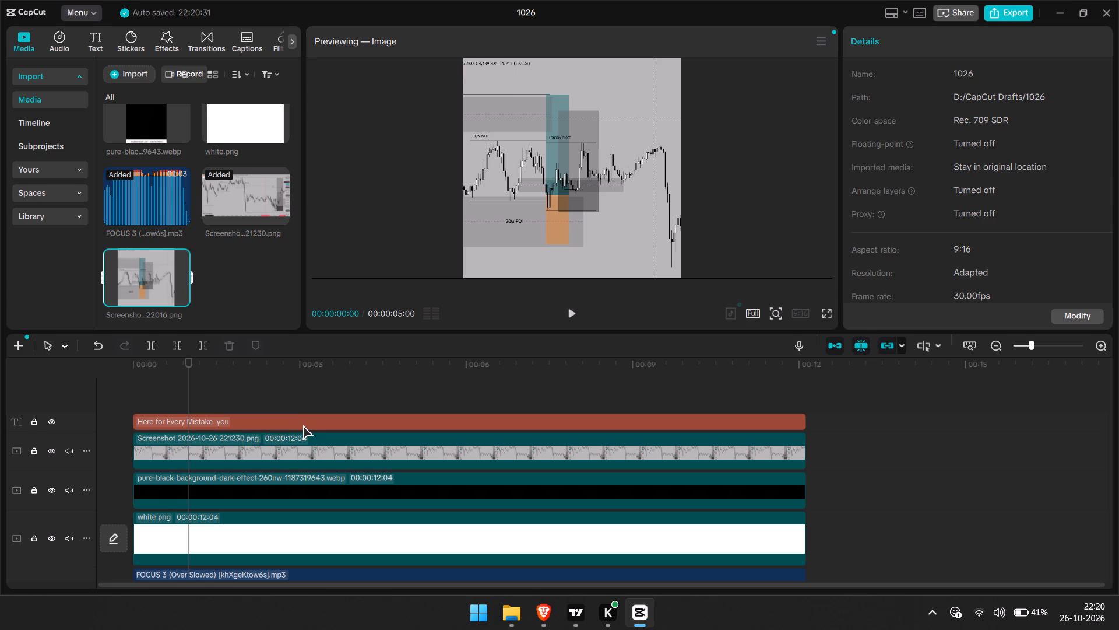
# Delete the "Here for Every Mistake you have to pay in dollars" caption and the Screenshot 2026-10-26 221230.png clip from the timeline.
pyautogui.click(275, 446)
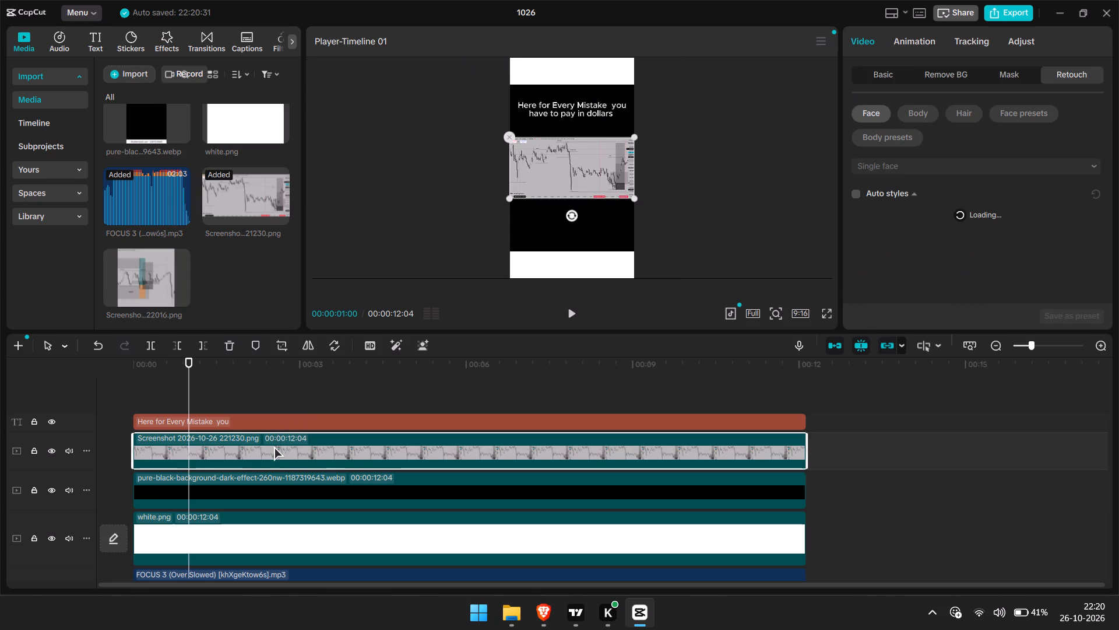
pyautogui.click(296, 426)
pyautogui.press('BackSpace')
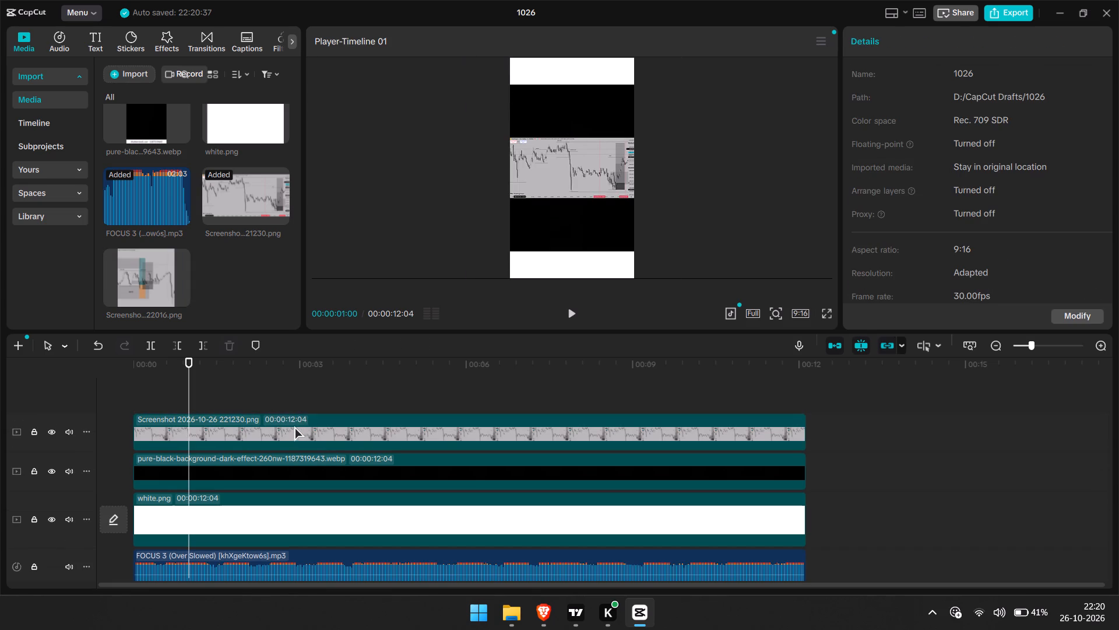
pyautogui.click(294, 428)
pyautogui.press('BackSpace')
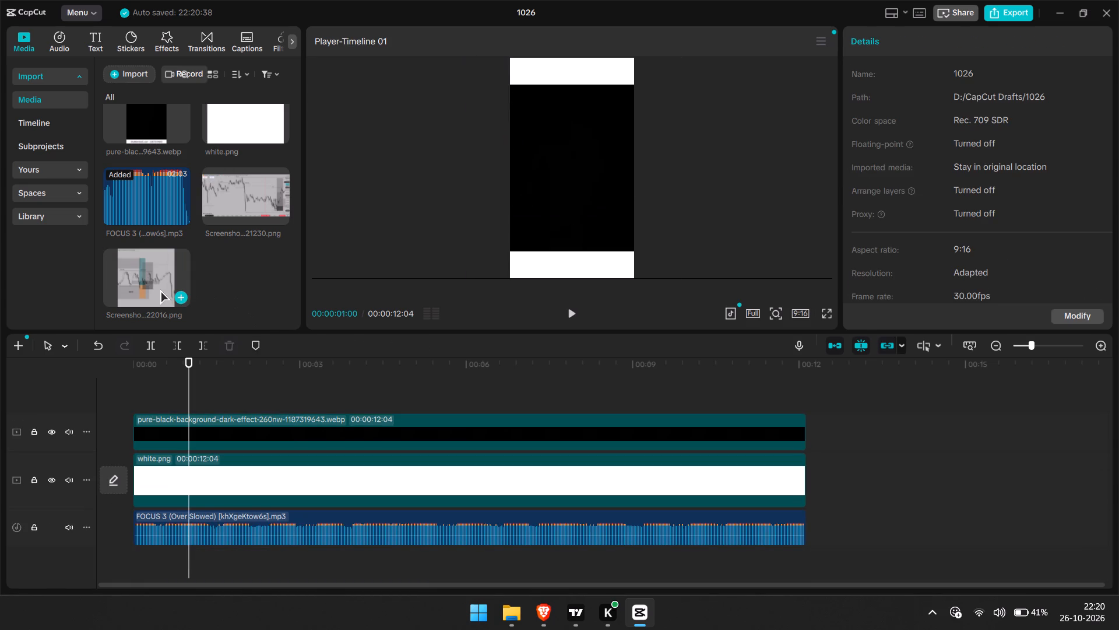
# Place Screenshot 2026-10-26 222016.png above the black background from the timeline start and extend it to 00:00:12:04.
pyautogui.moveTo(153, 290); pyautogui.dragTo(145, 390)
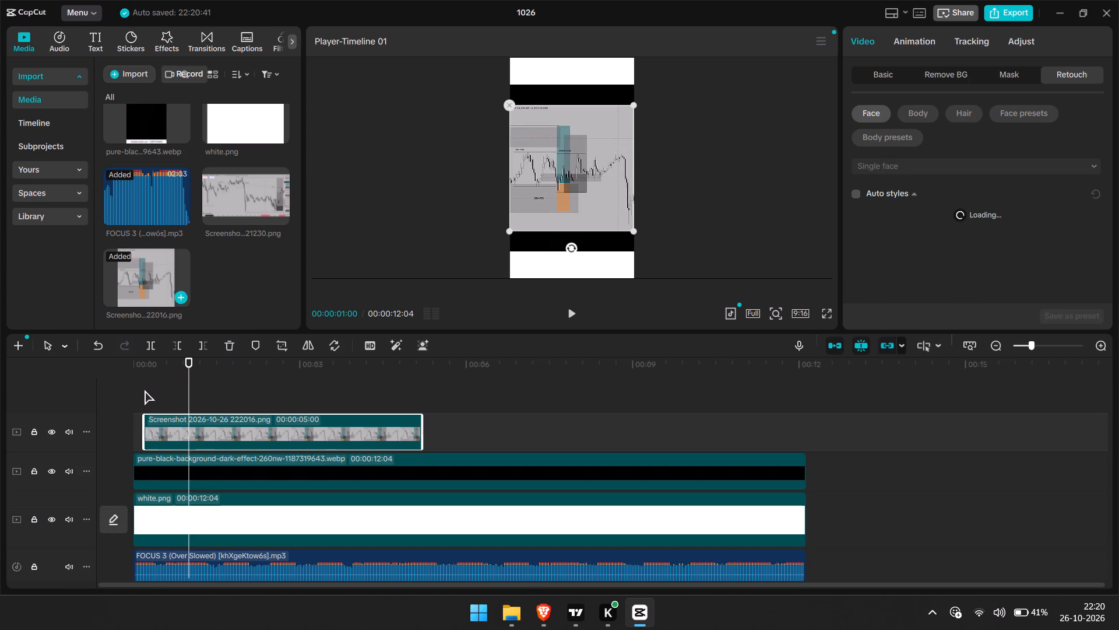
pyautogui.moveTo(237, 432); pyautogui.dragTo(220, 428)
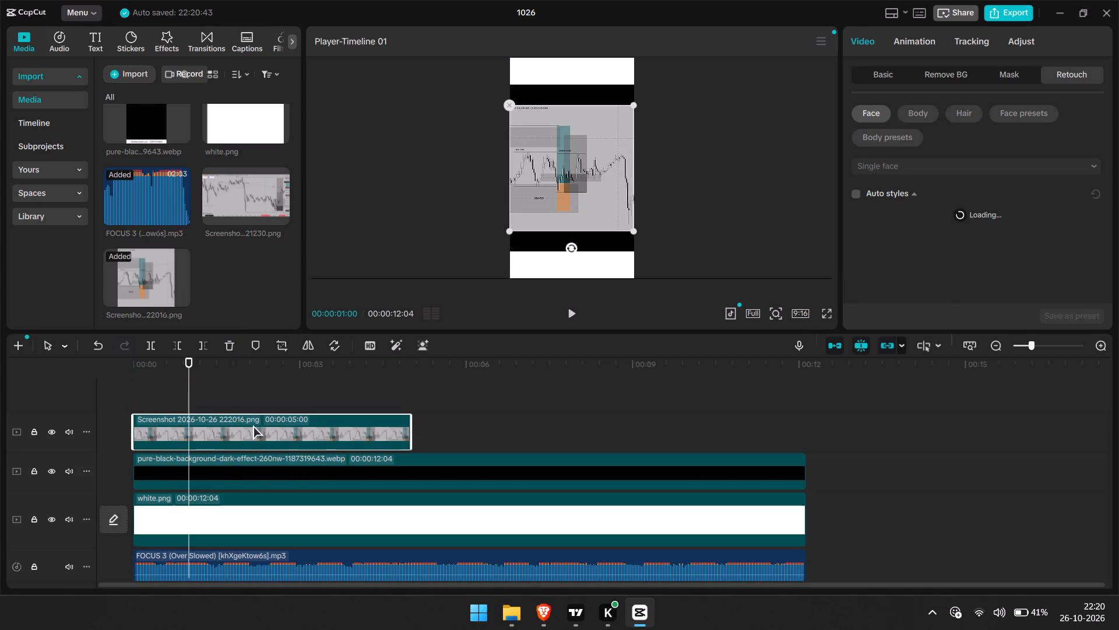
pyautogui.moveTo(412, 434); pyautogui.dragTo(659, 444)
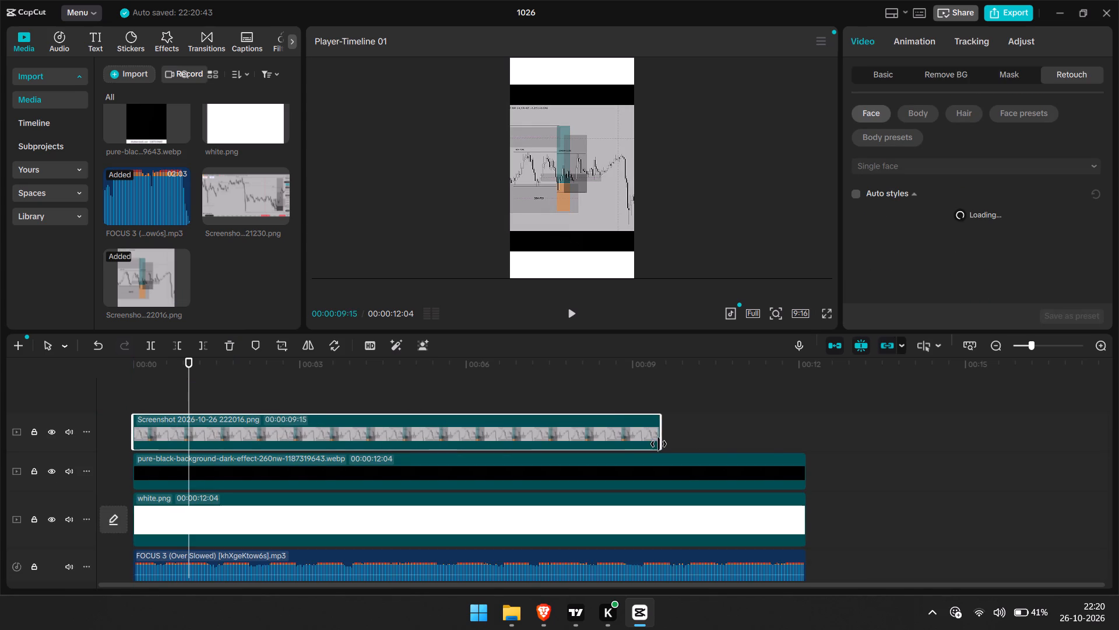
pyautogui.moveTo(659, 444); pyautogui.dragTo(805, 449)
pyautogui.click(878, 426)
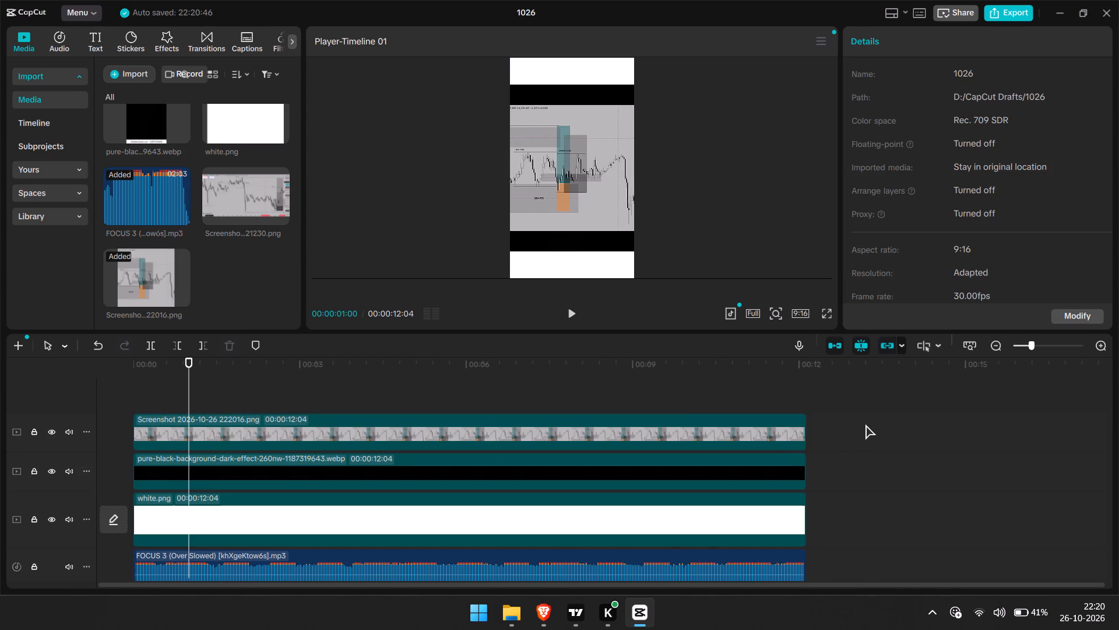
# Enlarge the black background clip so it leaves wider black bands around the chart and thin white strips at the frame's ends.
pyautogui.click(591, 240)
pyautogui.moveTo(639, 249); pyautogui.dragTo(647, 269)
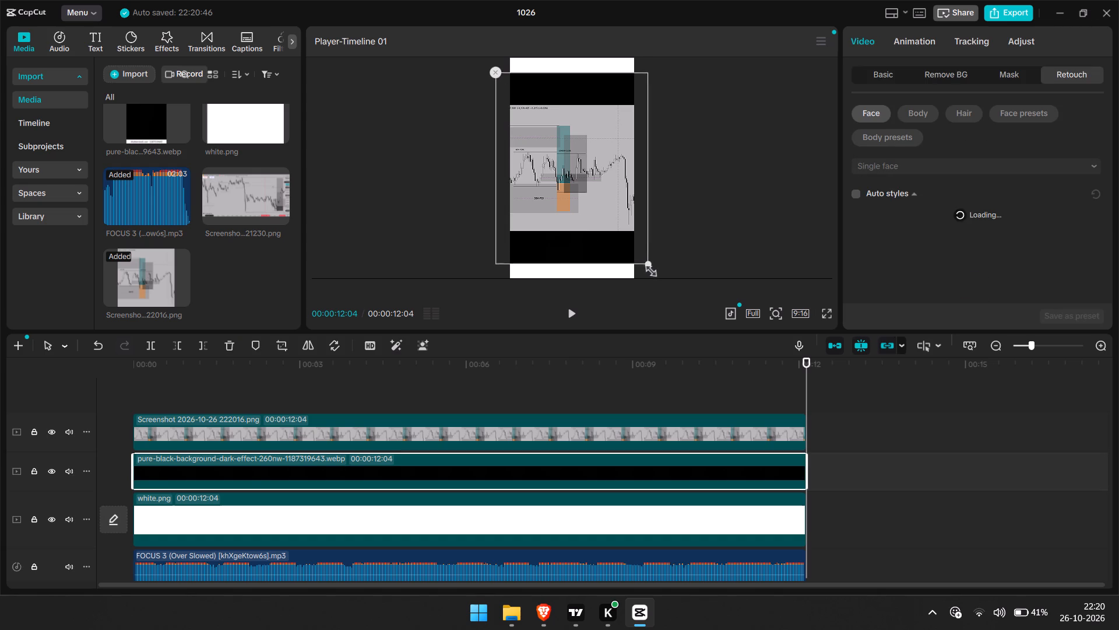
pyautogui.moveTo(647, 269); pyautogui.dragTo(649, 273)
pyautogui.click(695, 254)
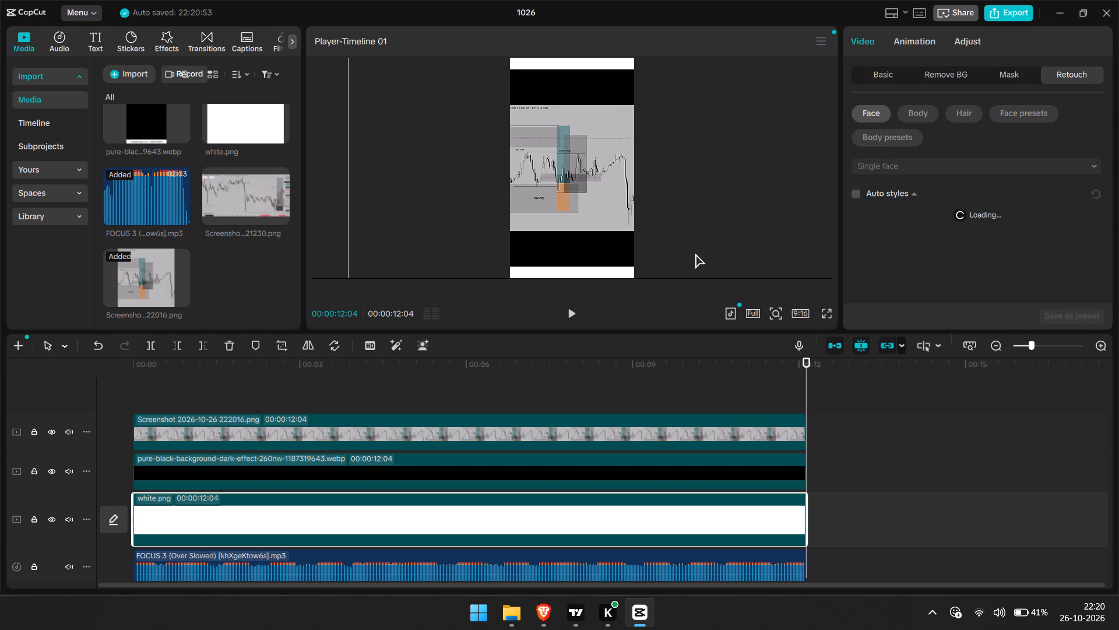
# Check the vertical composition in full-screen preview and return to the editor.
pyautogui.click(825, 313)
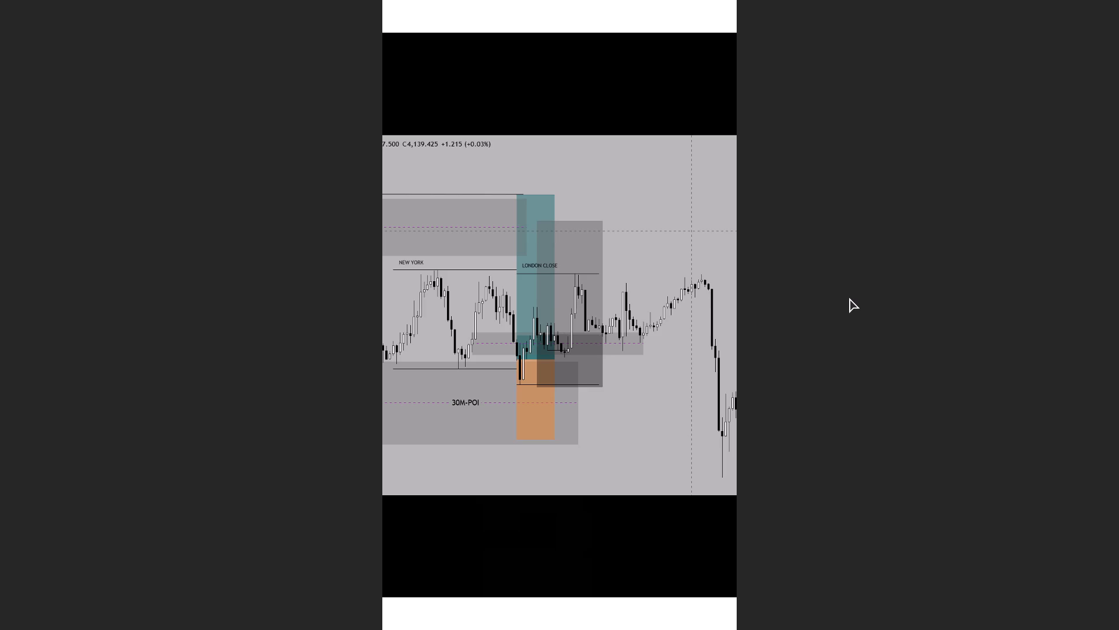
pyautogui.press('Escape')
pyautogui.press('Escape')
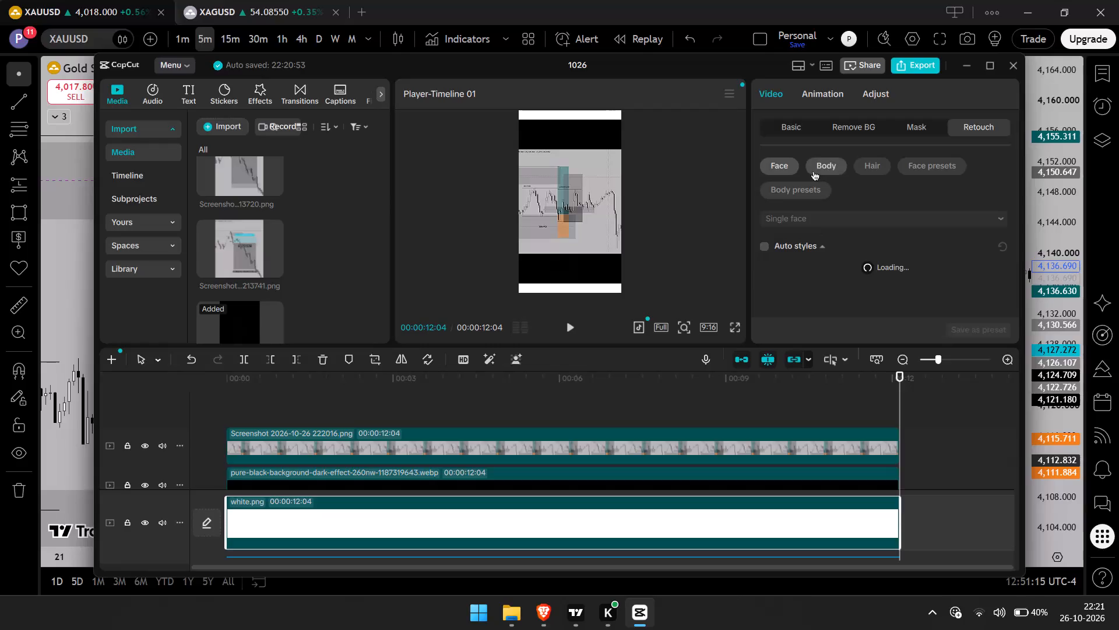
# Restore the XAUUSD chart window to a smaller size, return to CapCut and maximize the 1026 editor.
pyautogui.click(939, 39)
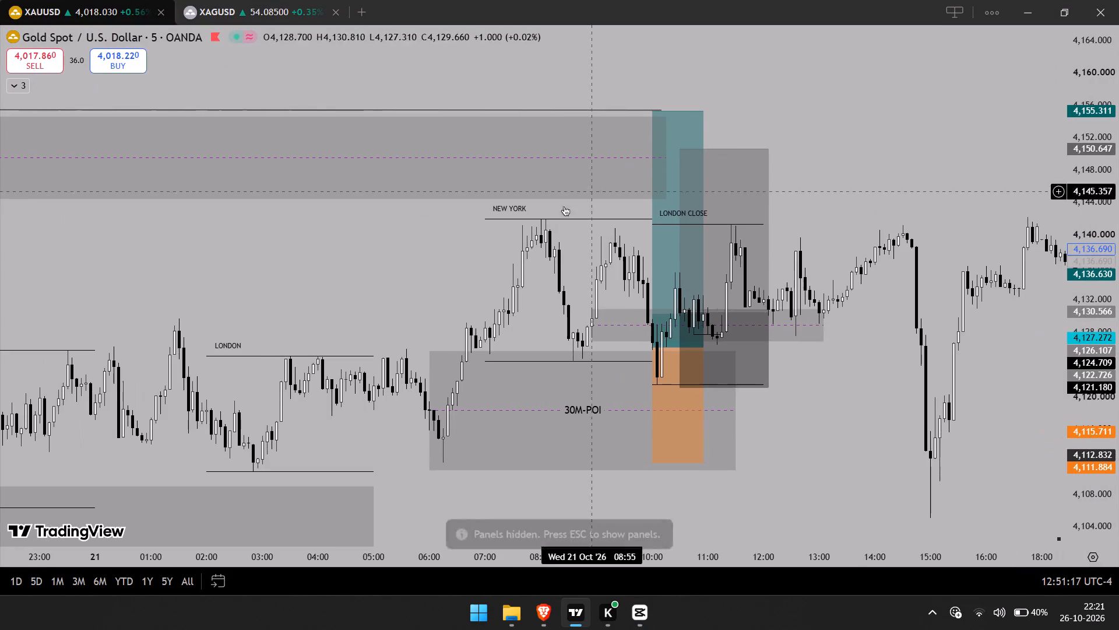
pyautogui.click(1063, 2)
pyautogui.click(672, 173)
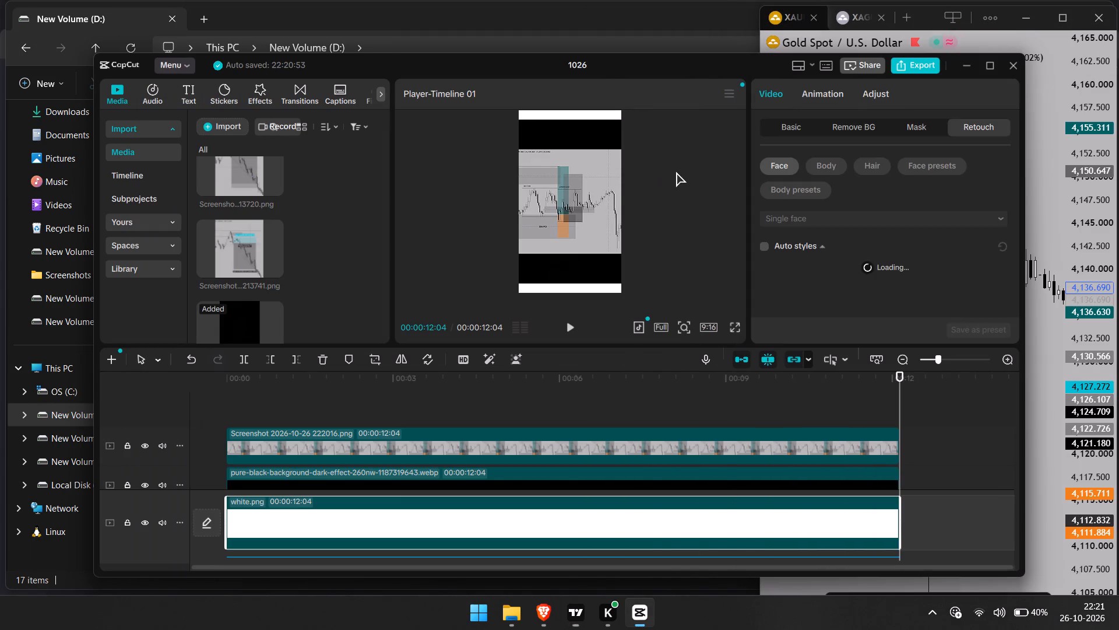
pyautogui.click(988, 66)
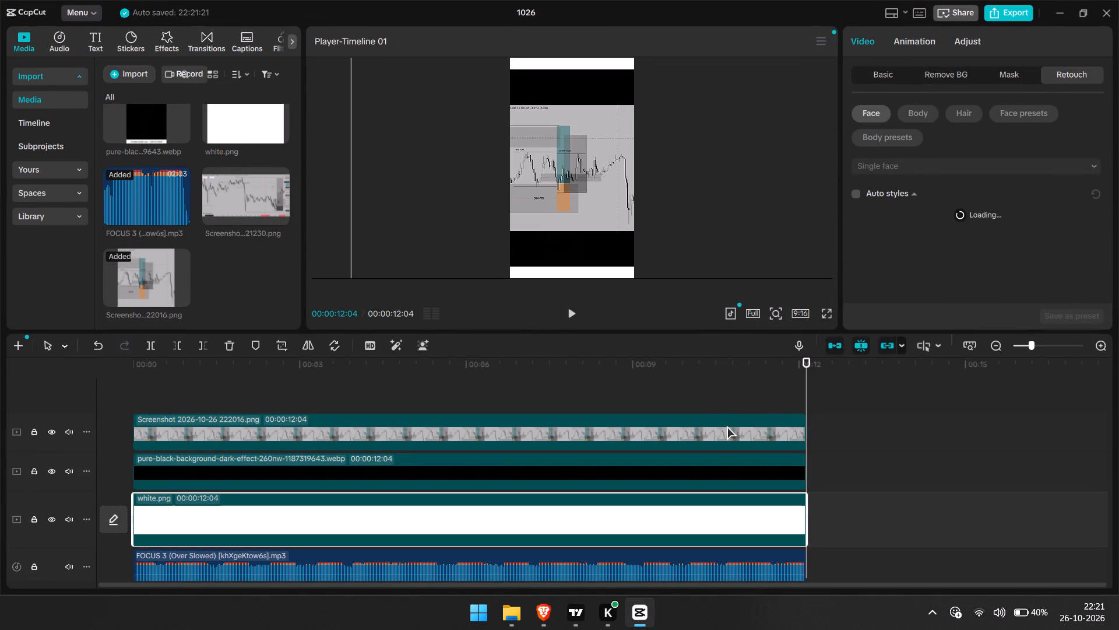
# Add a default text clip at the timeline start above the chart screenshot and extend it to 00:00:12:04.
pyautogui.click(703, 383)
pyautogui.moveTo(703, 381); pyautogui.dragTo(0, 484)
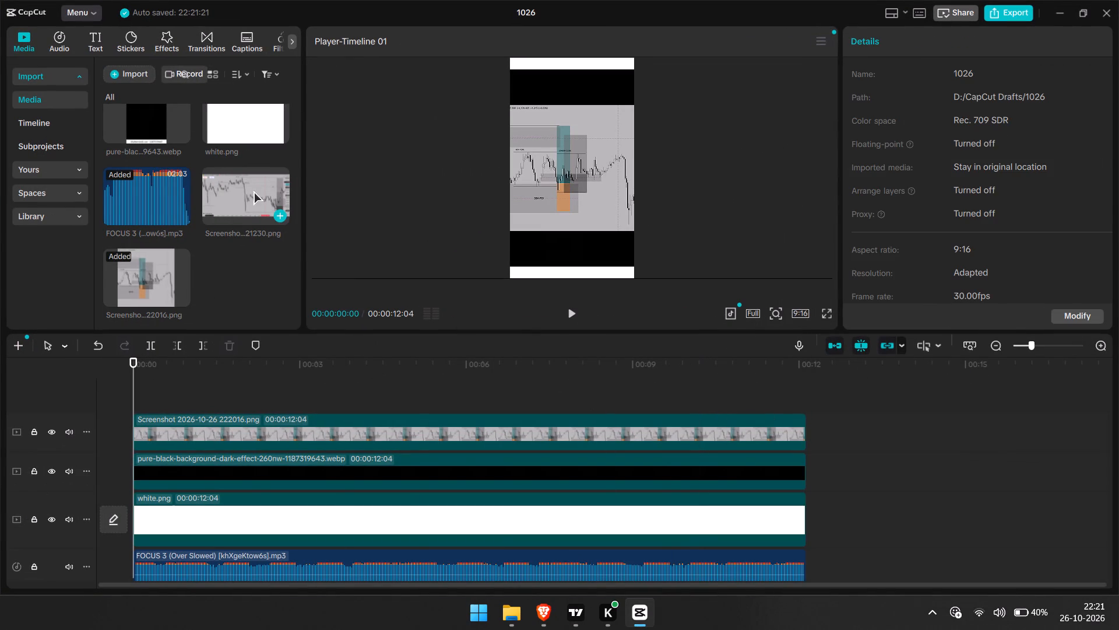
pyautogui.moveTo(96, 56); pyautogui.dragTo(95, 49)
pyautogui.click(97, 46)
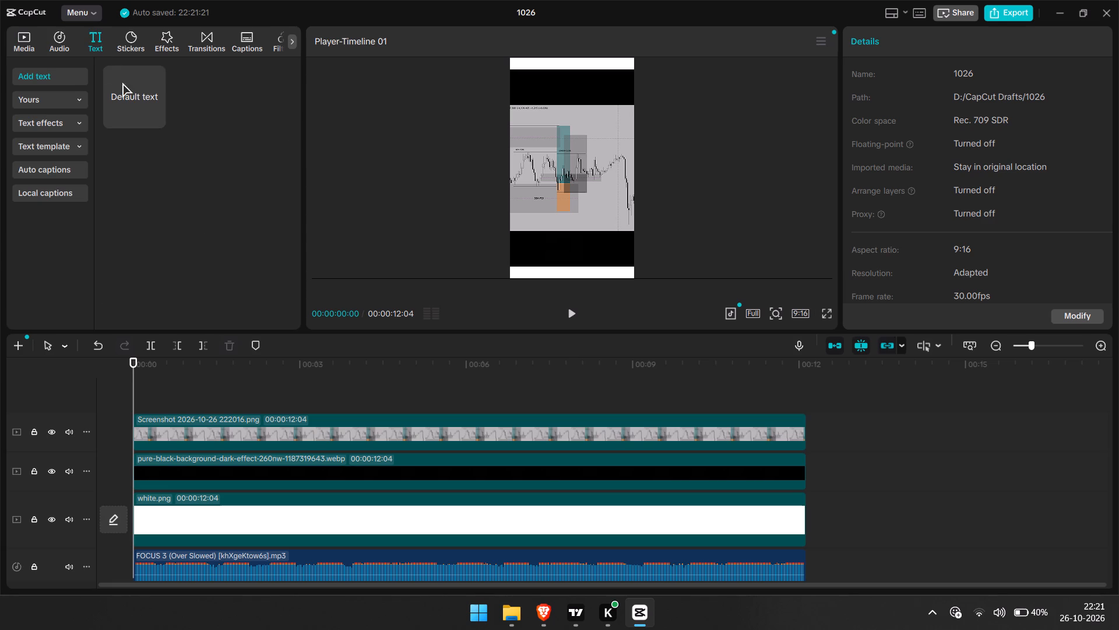
pyautogui.click(154, 123)
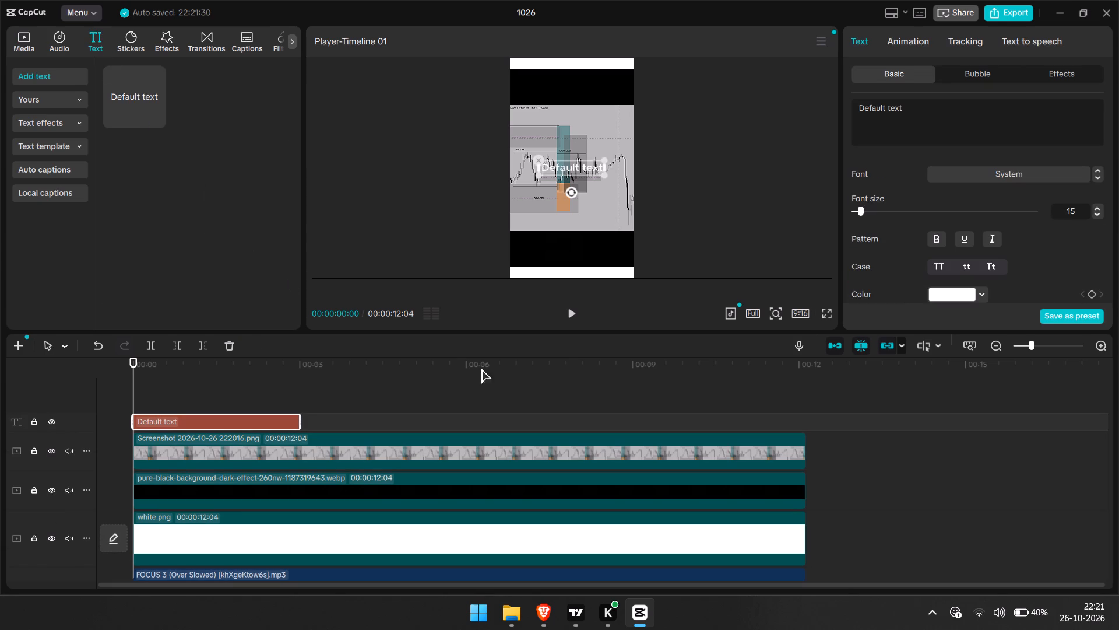
pyautogui.moveTo(301, 422); pyautogui.dragTo(811, 452)
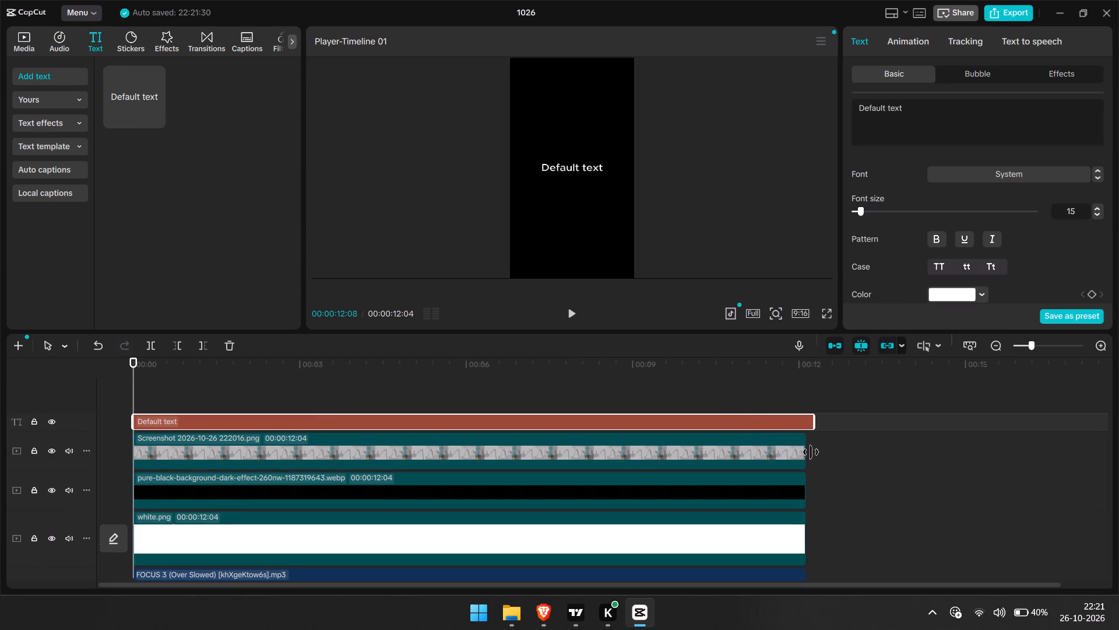
pyautogui.moveTo(811, 452); pyautogui.dragTo(805, 452)
# Replace the default text with the caption's first line, "Sometimes it better to leave".
pyautogui.click(932, 118)
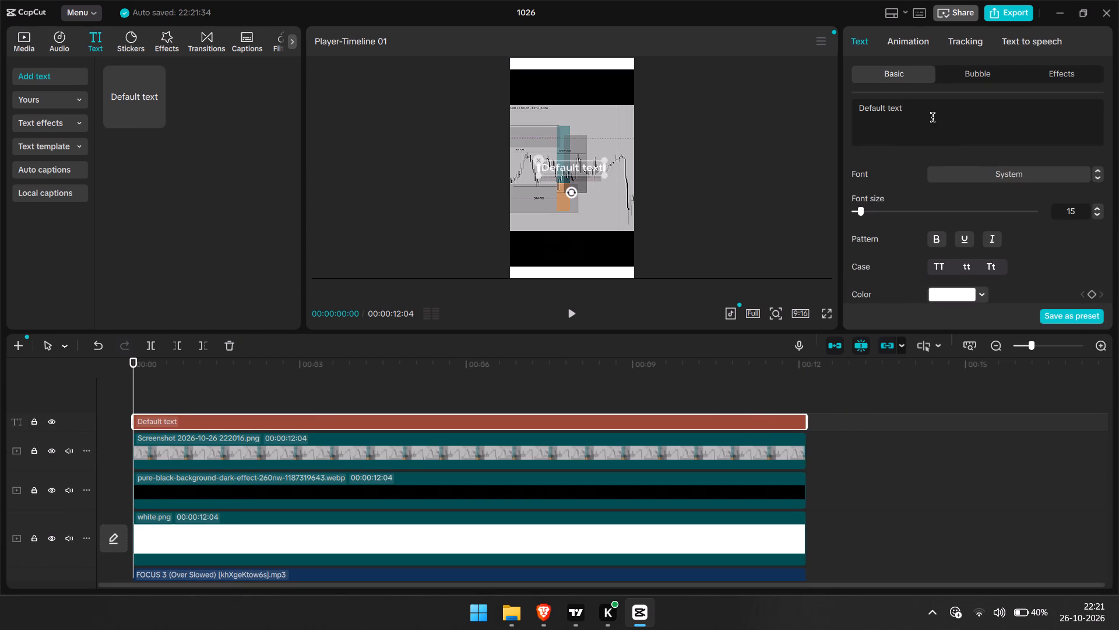
pyautogui.press('BackSpace')
pyautogui.press('BackSpace')
pyautogui.press('BackSpace')
pyautogui.press('BackSpace')
pyautogui.press('BackSpace')
pyautogui.press('BackSpace')
pyautogui.press('BackSpace')
pyautogui.press('BackSpace')
pyautogui.press('BackSpace')
pyautogui.press('BackSpace')
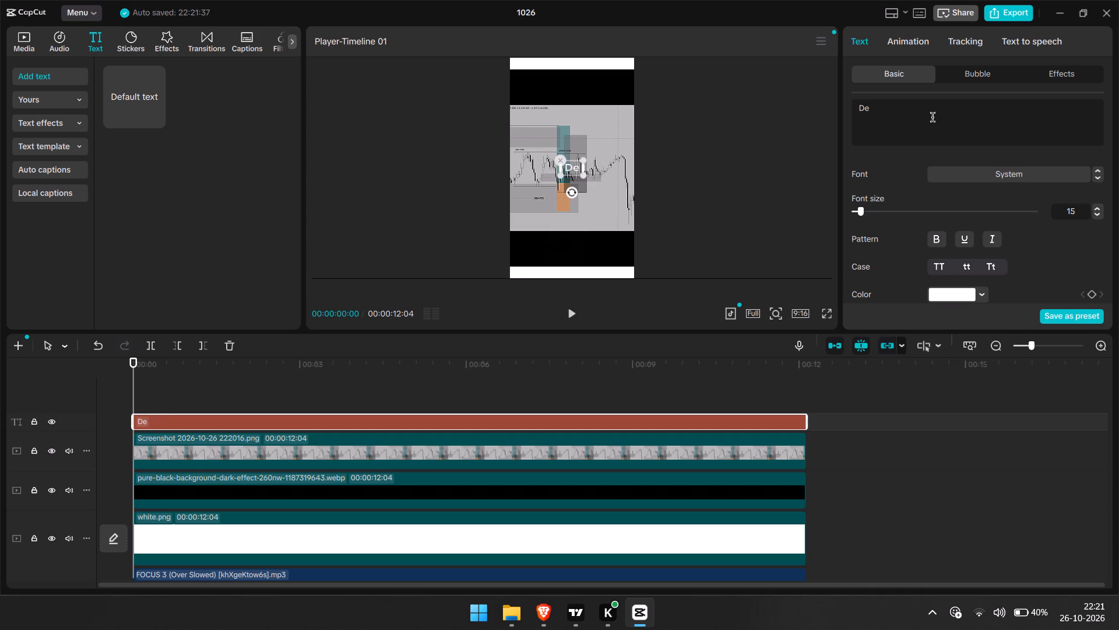
pyautogui.press('BackSpace')
pyautogui.press('BackSpace')
pyautogui.press('BackSpace')
pyautogui.write('Sometimes')
pyautogui.press('space')
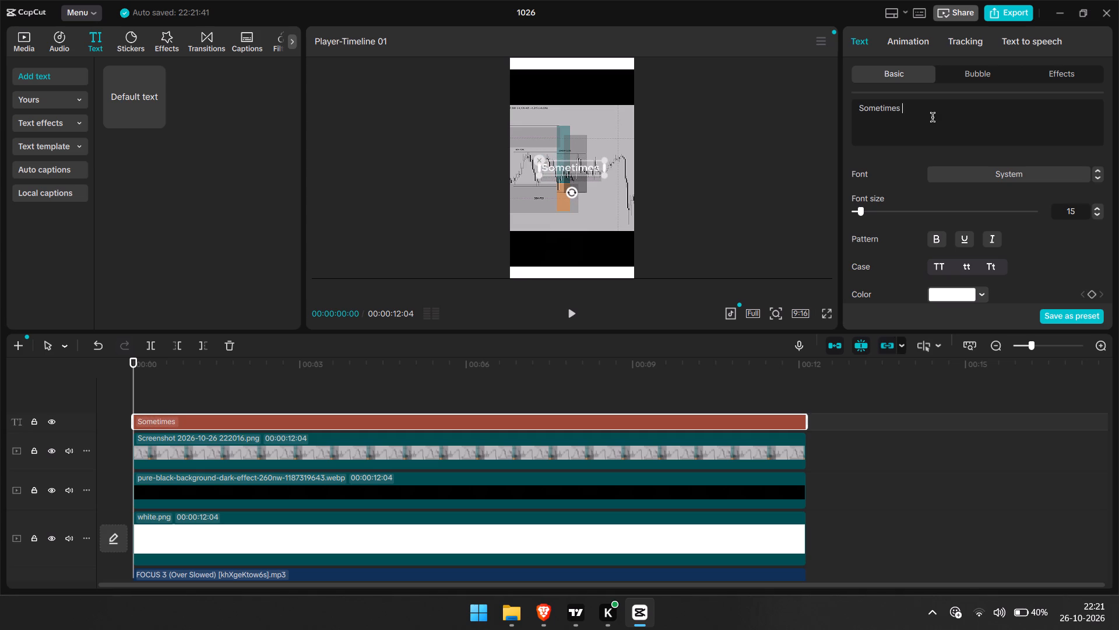
pyautogui.write('iut')
pyautogui.press('space')
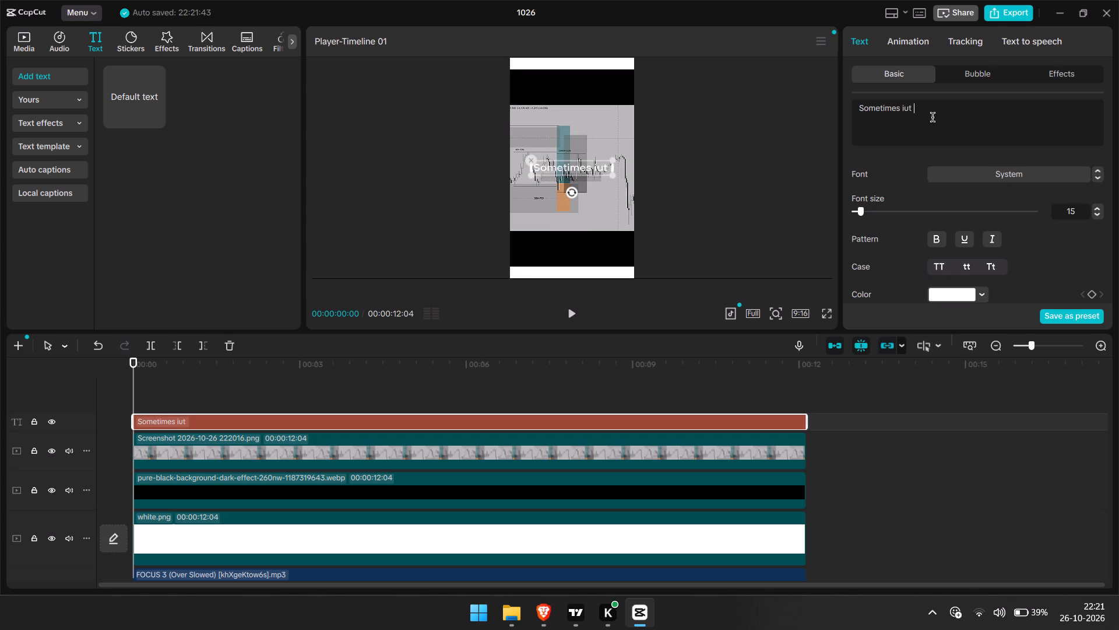
pyautogui.press('BackSpace')
pyautogui.press('BackSpace')
pyautogui.press('BackSpace')
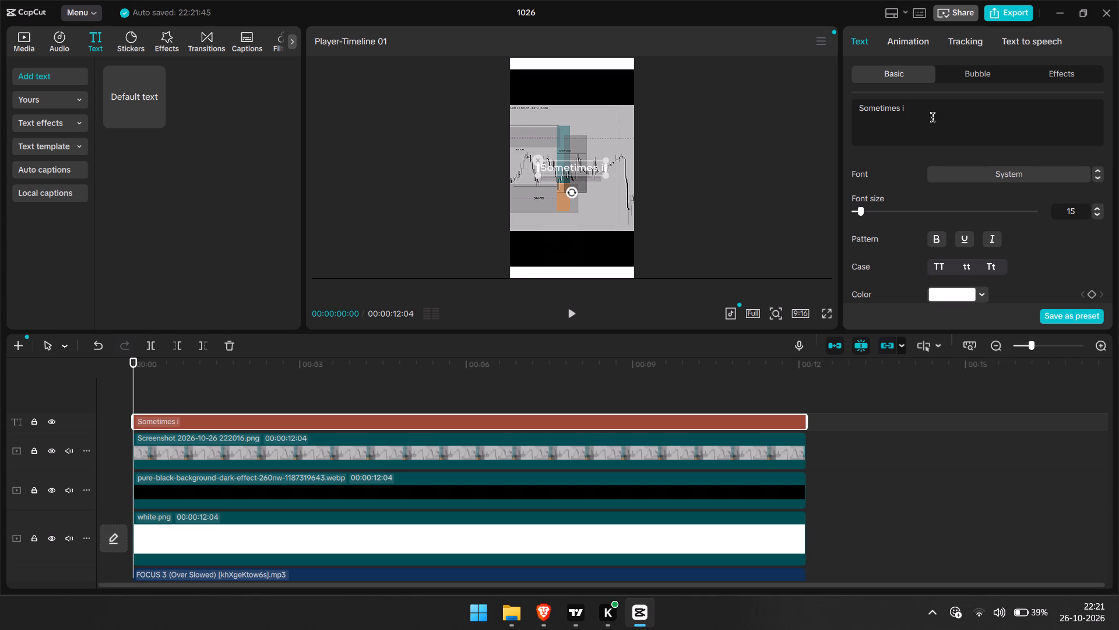
pyautogui.write('t better to leave')
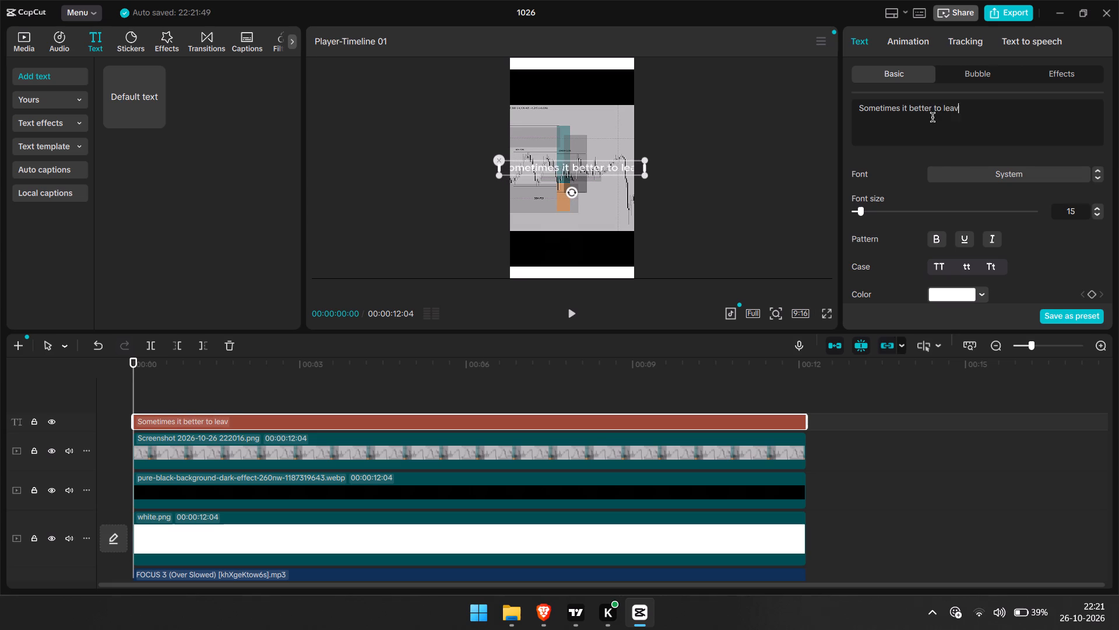
pyautogui.press('space')
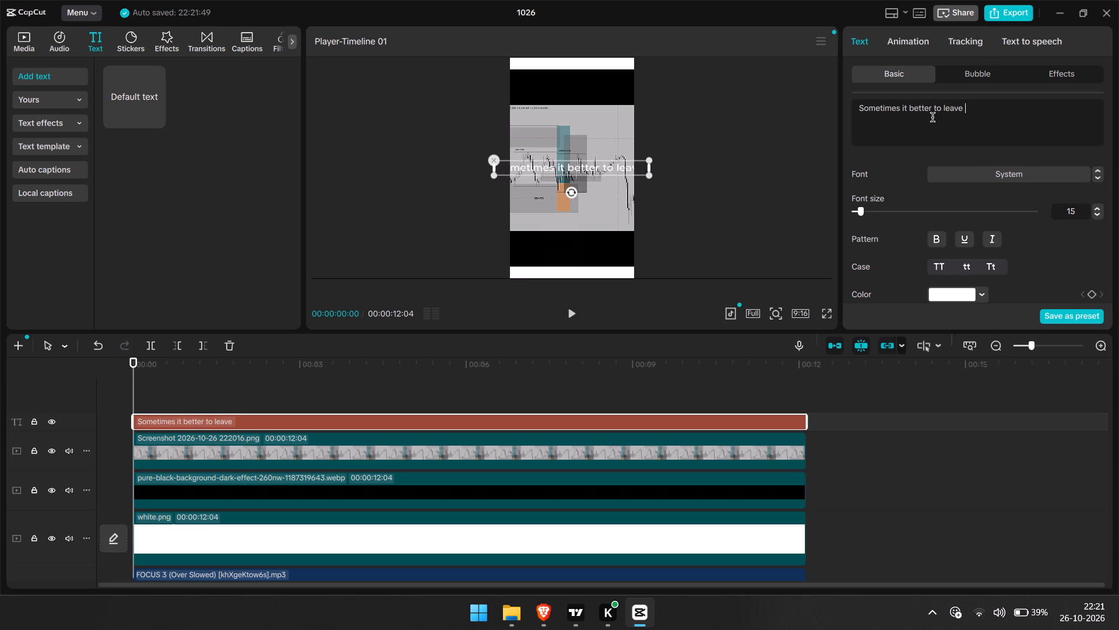
# Add a second caption line reading "when you see consolidation".
pyautogui.press('Return')
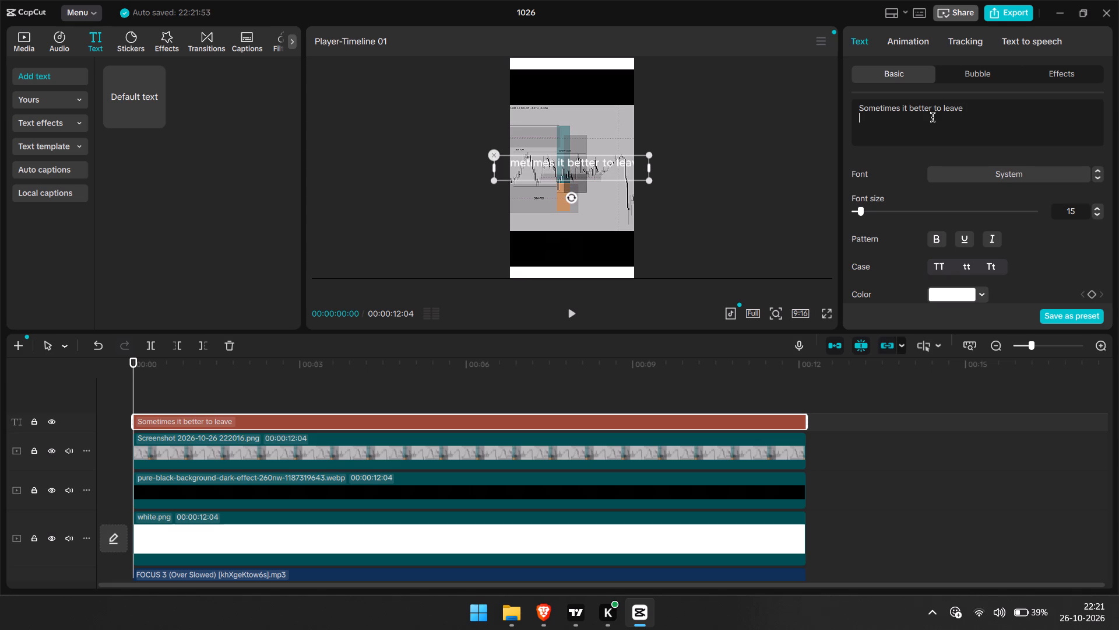
pyautogui.write('when')
pyautogui.press('space')
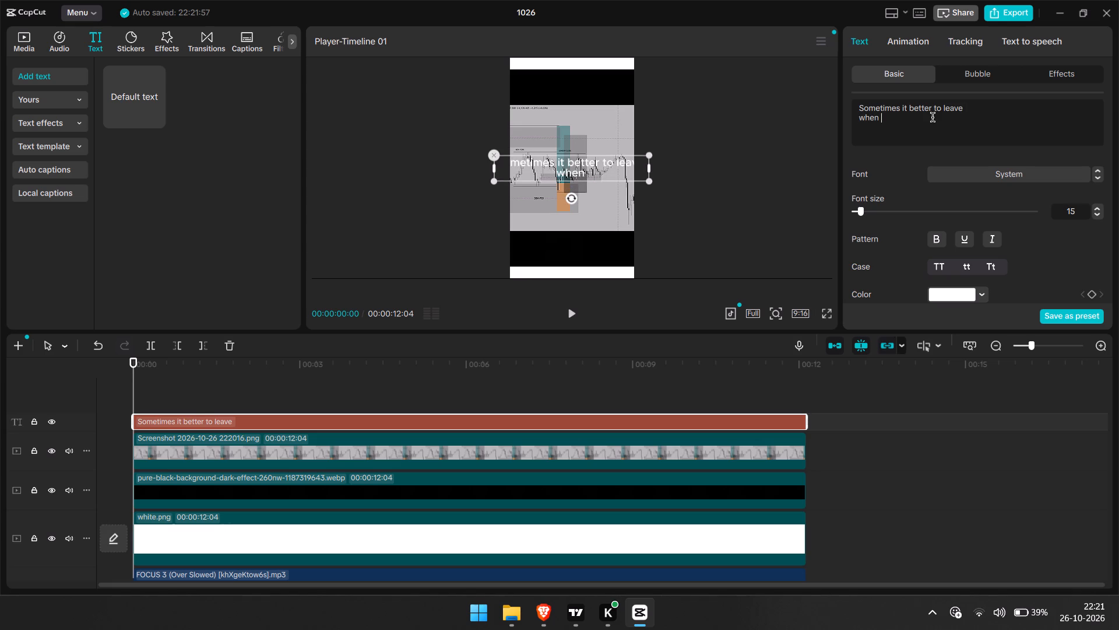
pyautogui.write('you see')
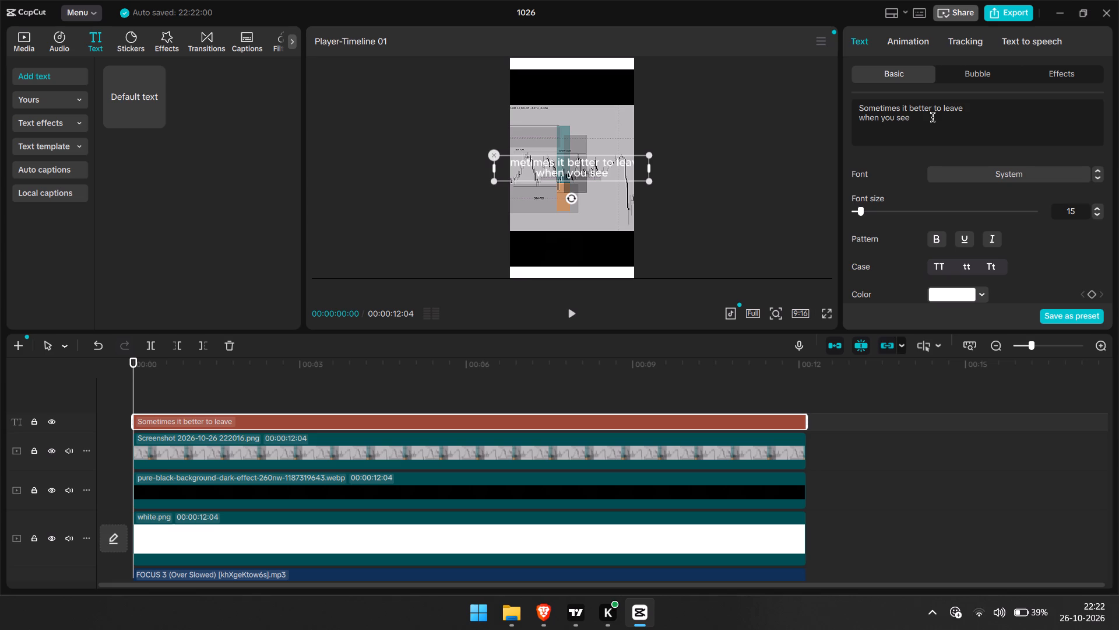
pyautogui.press('space')
pyautogui.write('con')
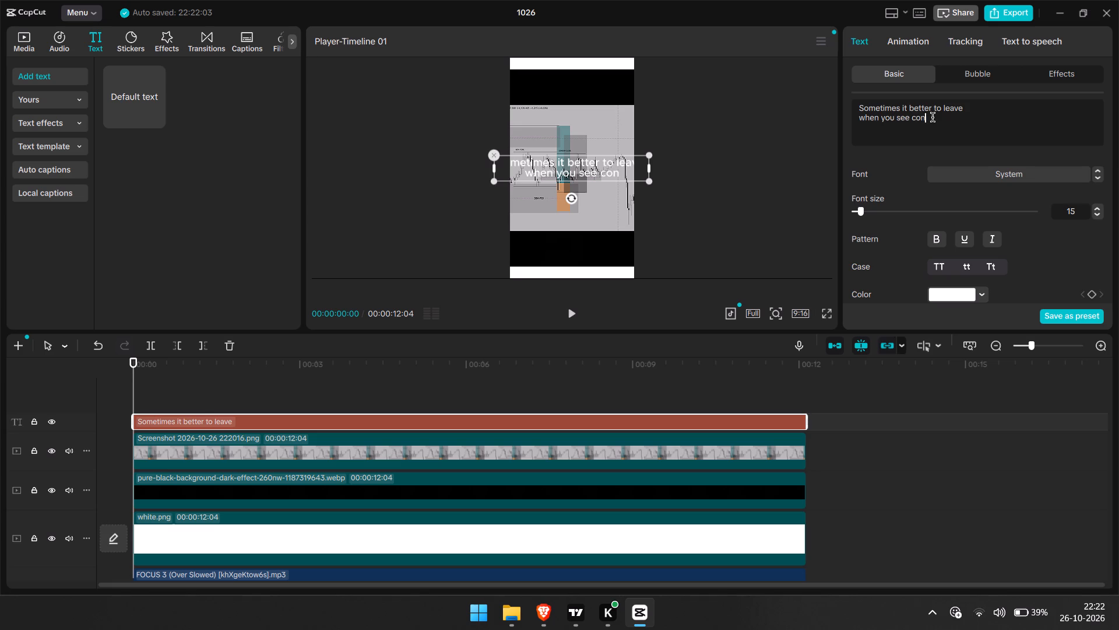
pyautogui.write('solidation')
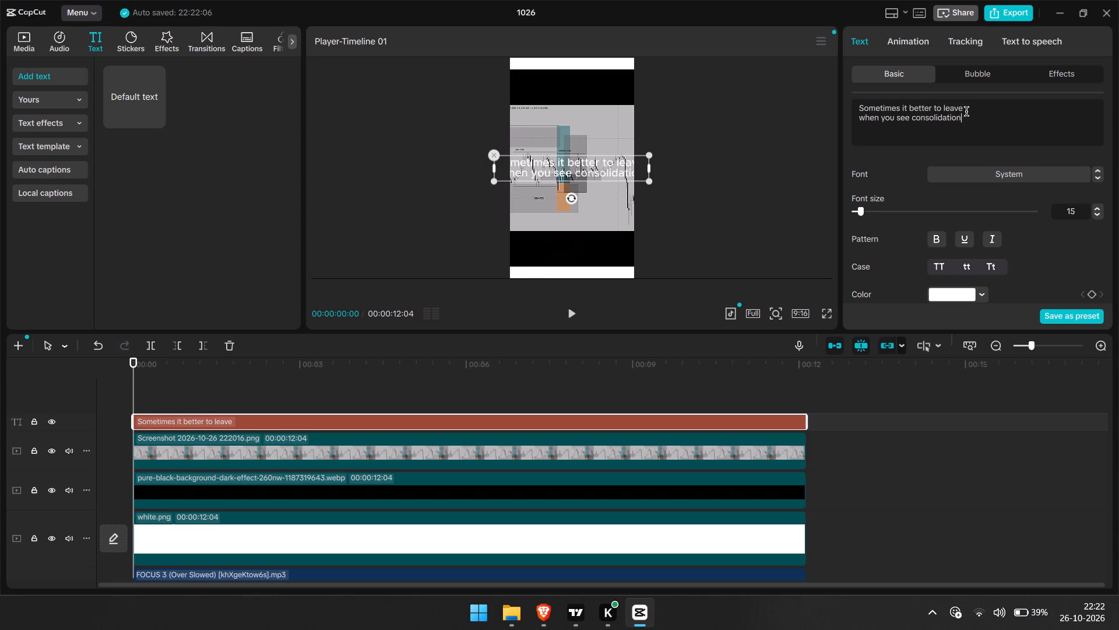
# Replace the word "leave" in the caption's first line with "breakeven".
pyautogui.click(967, 111)
pyautogui.press('BackSpace')
pyautogui.press('BackSpace')
pyautogui.press('BackSpace')
pyautogui.press('BackSpace')
pyautogui.press('BackSpace')
pyautogui.press('BackSpace')
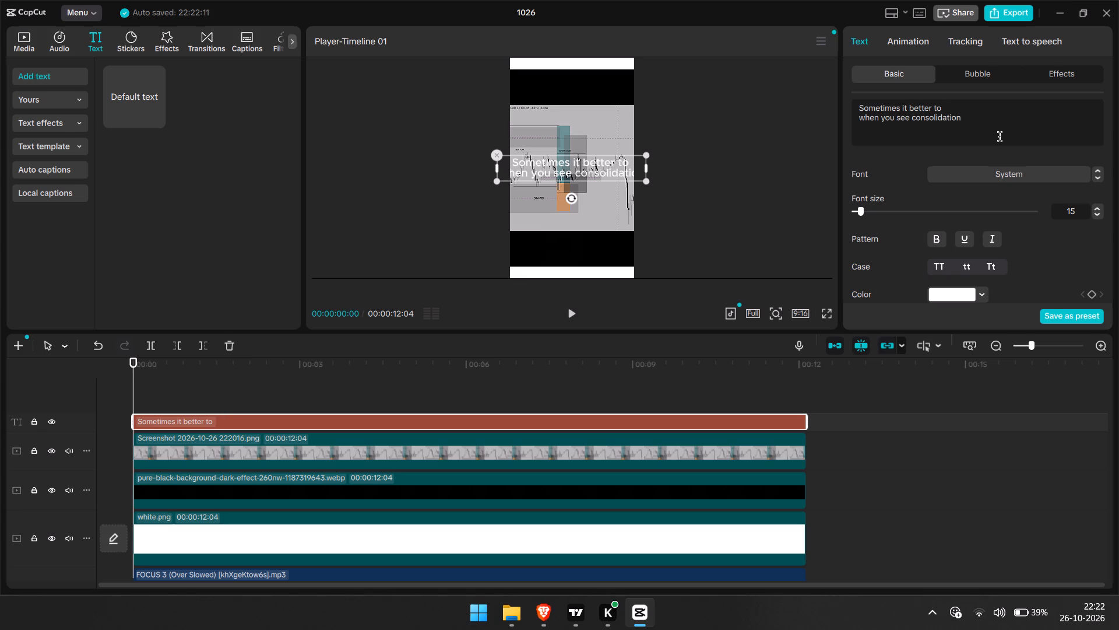
pyautogui.write('break')
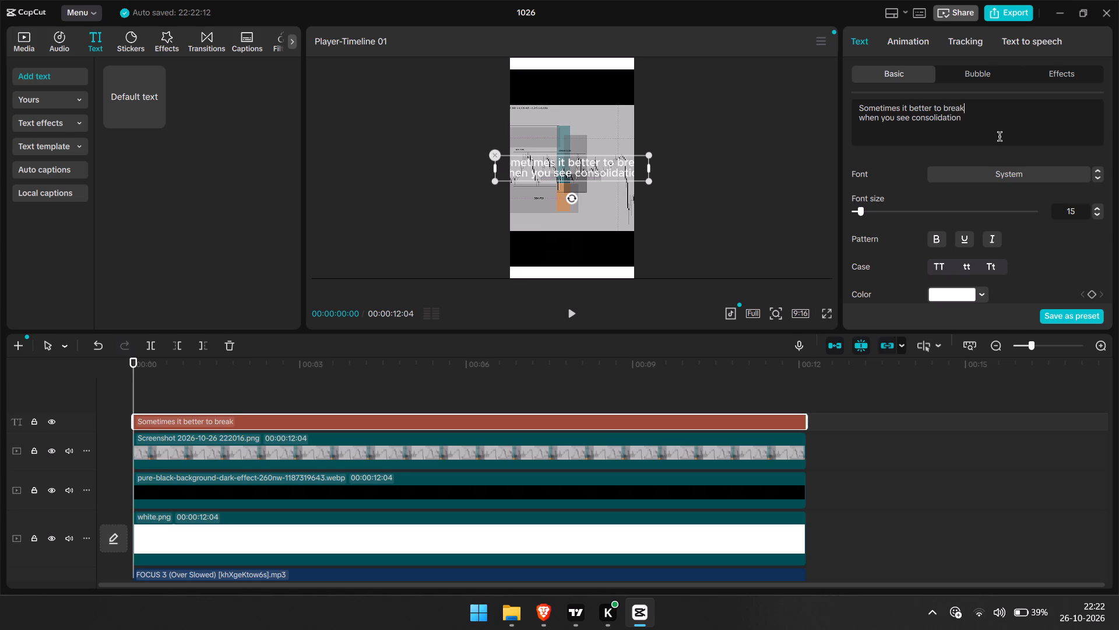
pyautogui.write('even')
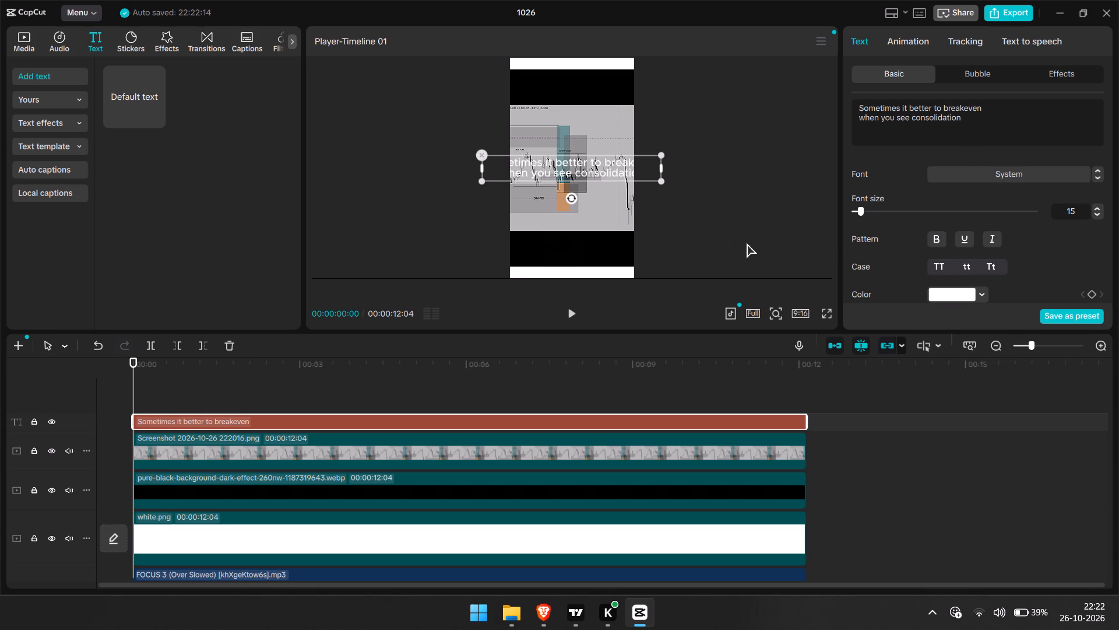
# Shrink the caption to the frame's width and centre it in the upper black band with white FFFFFF text.
pyautogui.moveTo(656, 180); pyautogui.dragTo(618, 169)
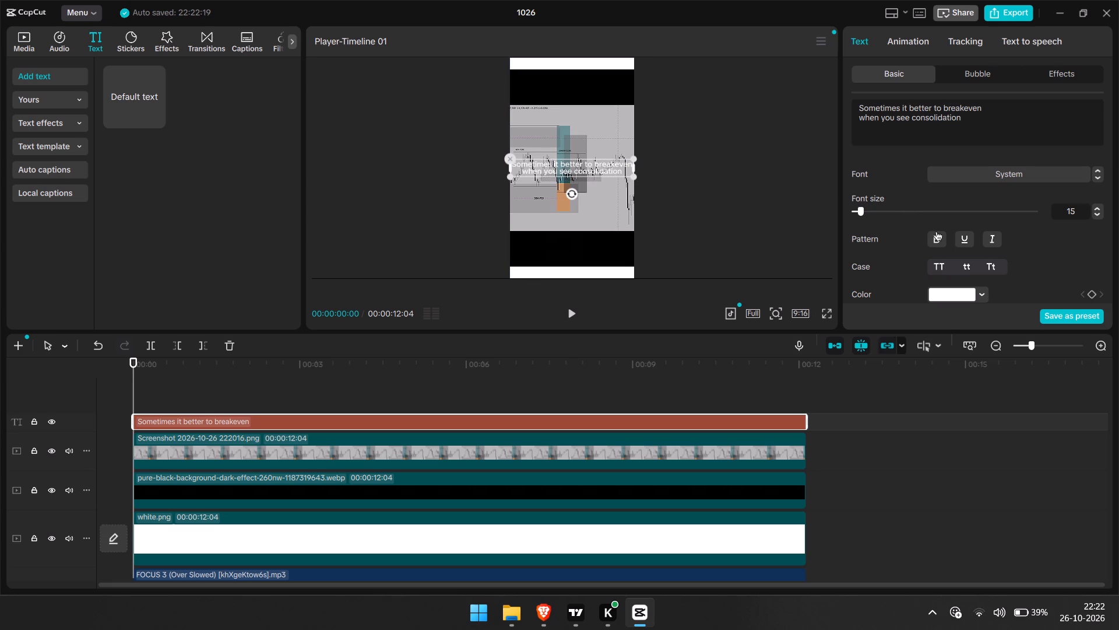
pyautogui.click(956, 293)
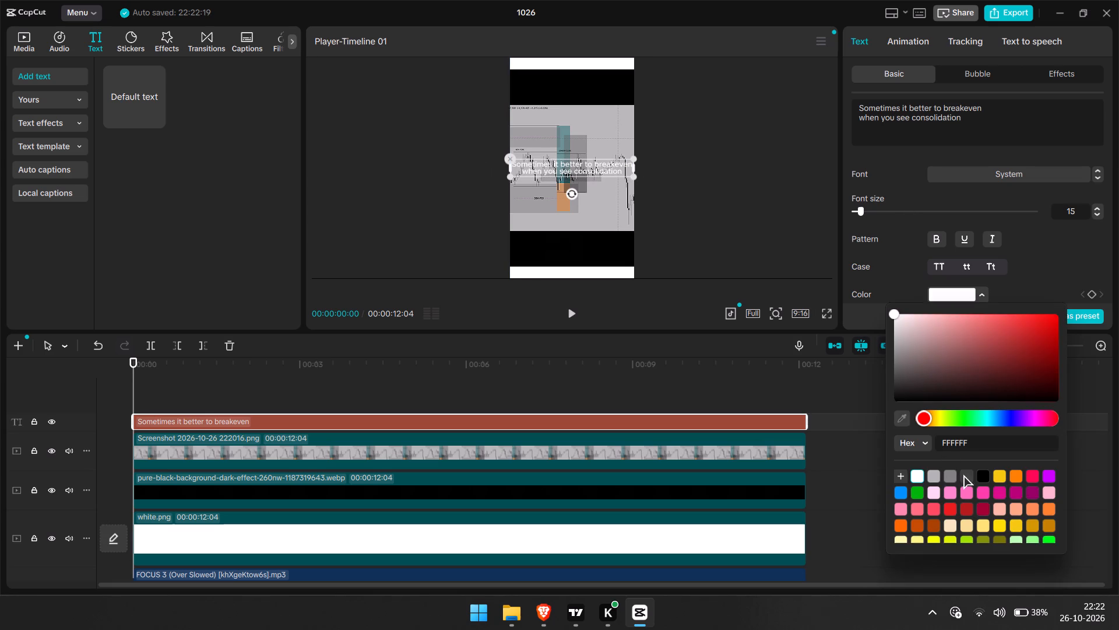
pyautogui.click(982, 478)
pyautogui.moveTo(614, 170); pyautogui.dragTo(604, 104)
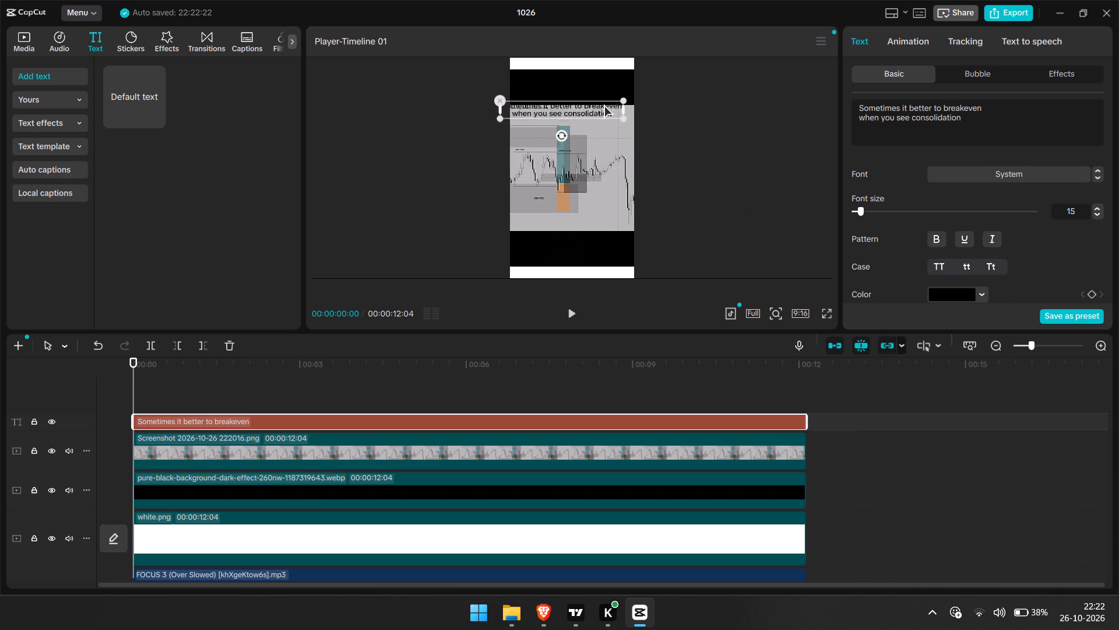
pyautogui.moveTo(604, 104); pyautogui.dragTo(614, 92)
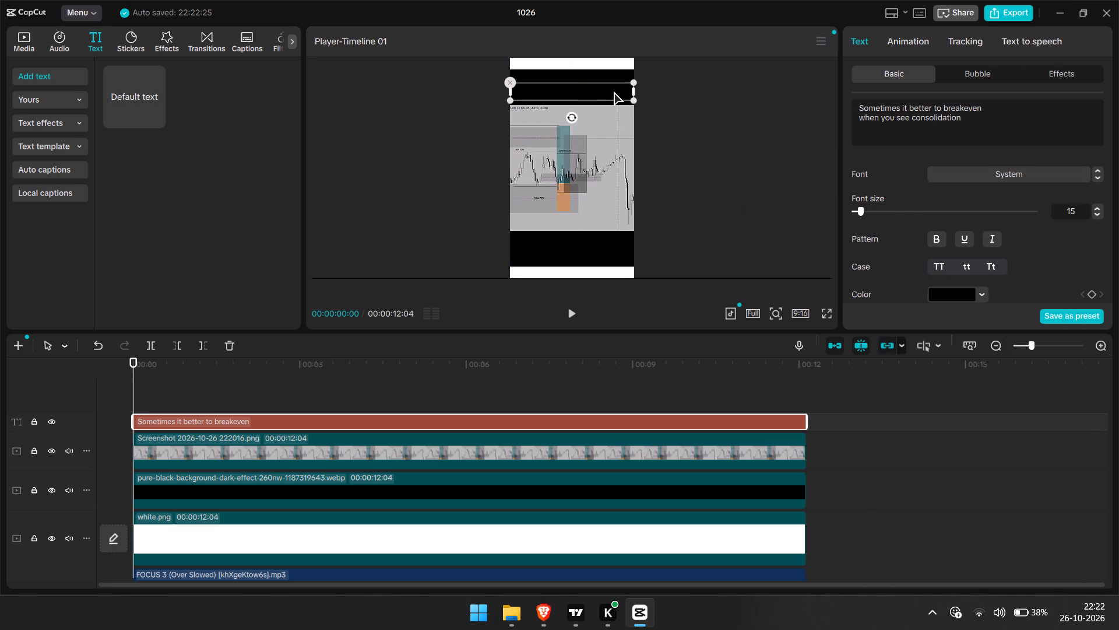
pyautogui.click(957, 293)
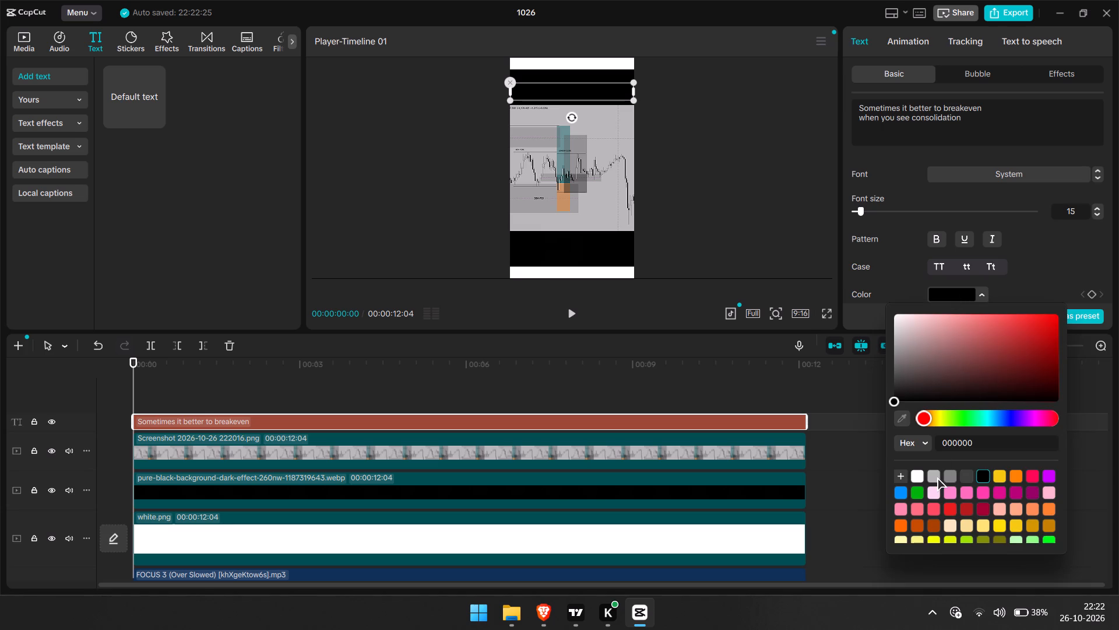
pyautogui.click(916, 478)
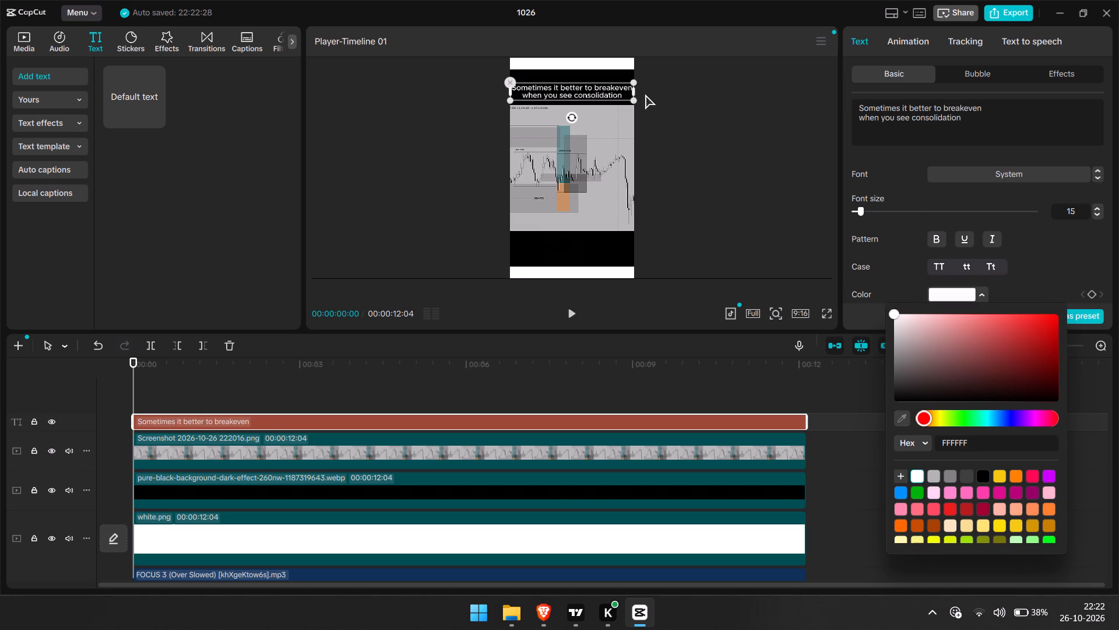
# Check the captioned vertical composition in full-screen preview and return to the editor.
pyautogui.click(944, 111)
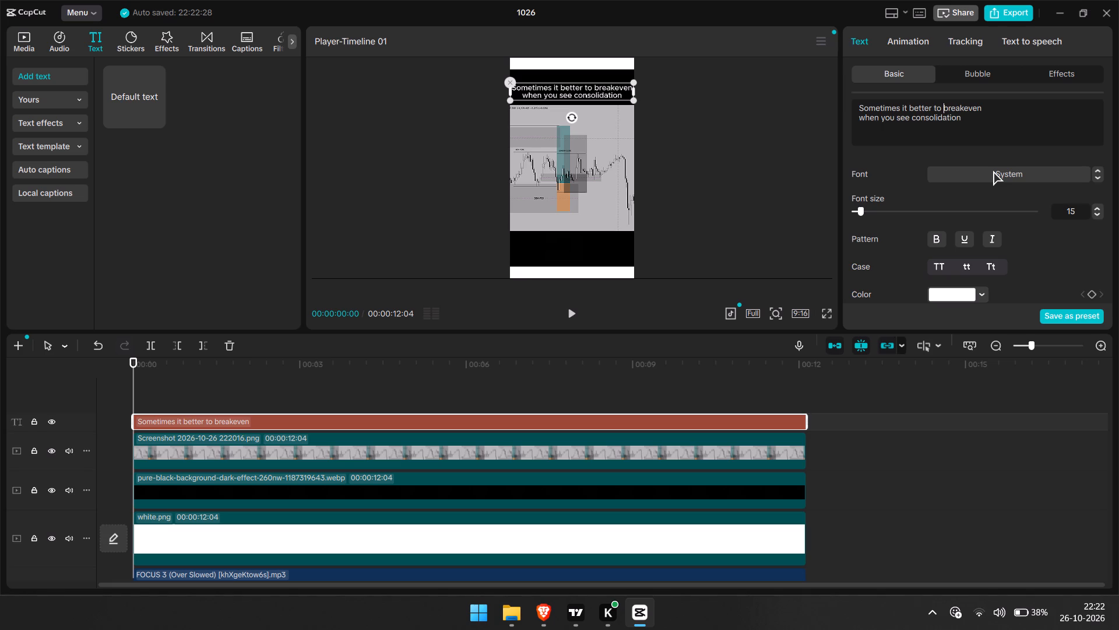
pyautogui.click(753, 177)
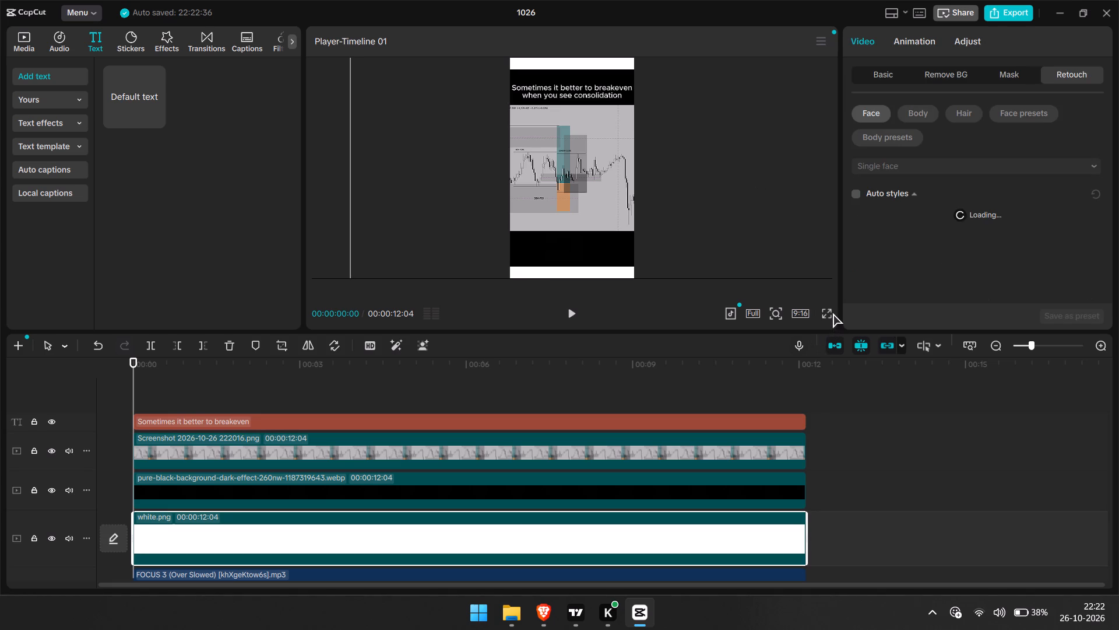
pyautogui.click(833, 313)
pyautogui.click(830, 313)
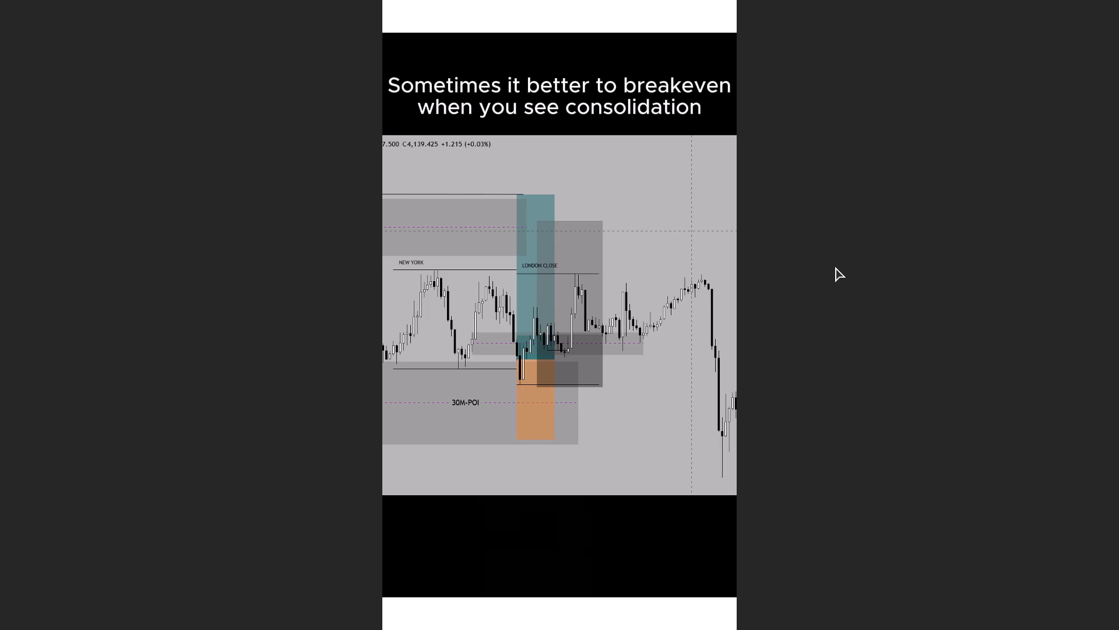
pyautogui.press('Escape')
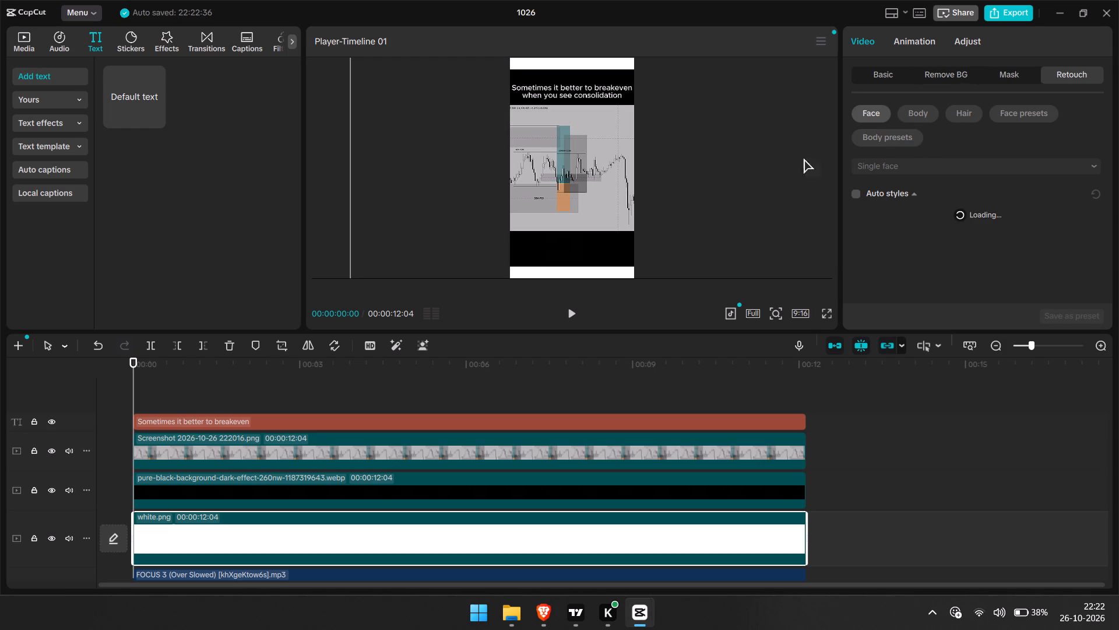
# Shrink the two-line caption slightly so it leaves a small margin at both sides of the video frame.
pyautogui.click(885, 72)
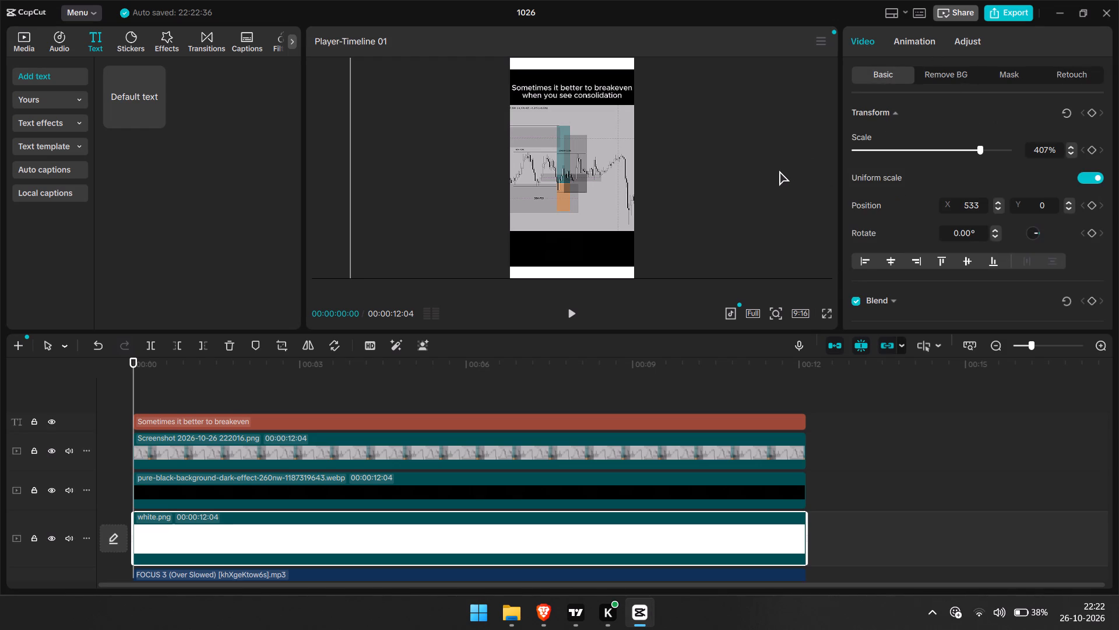
pyautogui.click(778, 171)
pyautogui.click(596, 87)
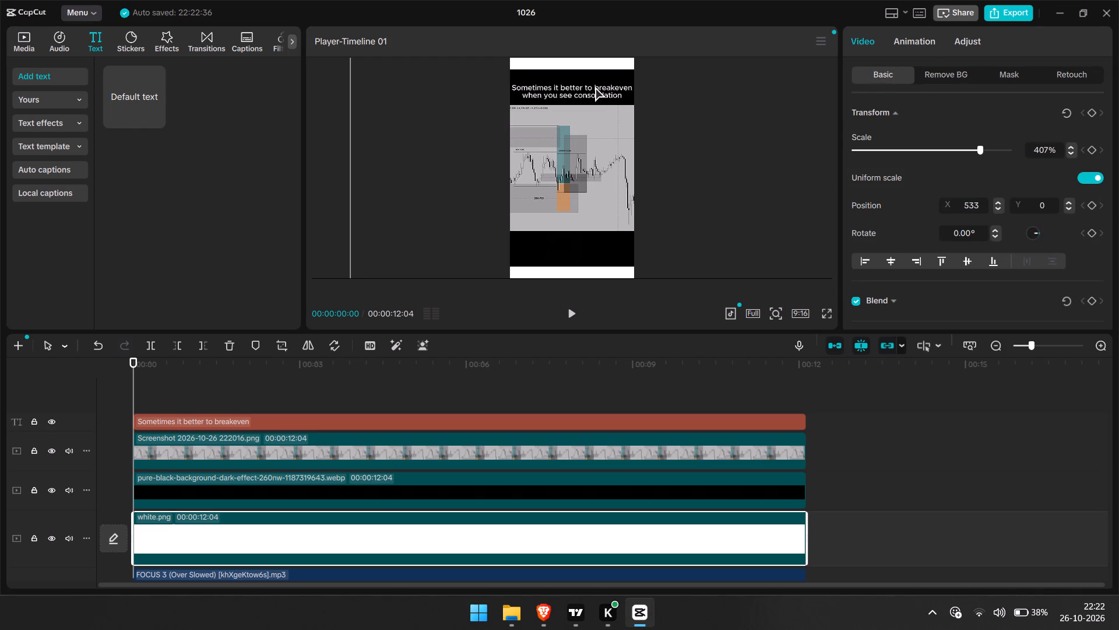
pyautogui.click(598, 97)
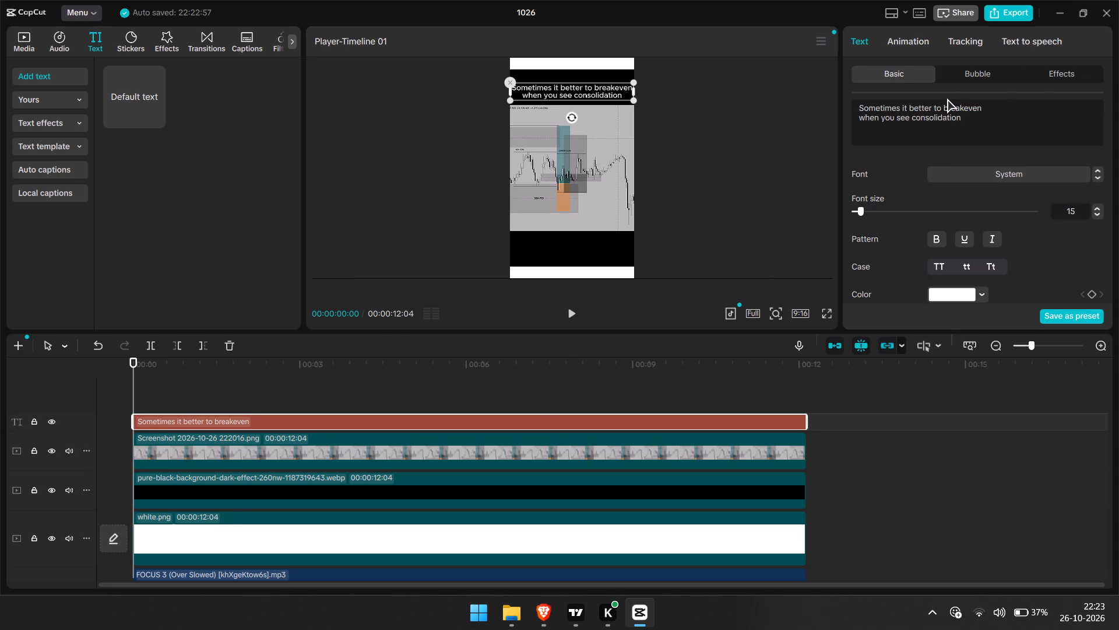
pyautogui.moveTo(632, 98); pyautogui.dragTo(630, 98)
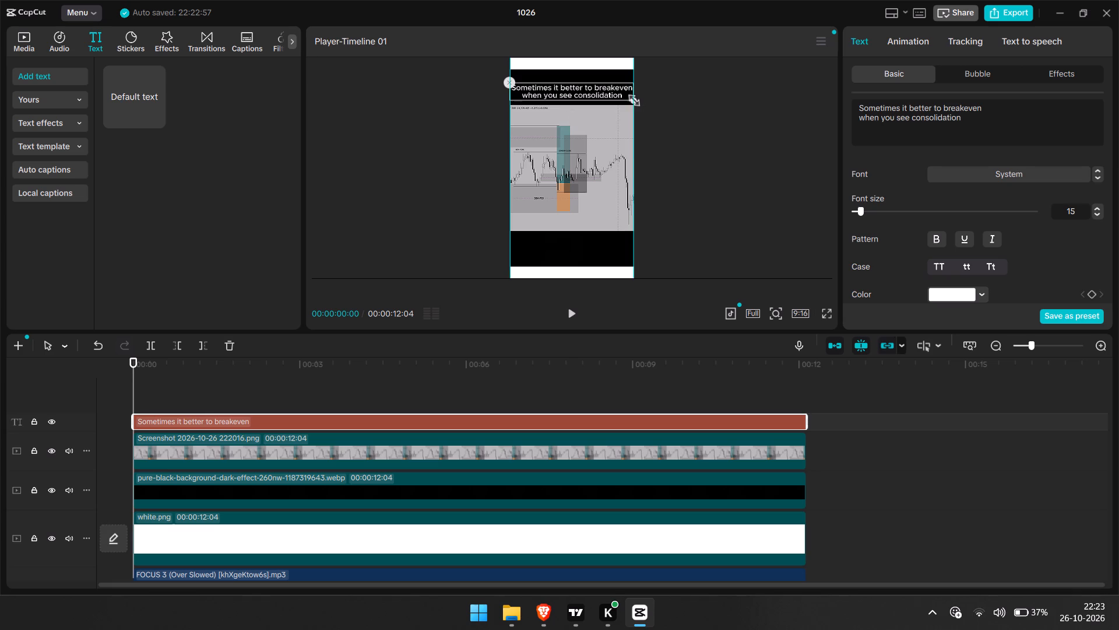
pyautogui.moveTo(630, 98); pyautogui.dragTo(622, 99)
pyautogui.click(733, 128)
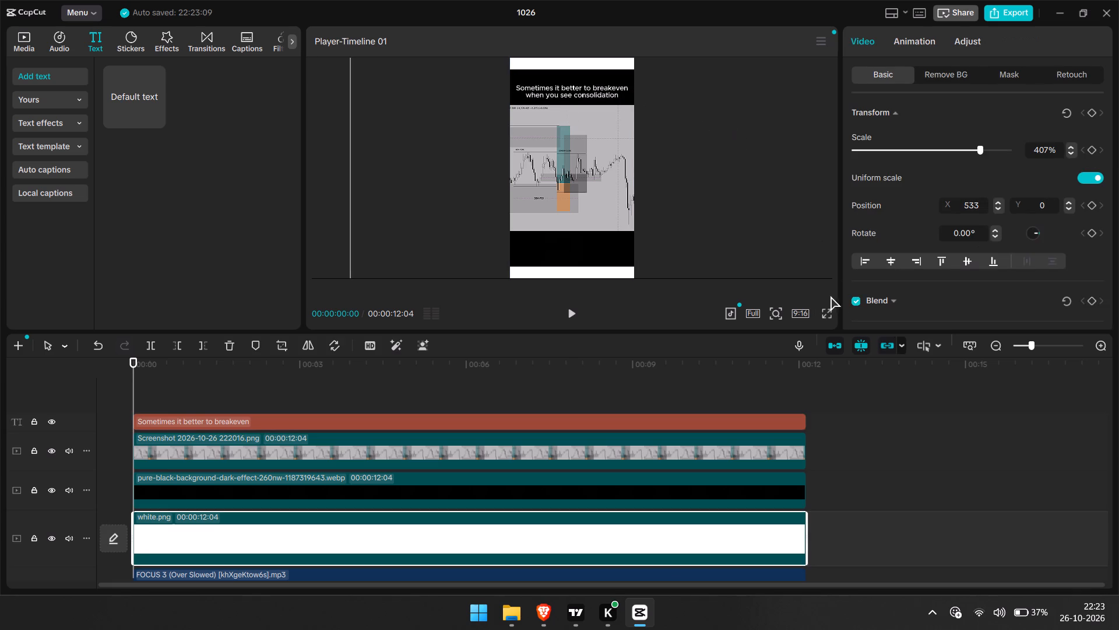
# Play the captioned video through in full-screen preview, and return the playhead to 00:00:00:00 in the editor.
pyautogui.click(829, 309)
pyautogui.press('space')
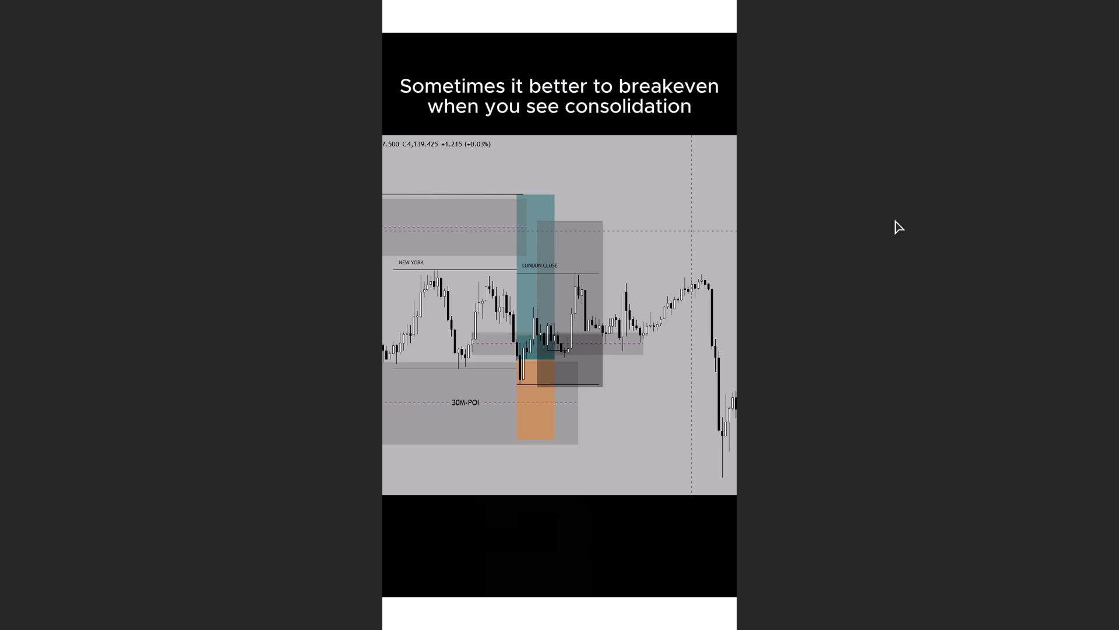
pyautogui.press('Escape')
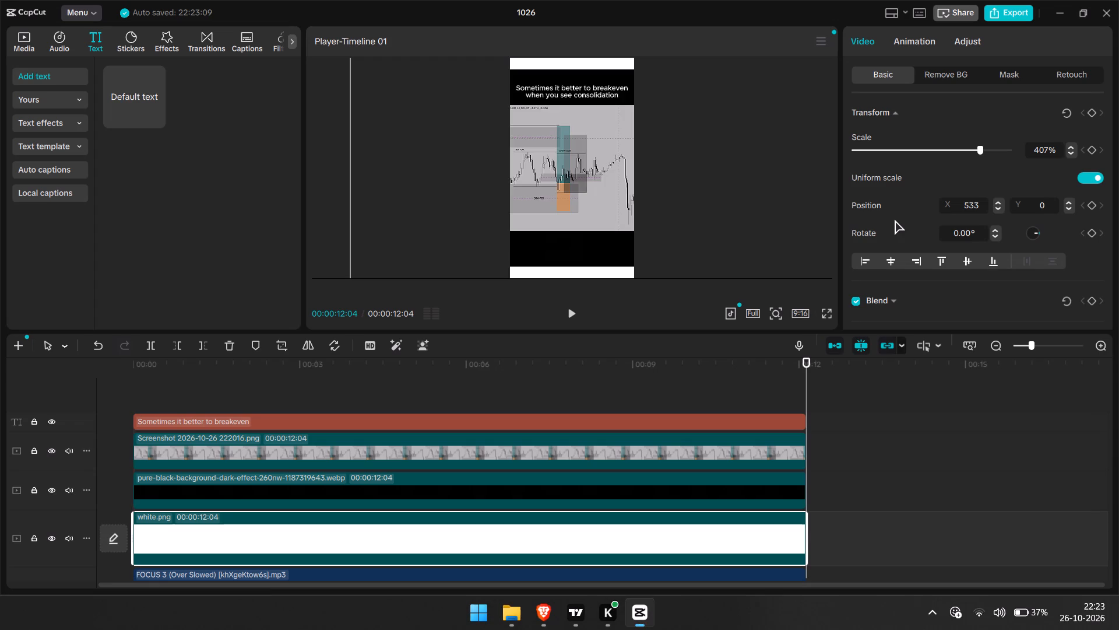
pyautogui.click(743, 383)
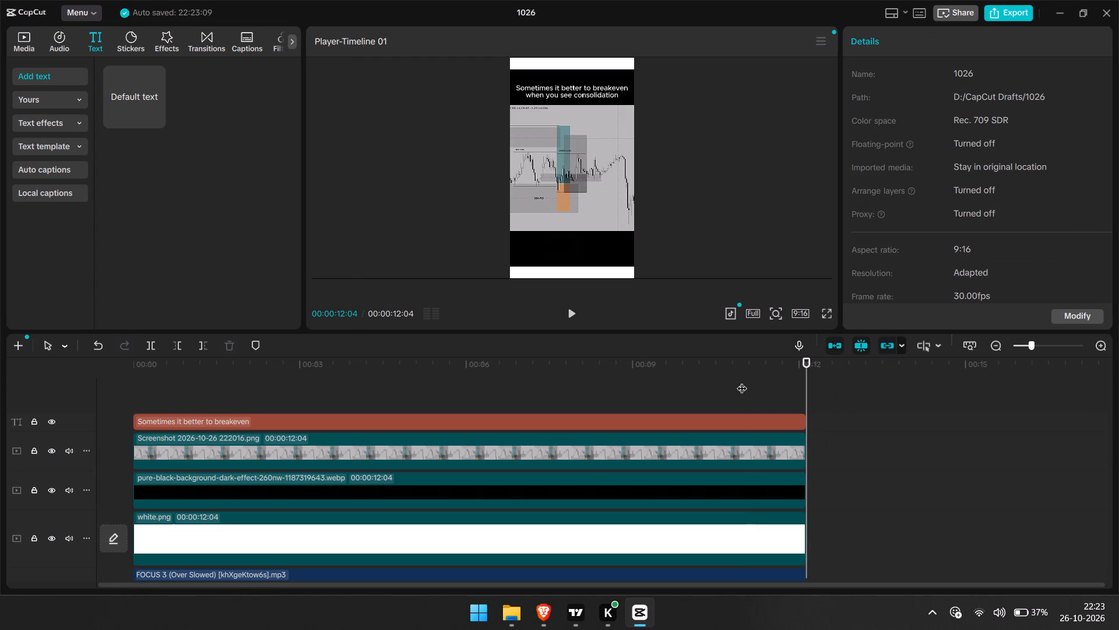
pyautogui.press('space')
pyautogui.moveTo(809, 390); pyautogui.dragTo(82, 454)
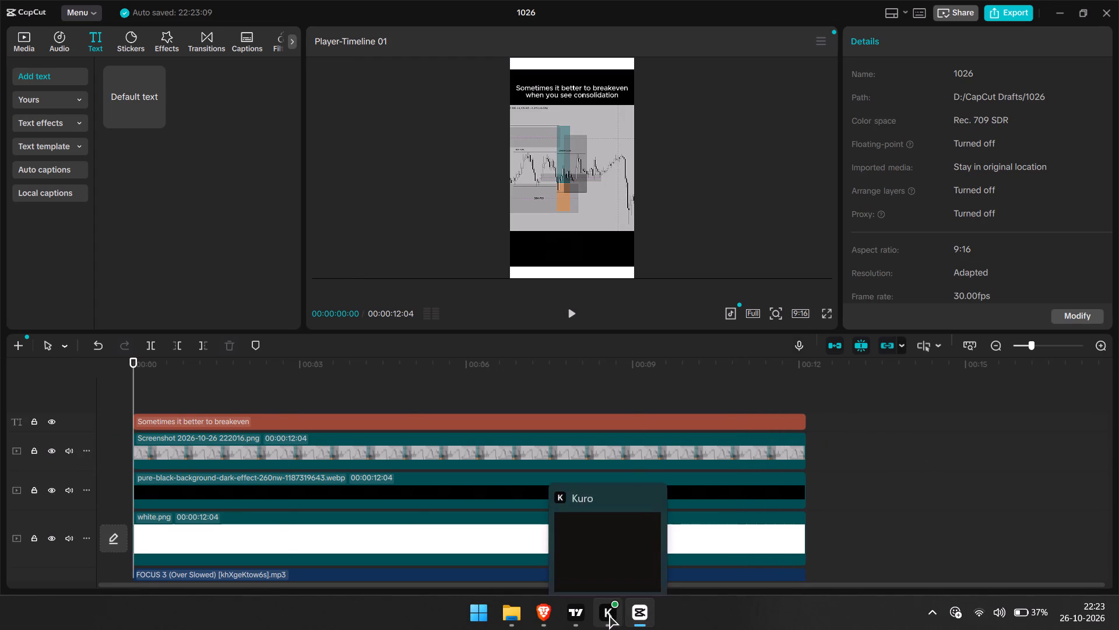
# Switch to the Kuro app.
pyautogui.click(616, 618)
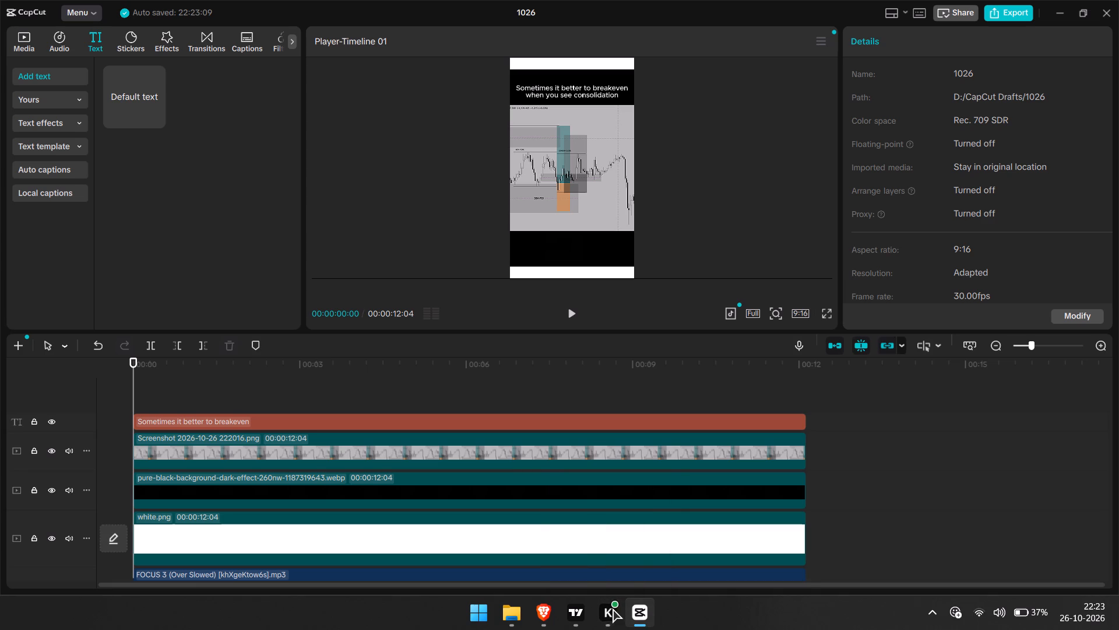
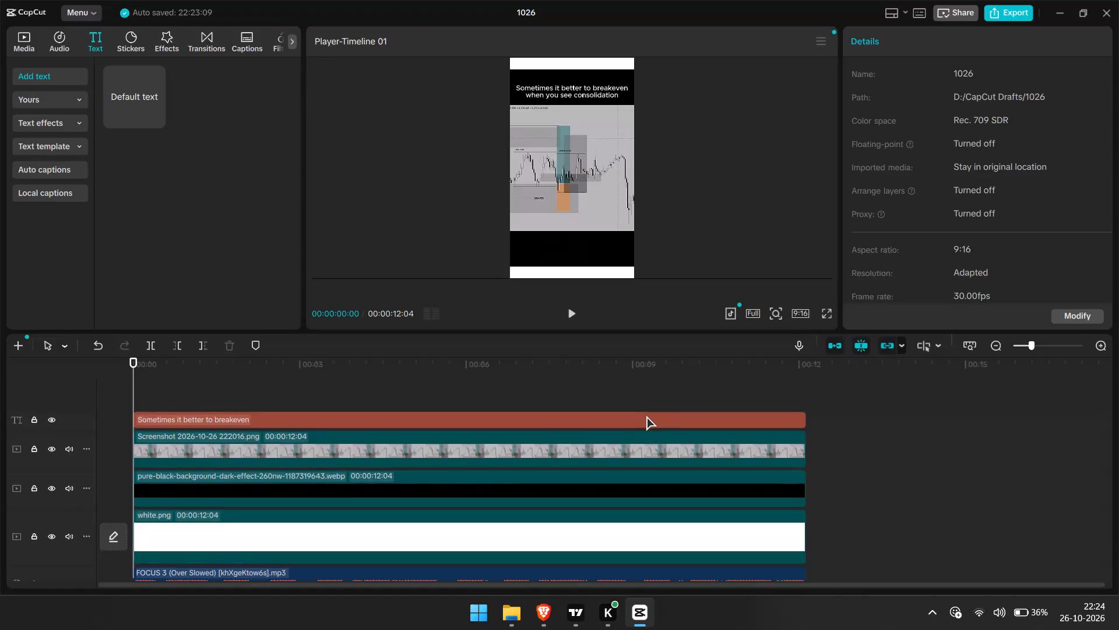
# Play the whole breakeven video in full-screen preview, and return to the editor.
pyautogui.click(829, 310)
pyautogui.press('space')
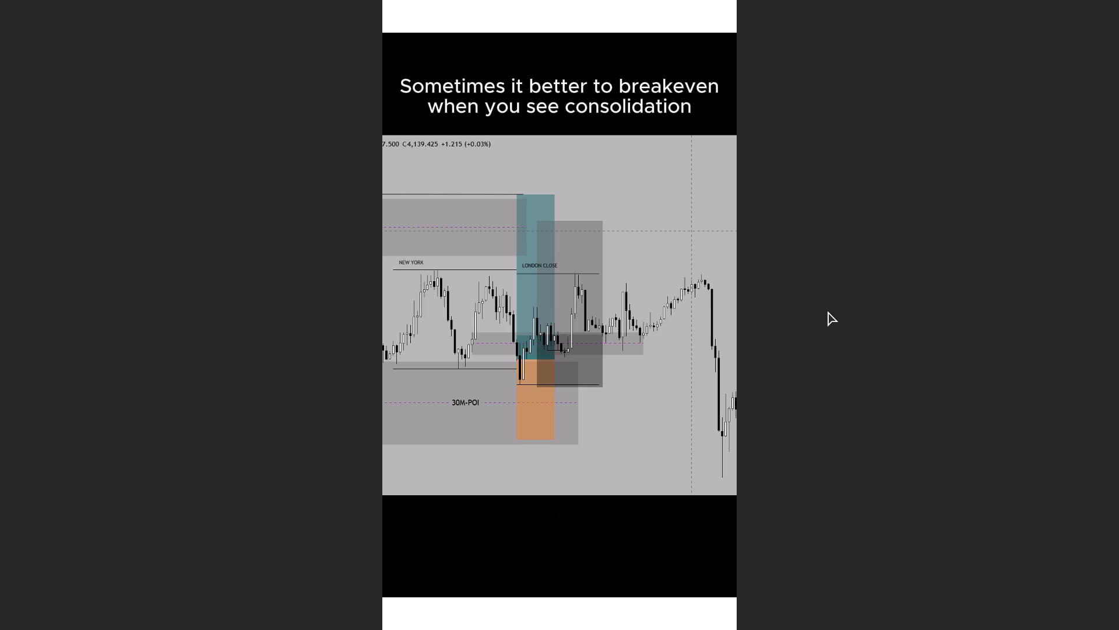
pyautogui.press('Escape')
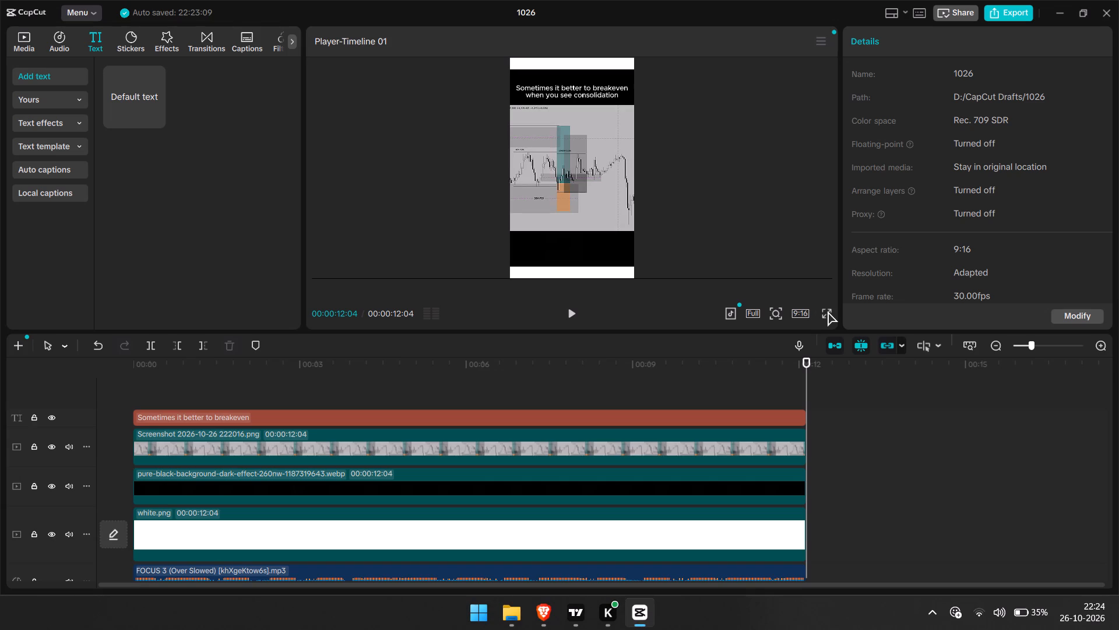
# Return the playhead to the start and export the video to drive D as a 1080P, 30fps, H.264 mp4.
pyautogui.click(778, 384)
pyautogui.moveTo(777, 381); pyautogui.dragTo(0, 352)
pyautogui.click(1001, 15)
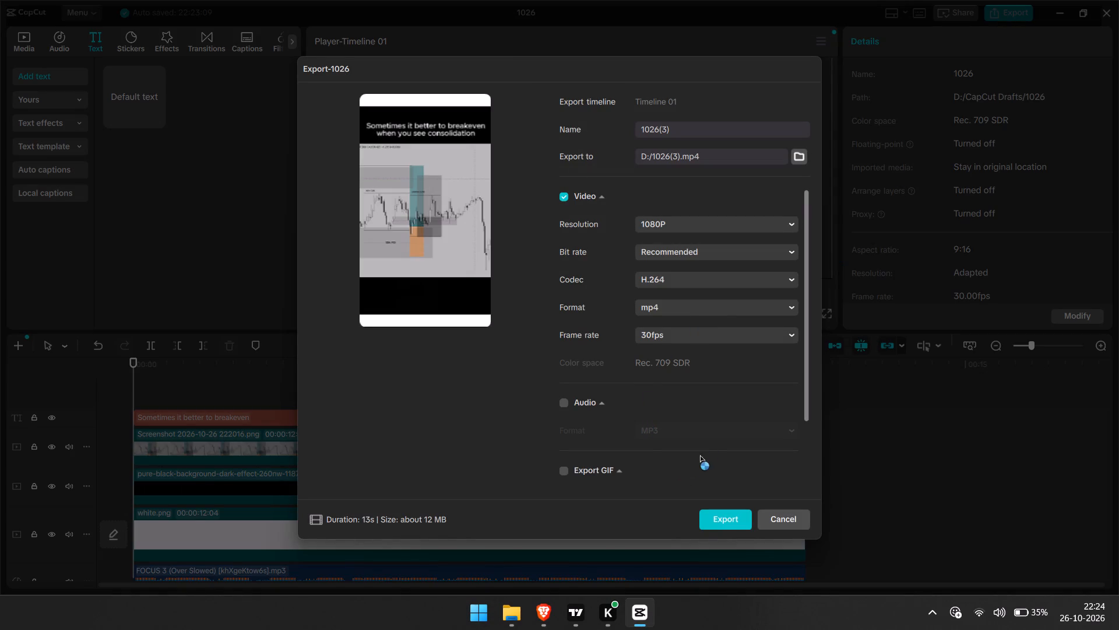
pyautogui.click(736, 519)
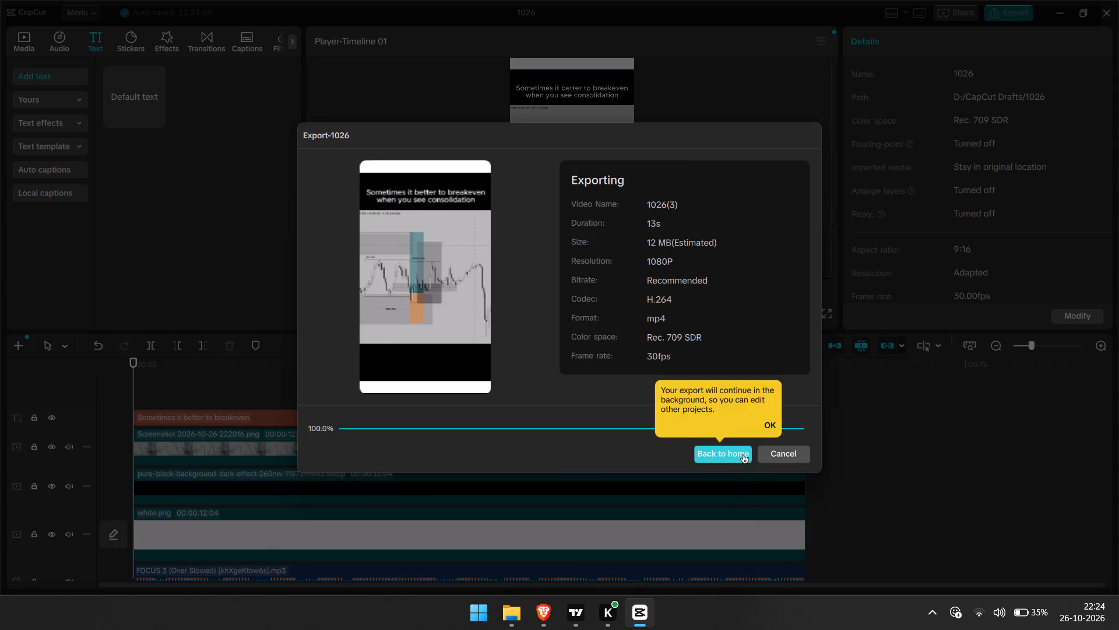
pyautogui.click(780, 507)
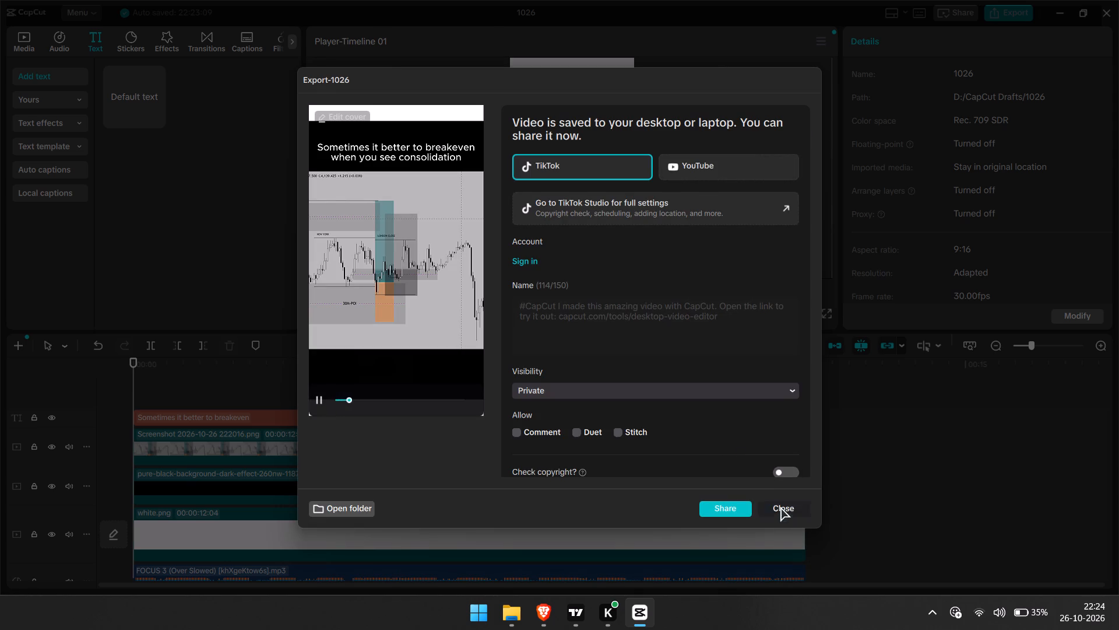
# Switch to File Explorer, play the exported video 1026(3) from drive D to check it, and close the player.
pyautogui.click(523, 626)
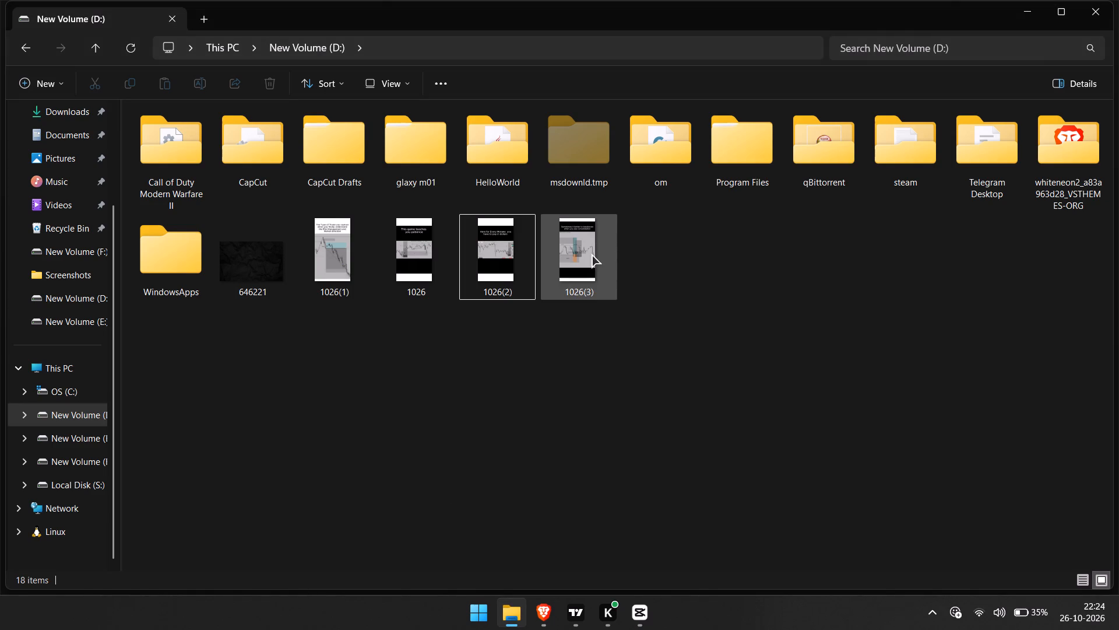
pyautogui.doubleClick(590, 254)
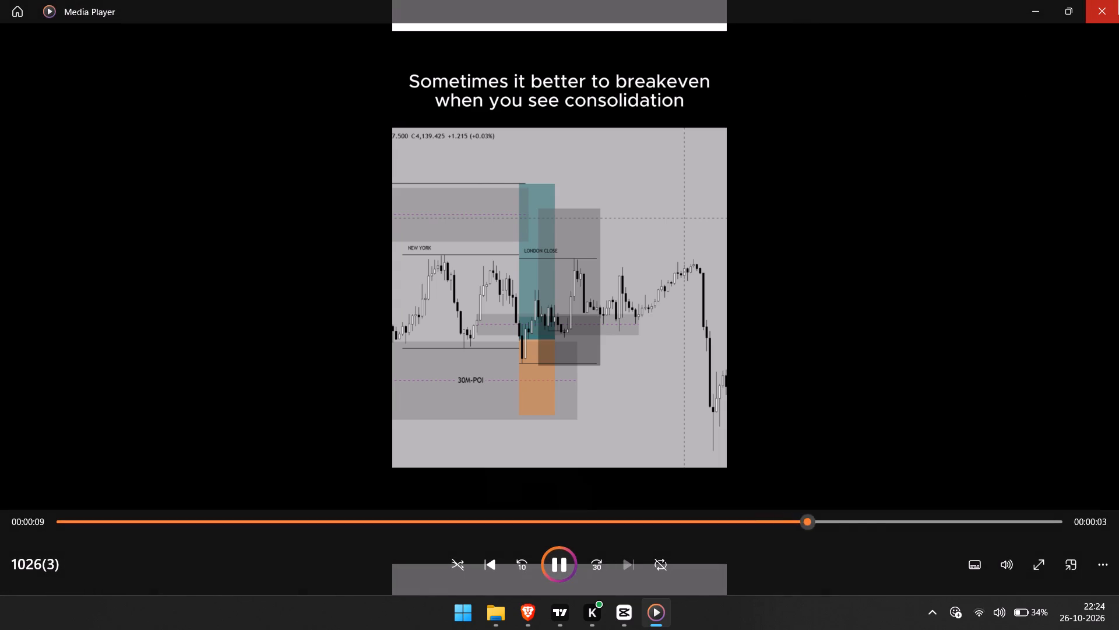
pyautogui.click(1118, 0)
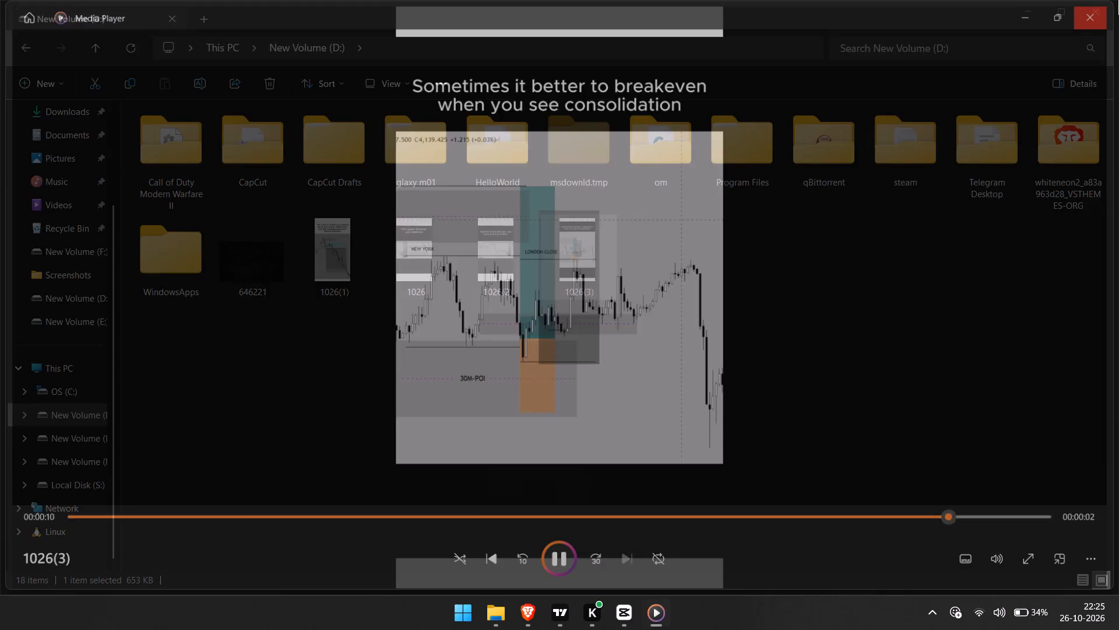